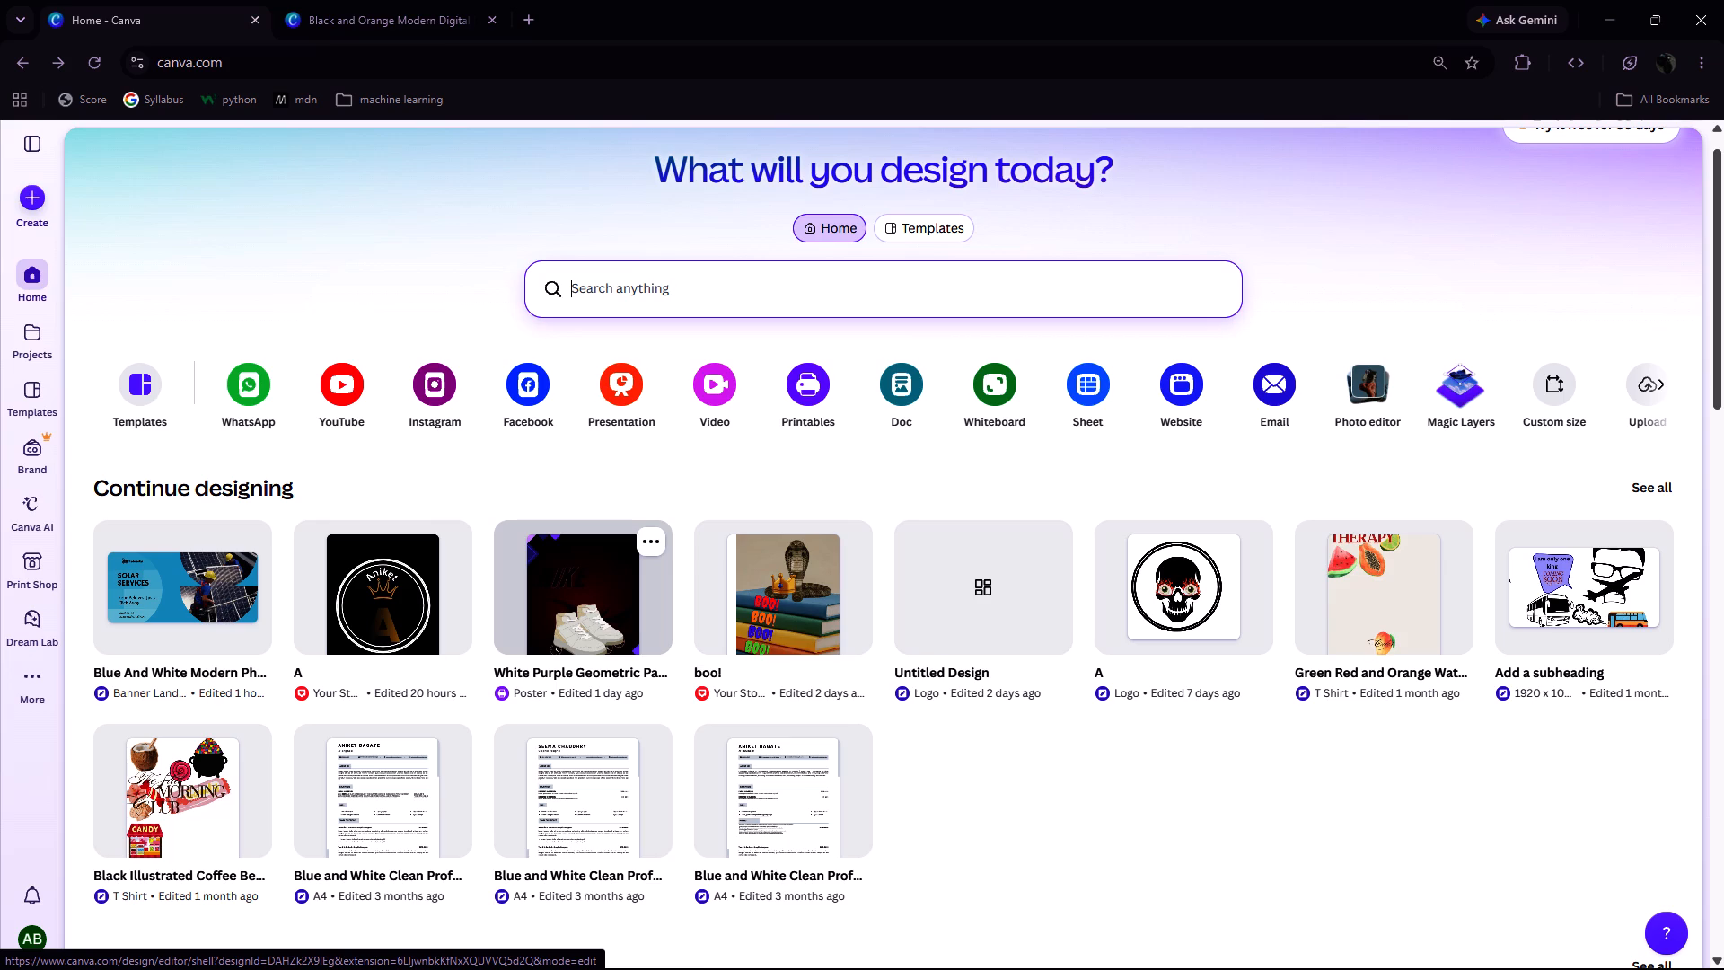
Open the Logo template category from the template categories on the home page.
{"action": "scroll", "coordinate": [615, 586], "scroll_direction": "down", "scroll_amount": 4}
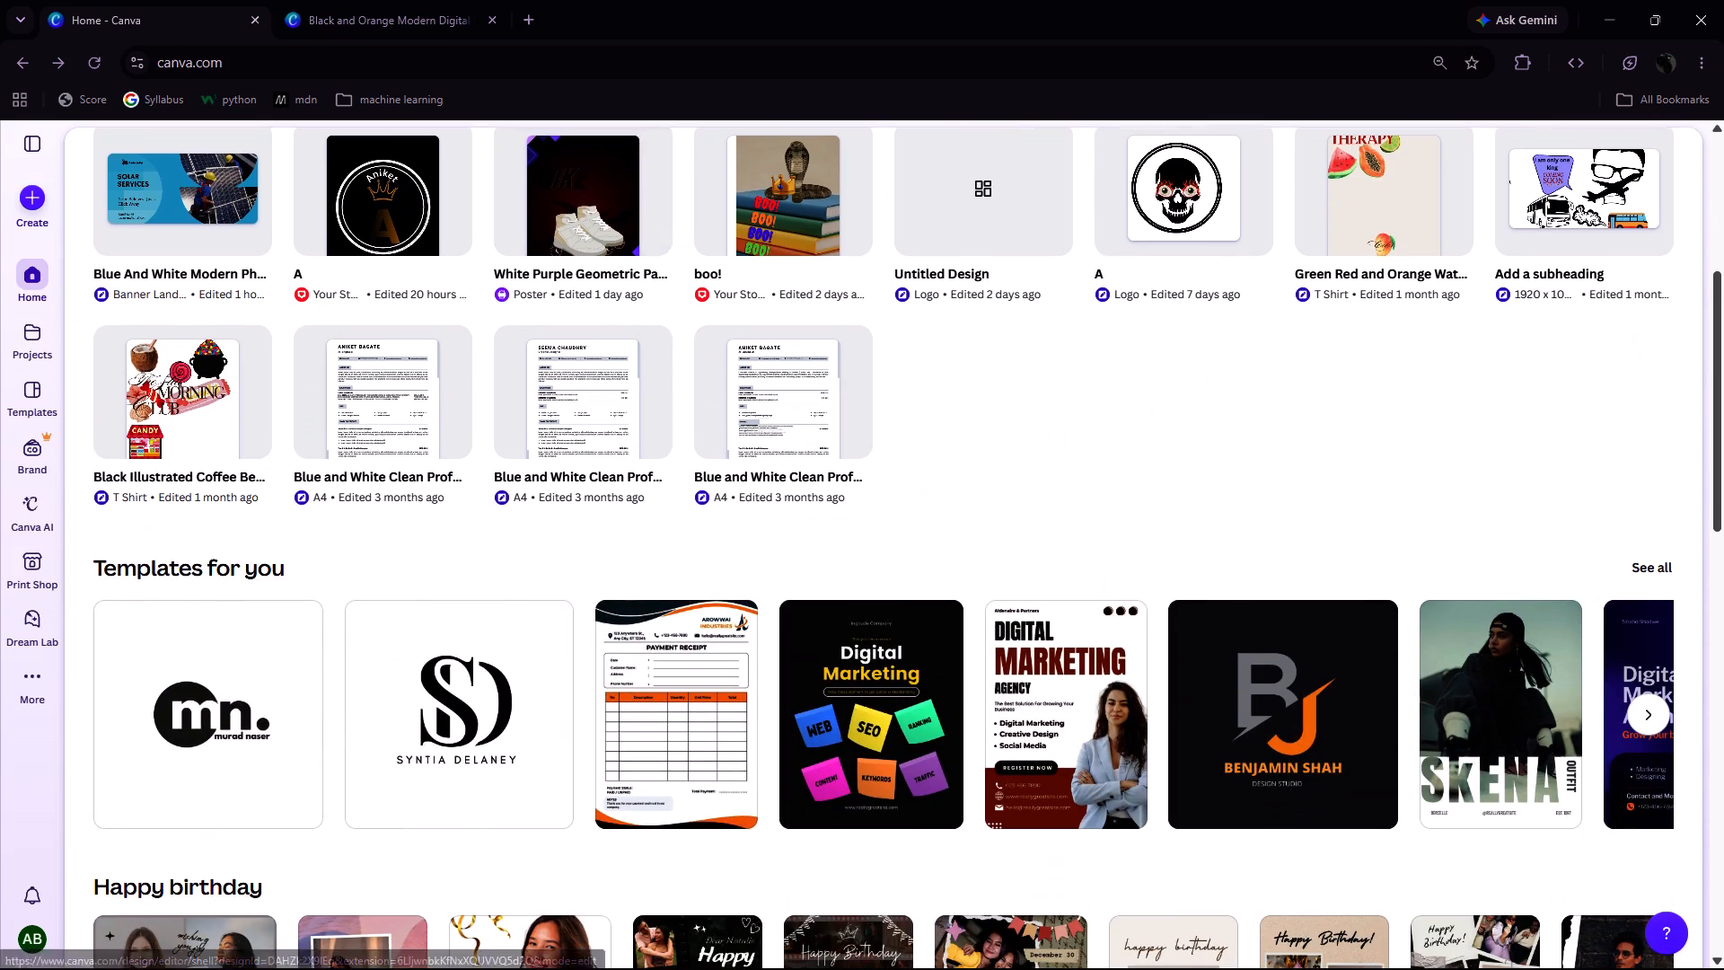
{"action": "scroll", "coordinate": [620, 583], "scroll_direction": "down", "scroll_amount": 2}
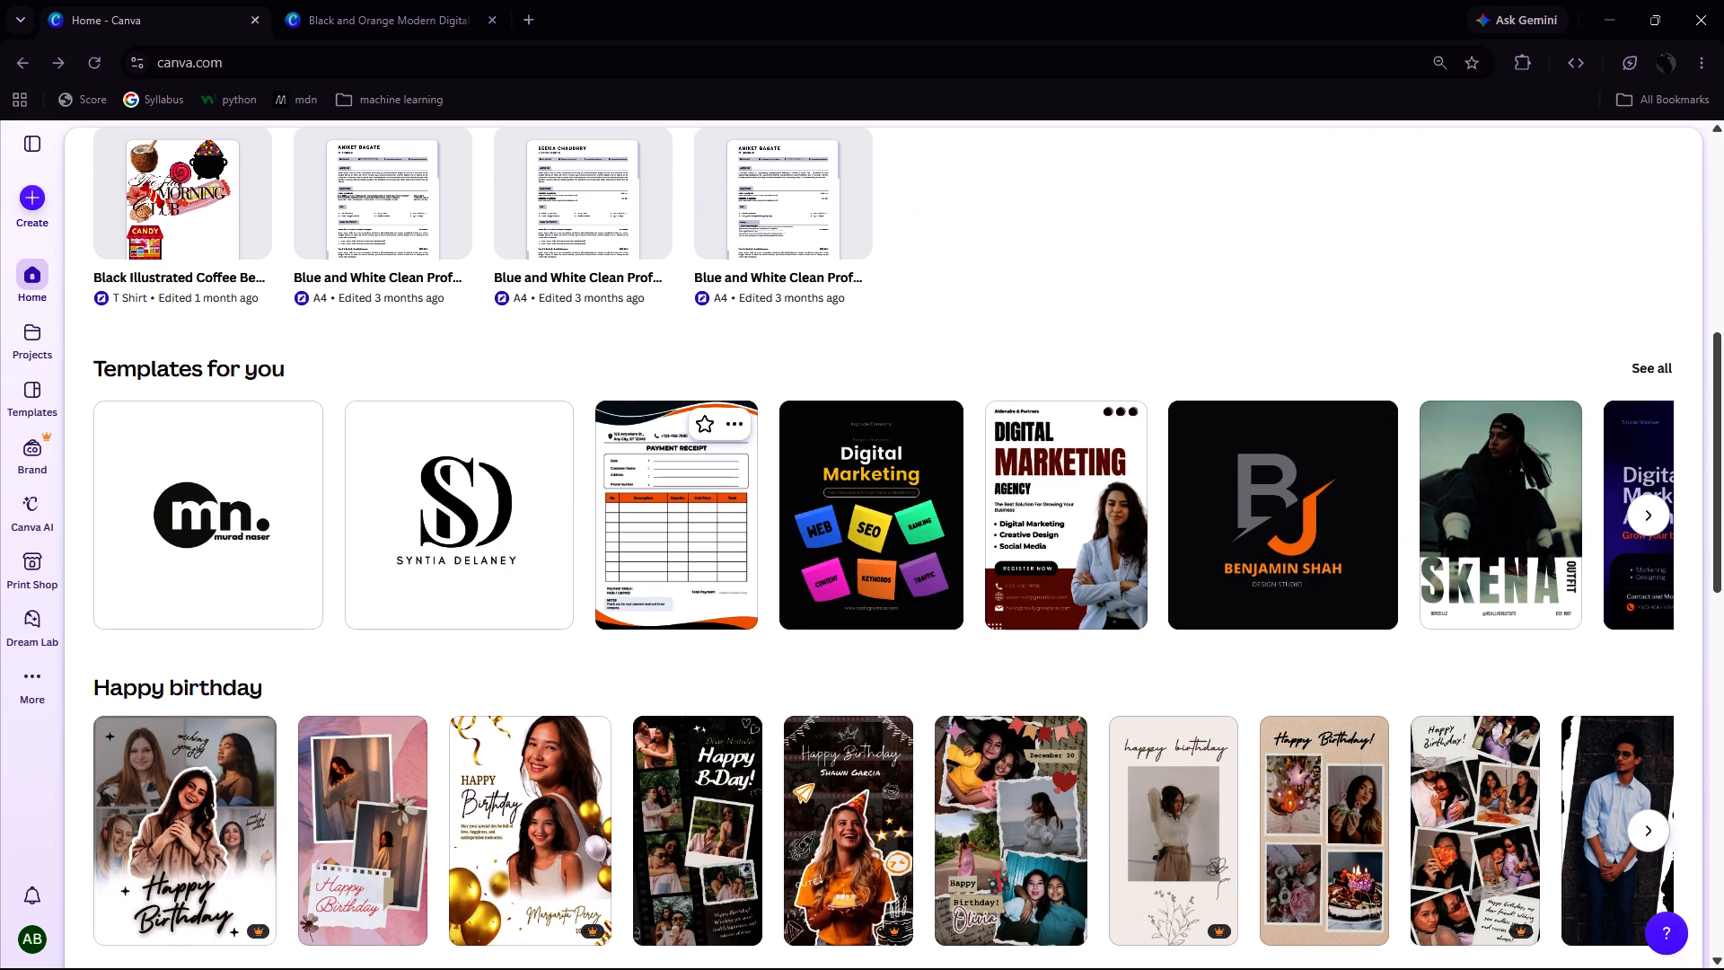
{"action": "scroll", "coordinate": [621, 582], "scroll_direction": "down", "scroll_amount": 5}
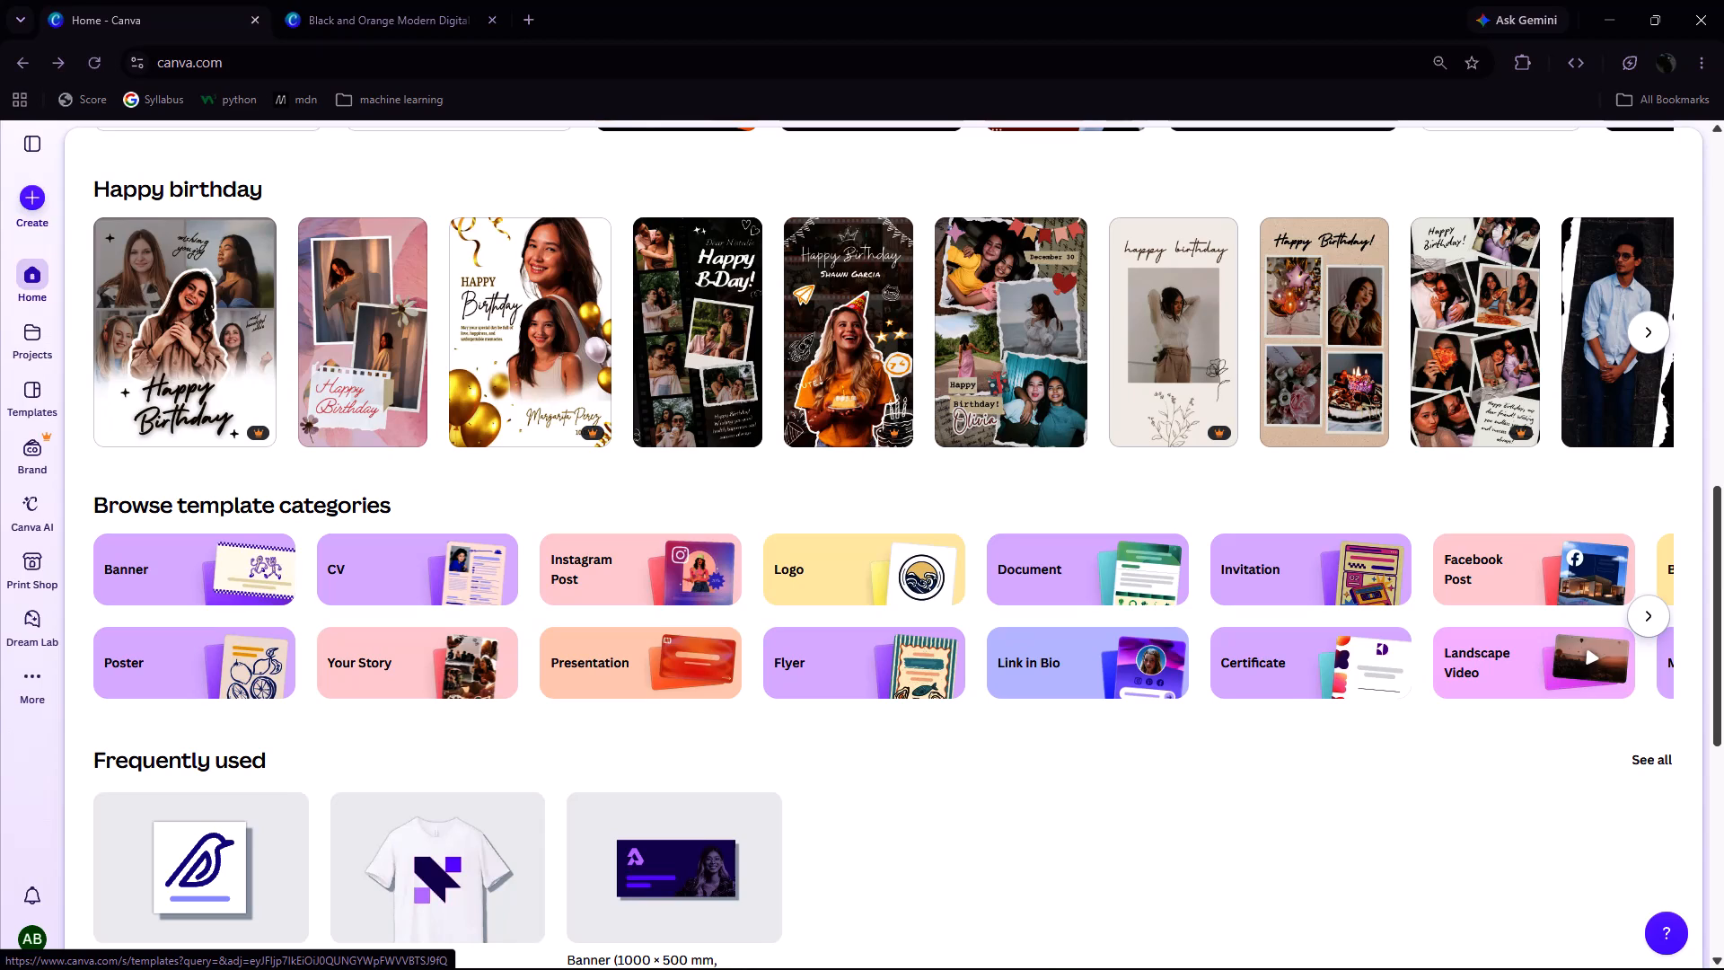
{"action": "left_click", "coordinate": [924, 572]}
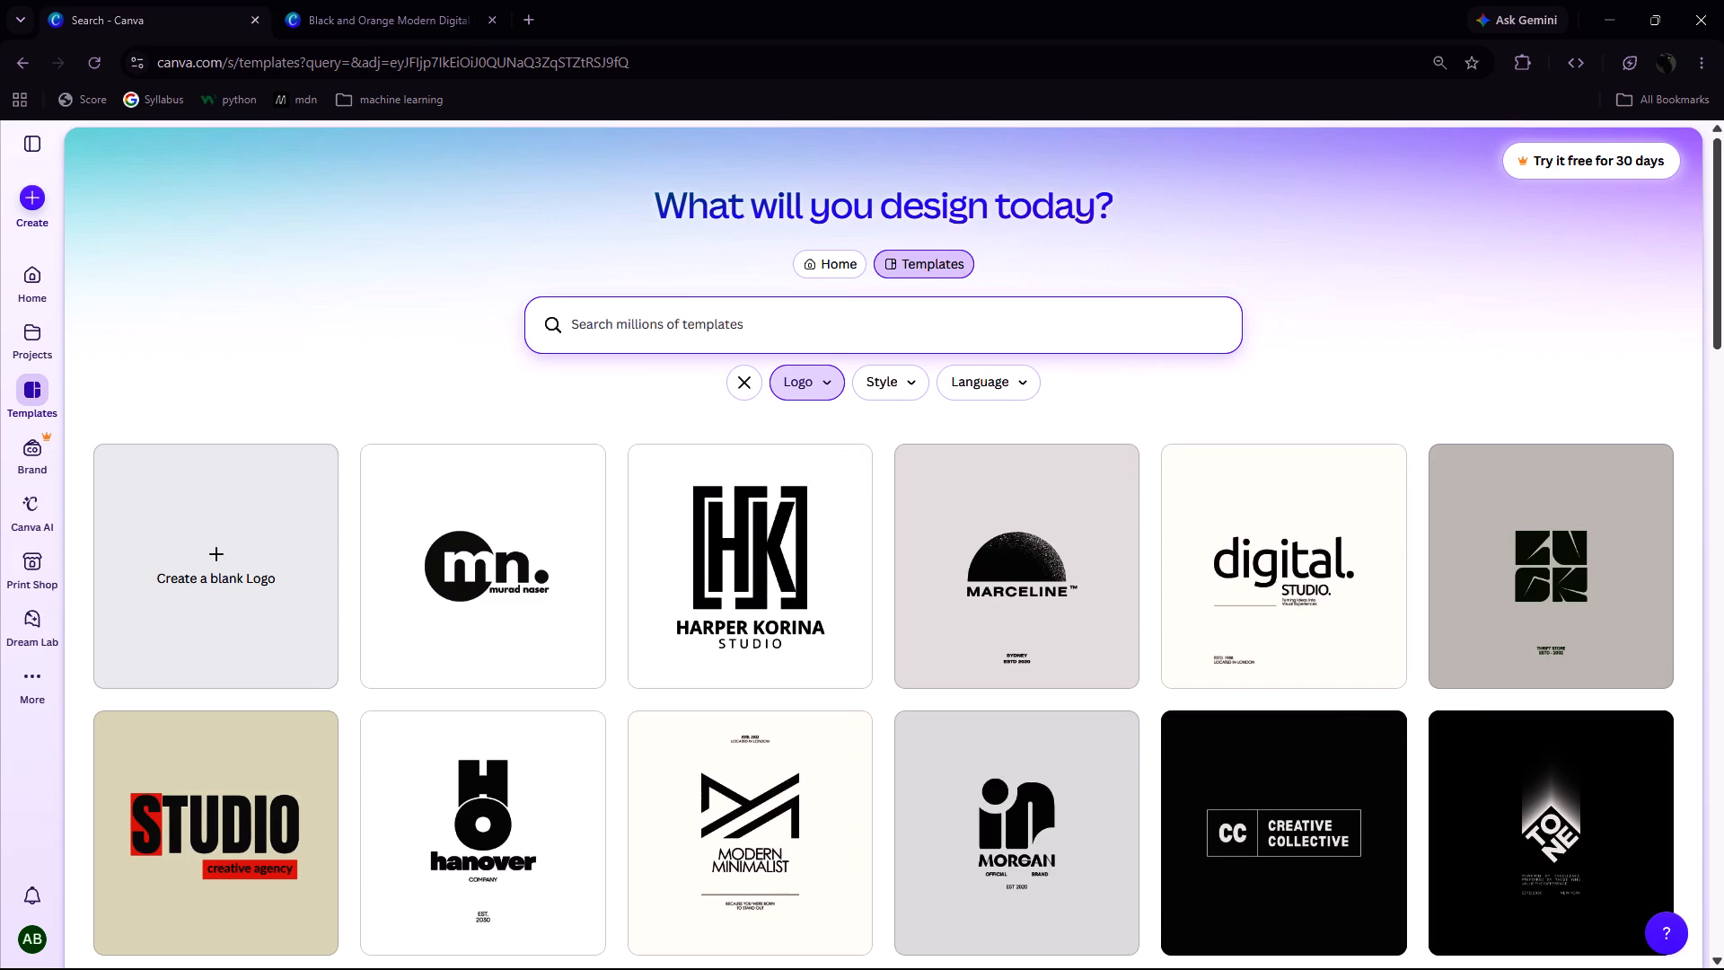
Choose the Monochrome Minimalist Marketing Logo template with the GL monogram and open it for customising.
{"action": "scroll", "coordinate": [1006, 693], "scroll_direction": "down", "scroll_amount": 10}
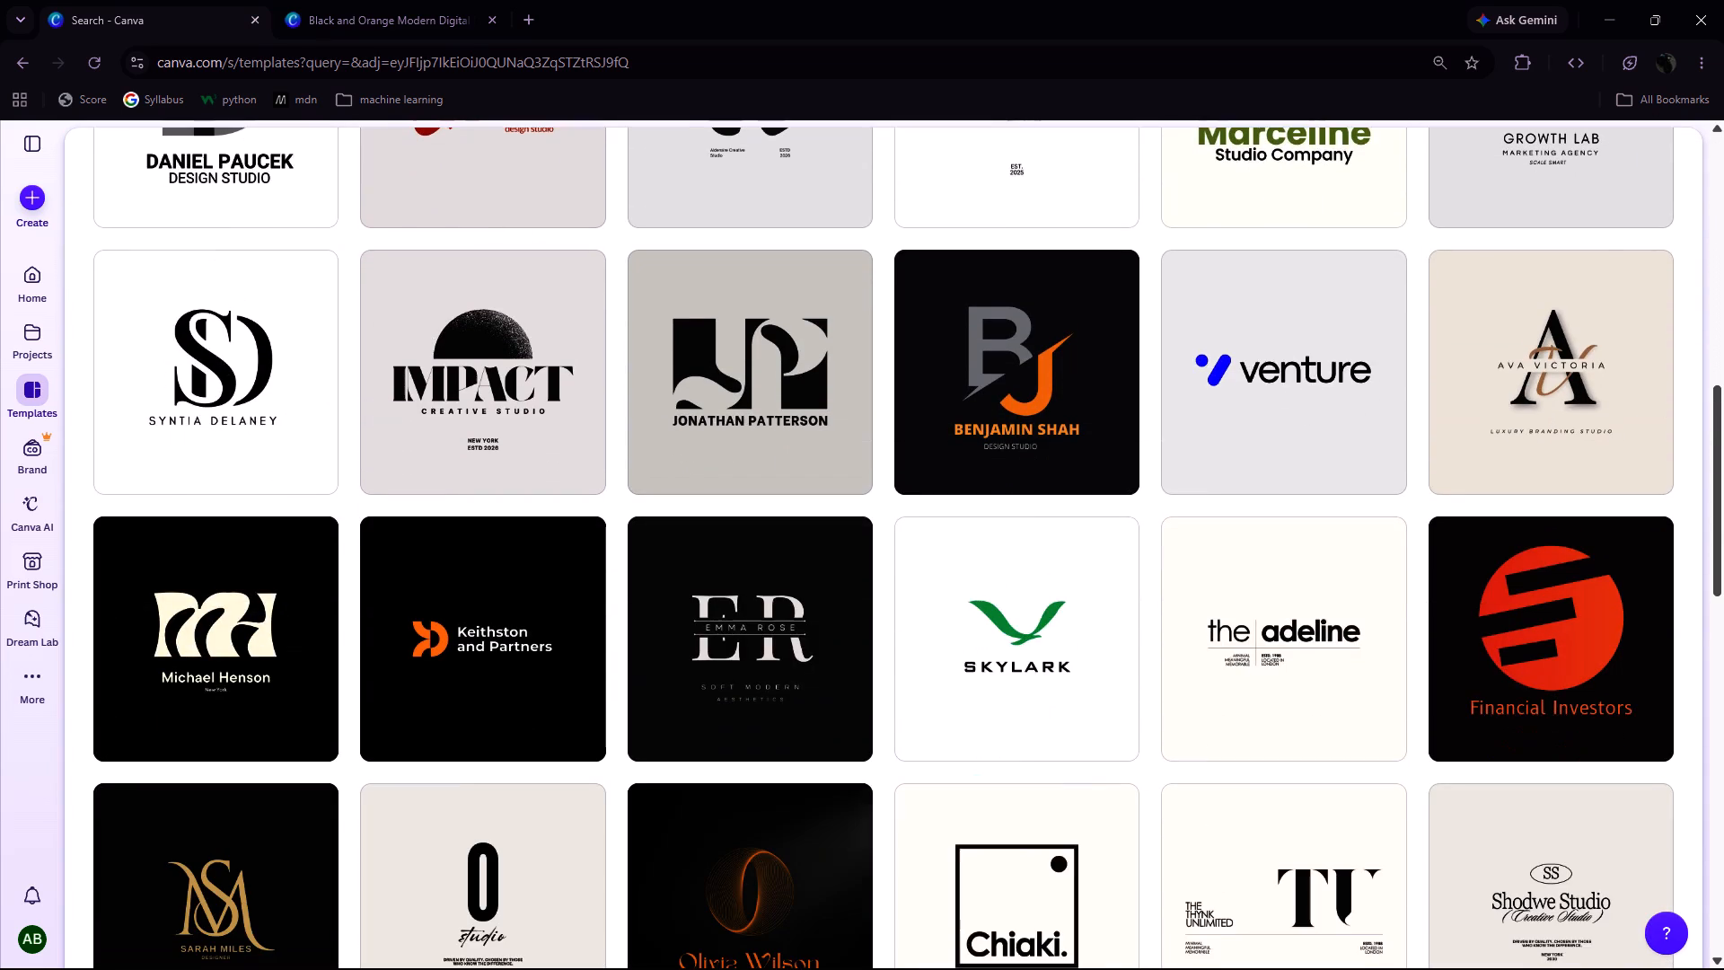
{"action": "scroll", "coordinate": [1030, 686], "scroll_direction": "down", "scroll_amount": 1}
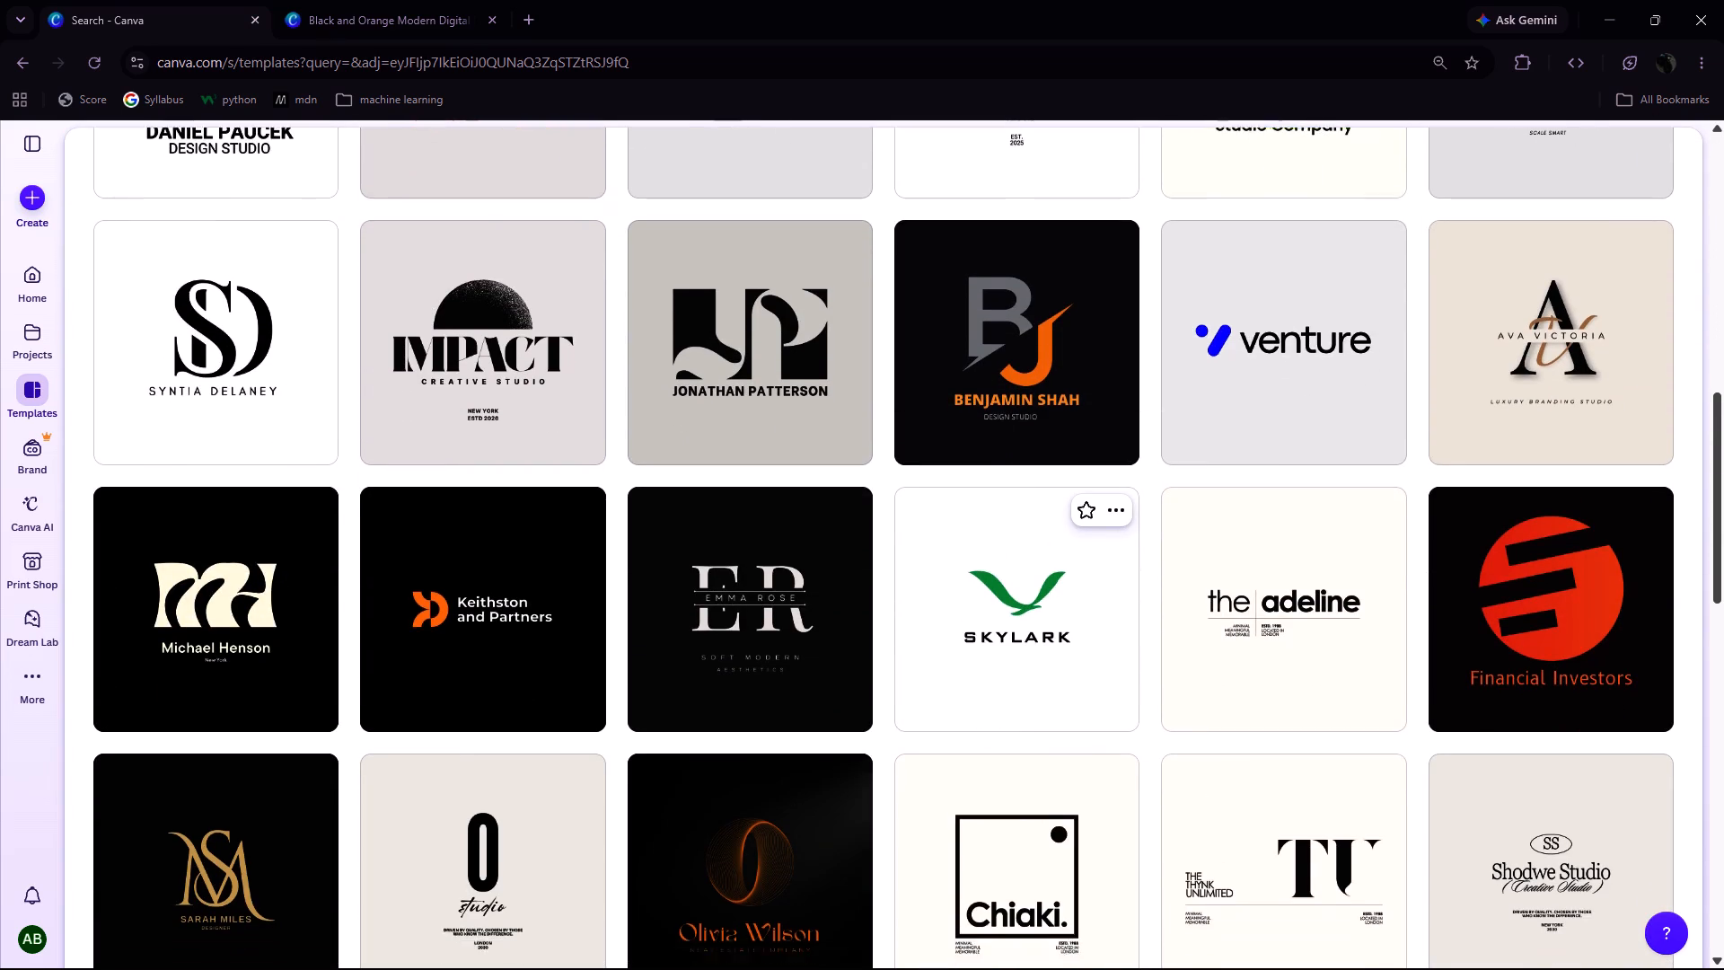
{"action": "scroll", "coordinate": [1033, 685], "scroll_direction": "up", "scroll_amount": 4}
{"action": "scroll", "coordinate": [1258, 569], "scroll_direction": "up", "scroll_amount": 3}
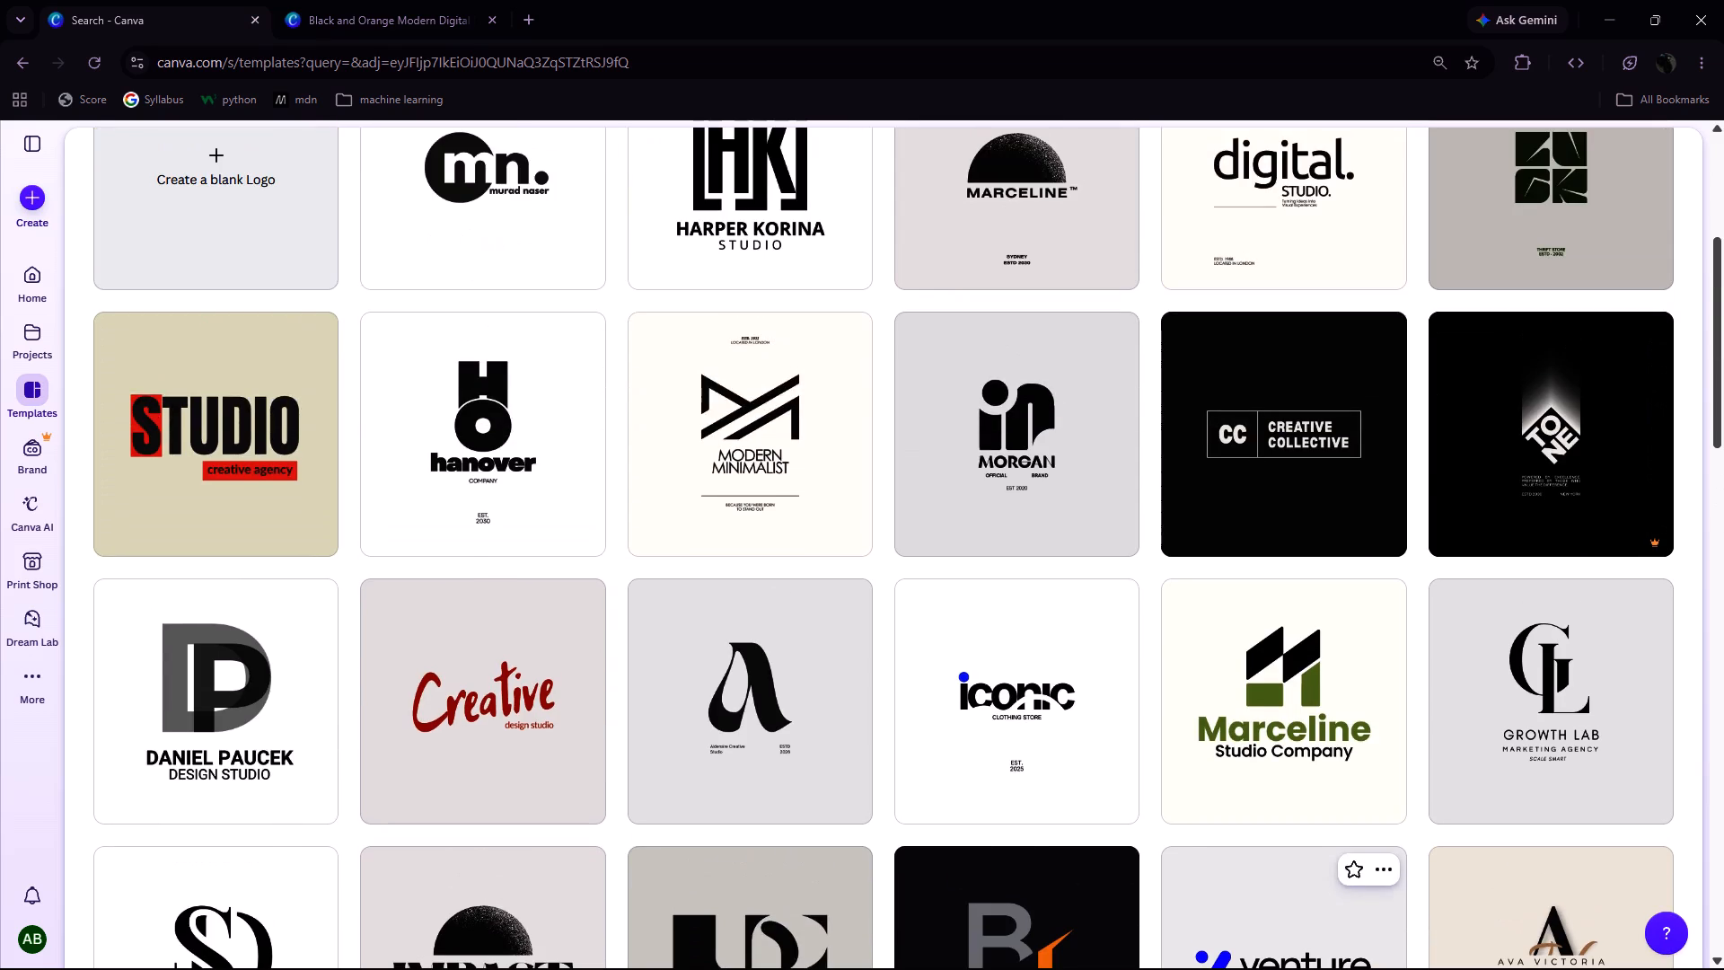
{"action": "left_click", "coordinate": [1534, 657]}
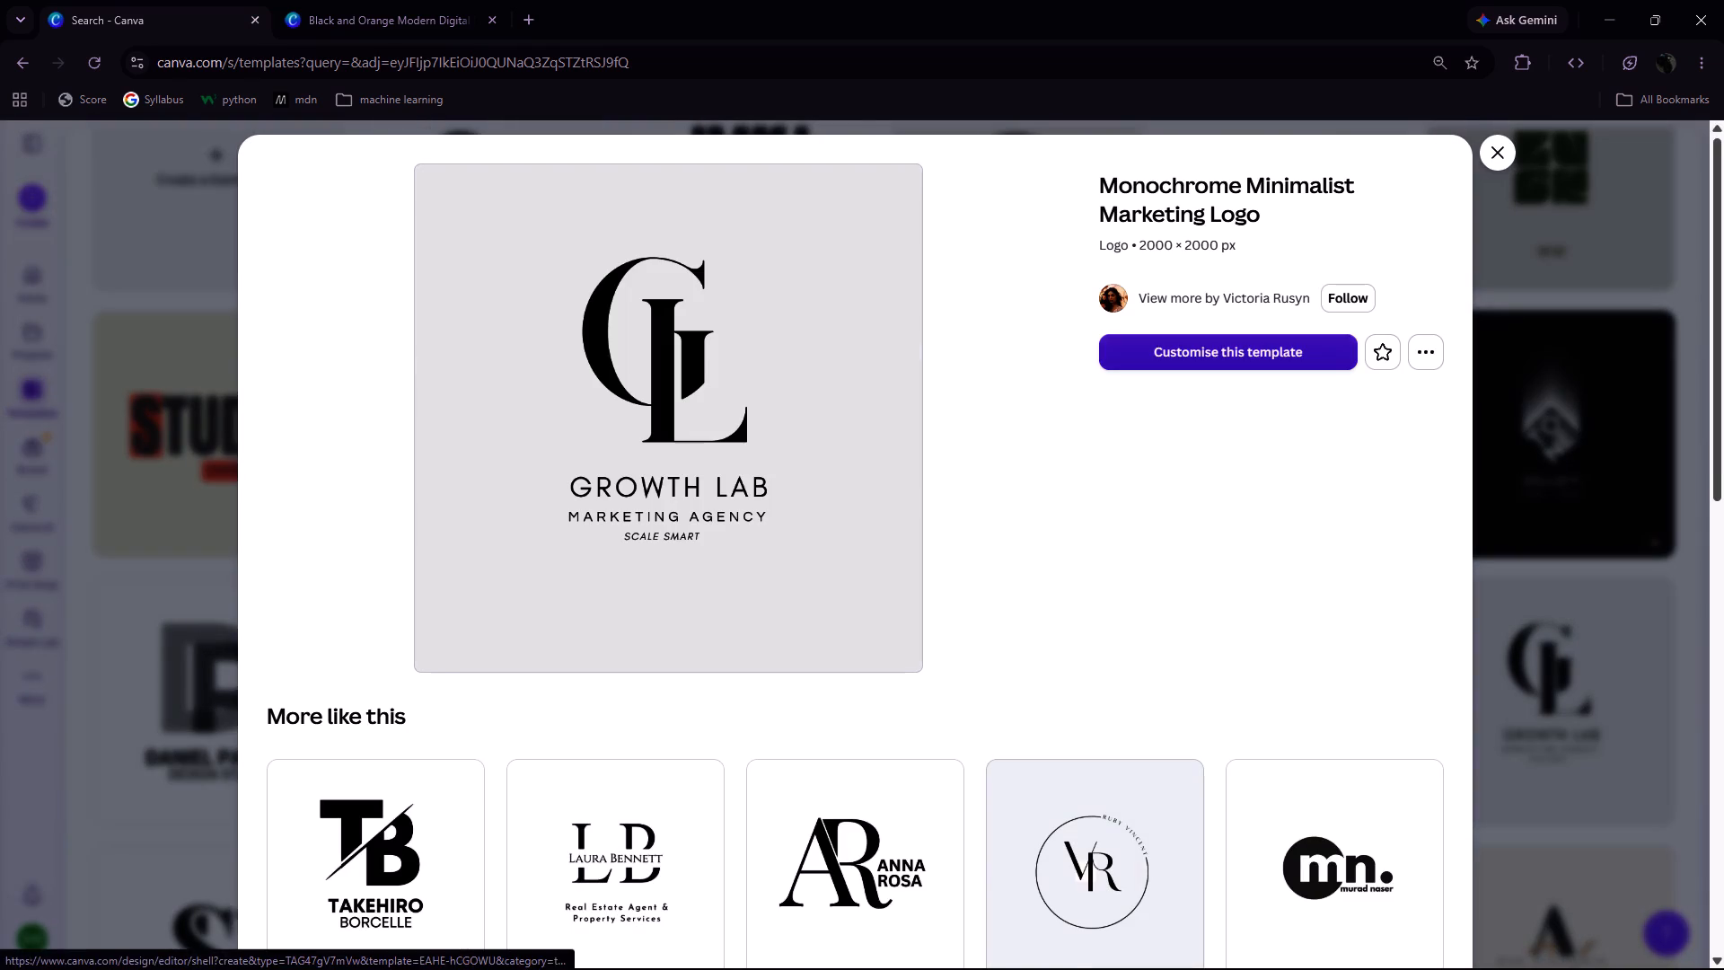
{"action": "left_click", "coordinate": [1283, 357]}
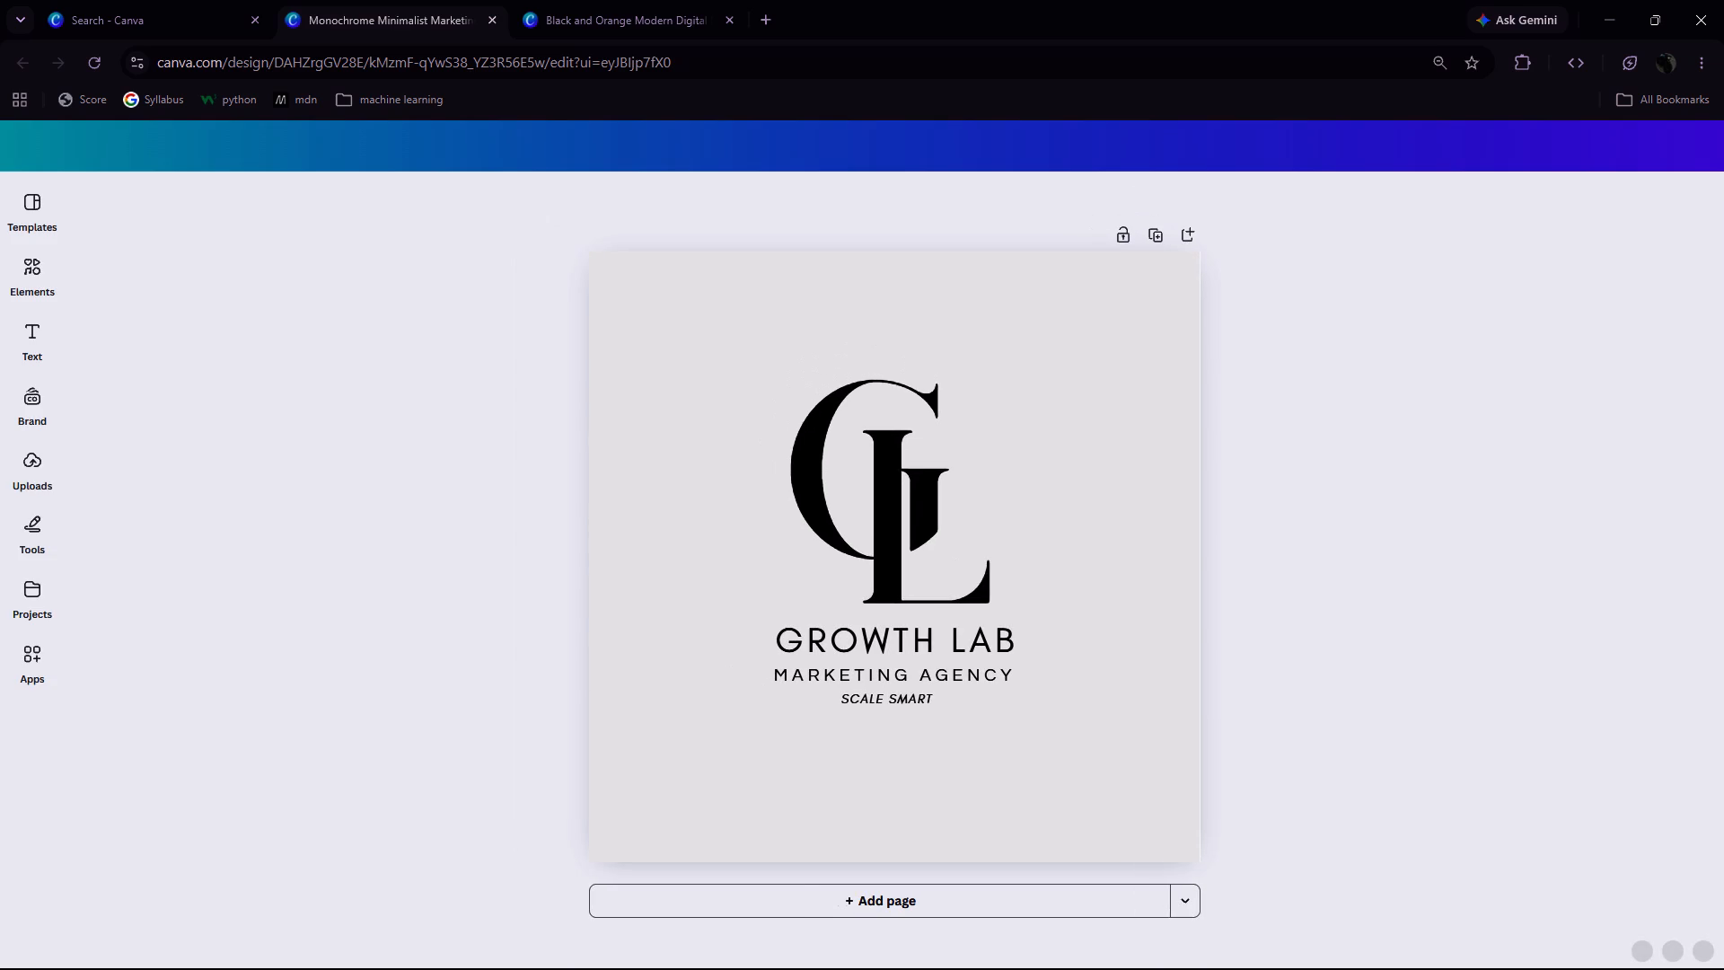
Replace the large letter G of the monogram with A.
{"action": "left_click", "coordinate": [826, 463]}
{"action": "key", "text": "shift+a"}
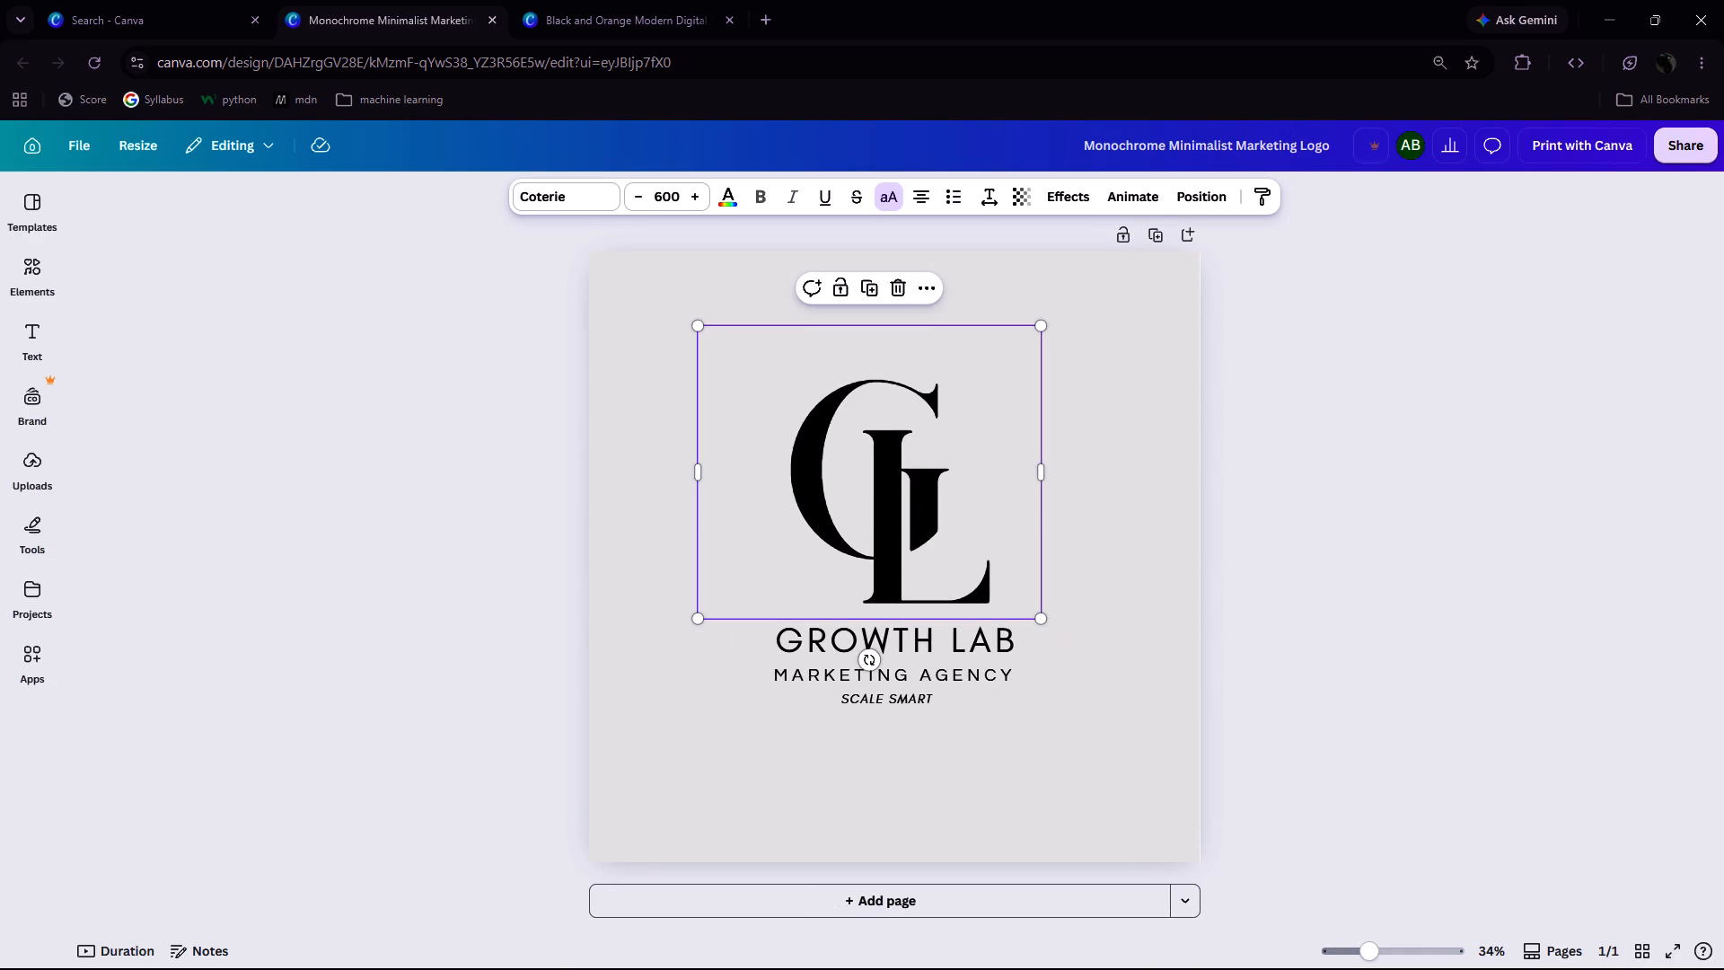
{"action": "double_click", "coordinate": [857, 468]}
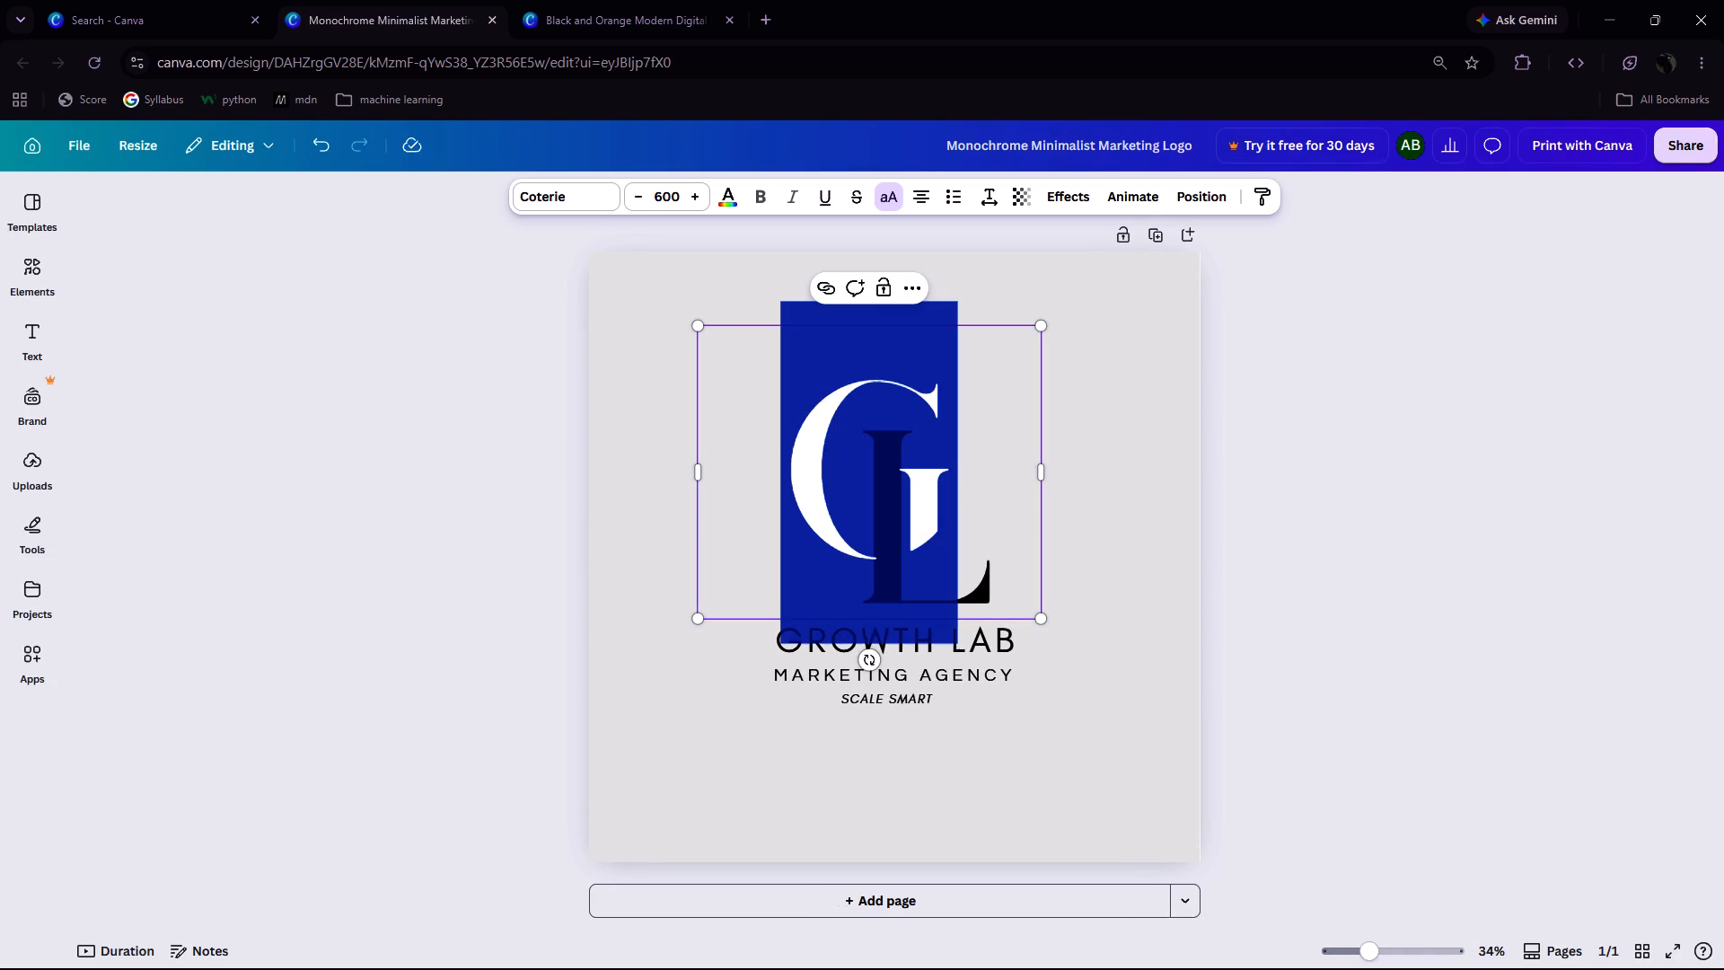
{"action": "key", "text": "shift+a"}
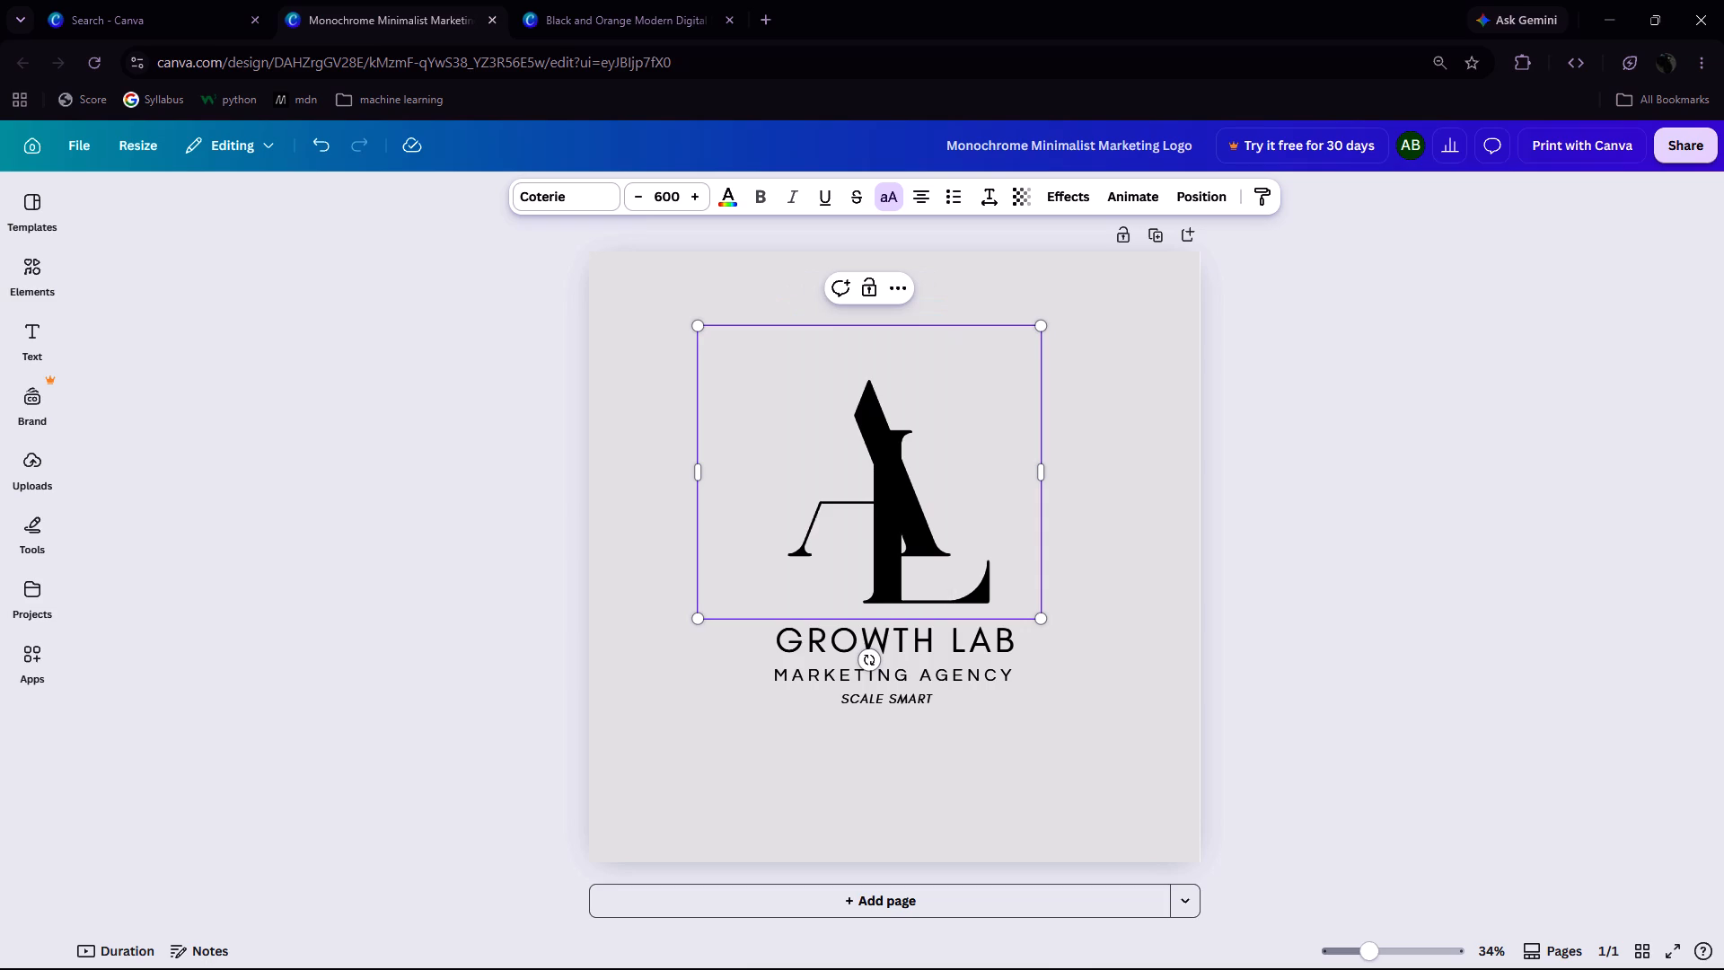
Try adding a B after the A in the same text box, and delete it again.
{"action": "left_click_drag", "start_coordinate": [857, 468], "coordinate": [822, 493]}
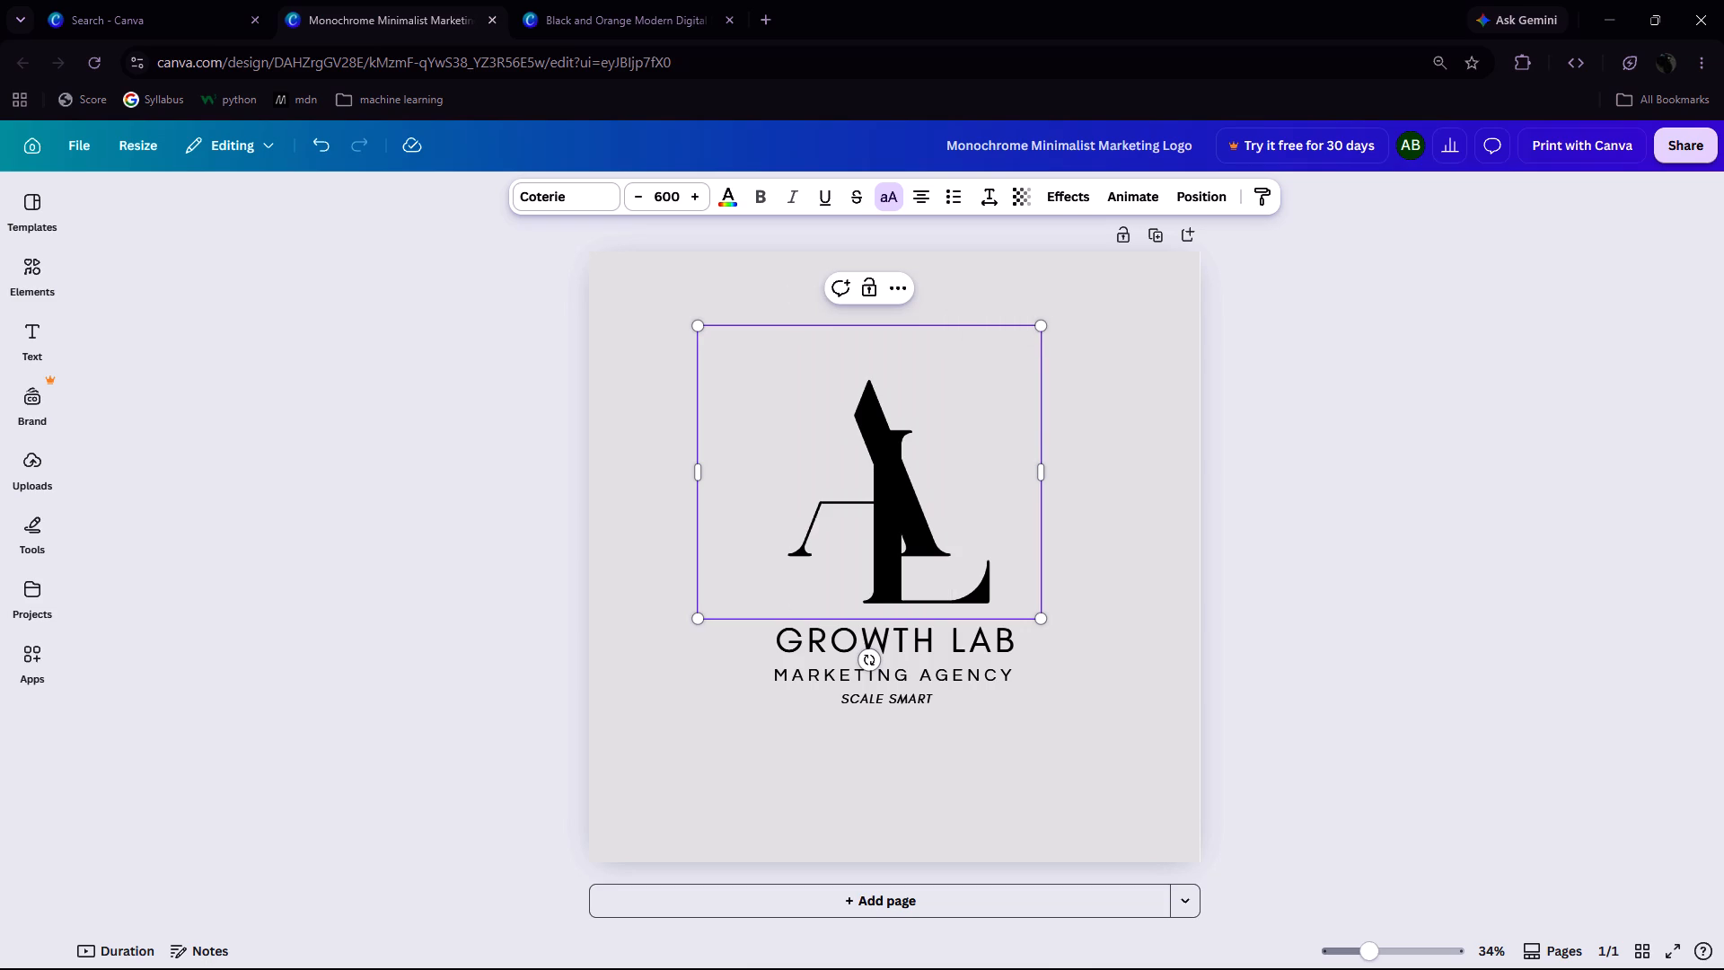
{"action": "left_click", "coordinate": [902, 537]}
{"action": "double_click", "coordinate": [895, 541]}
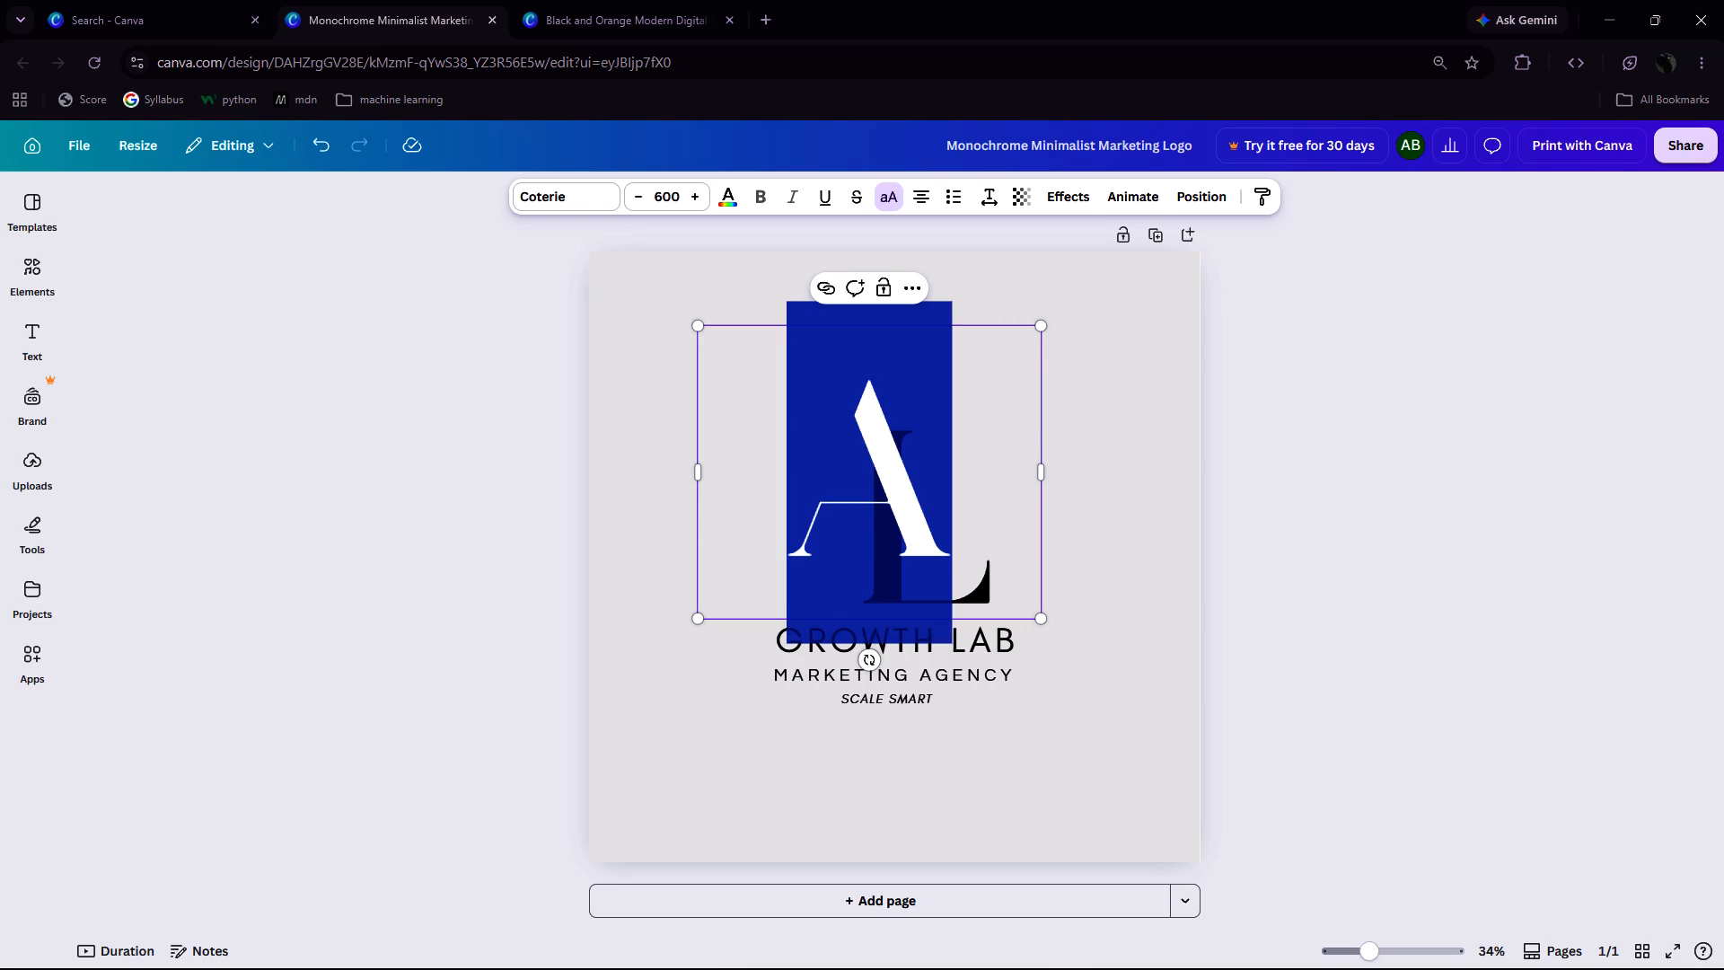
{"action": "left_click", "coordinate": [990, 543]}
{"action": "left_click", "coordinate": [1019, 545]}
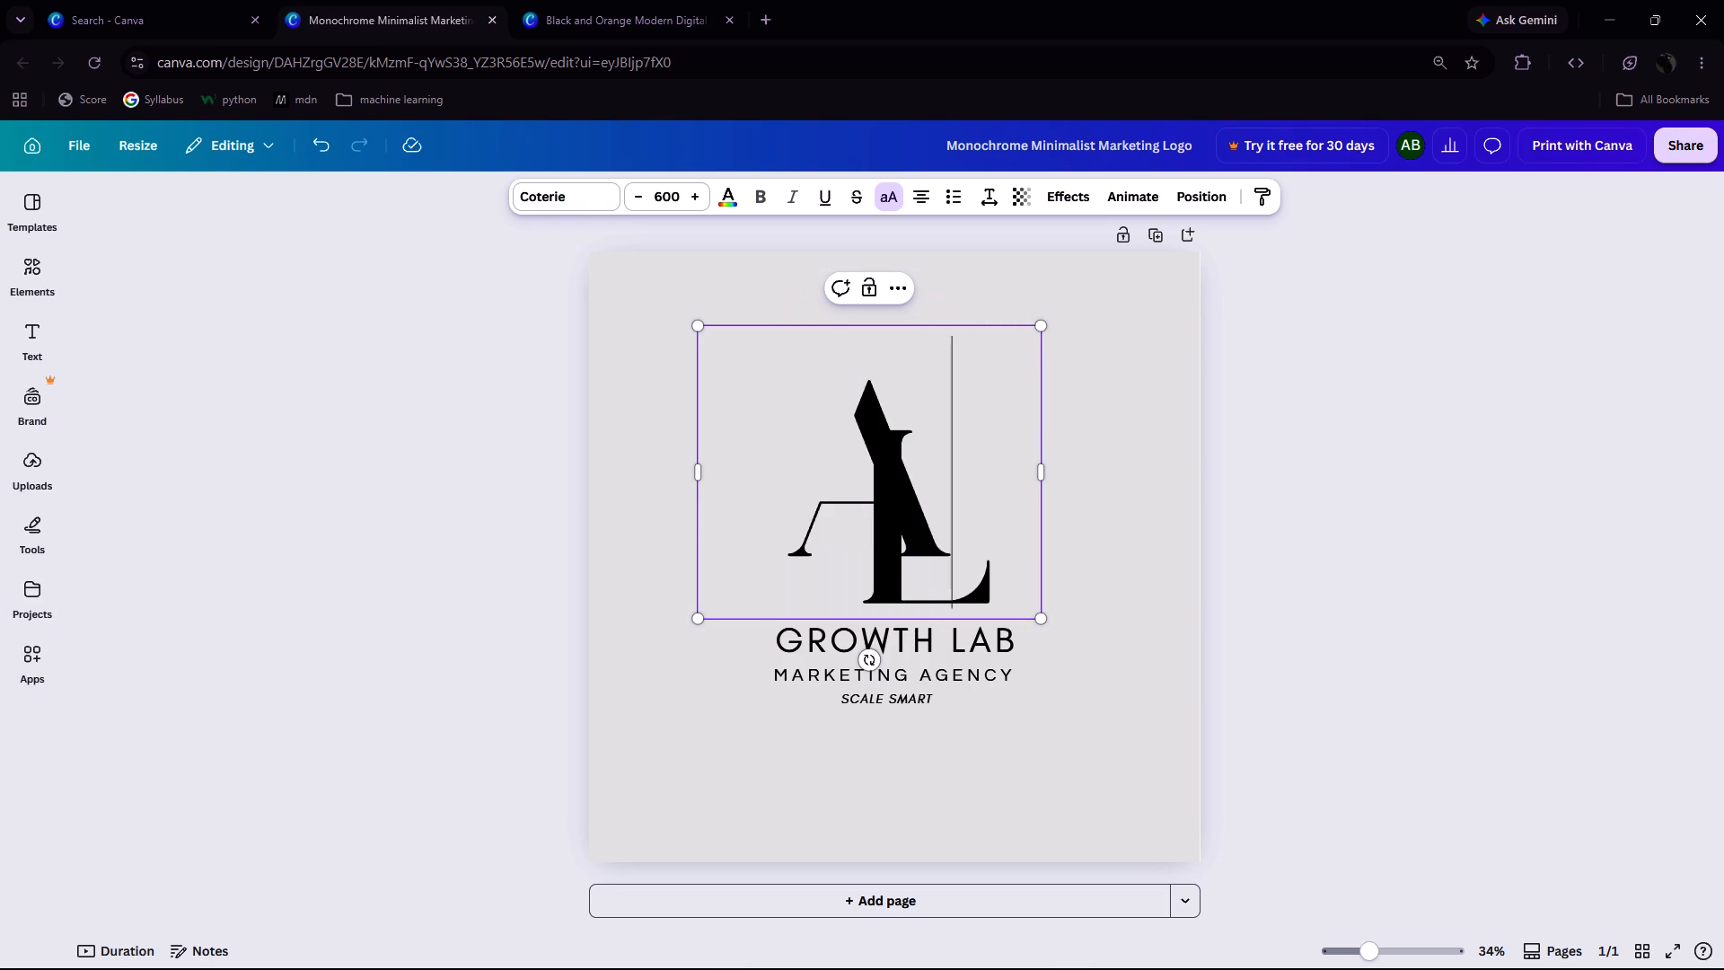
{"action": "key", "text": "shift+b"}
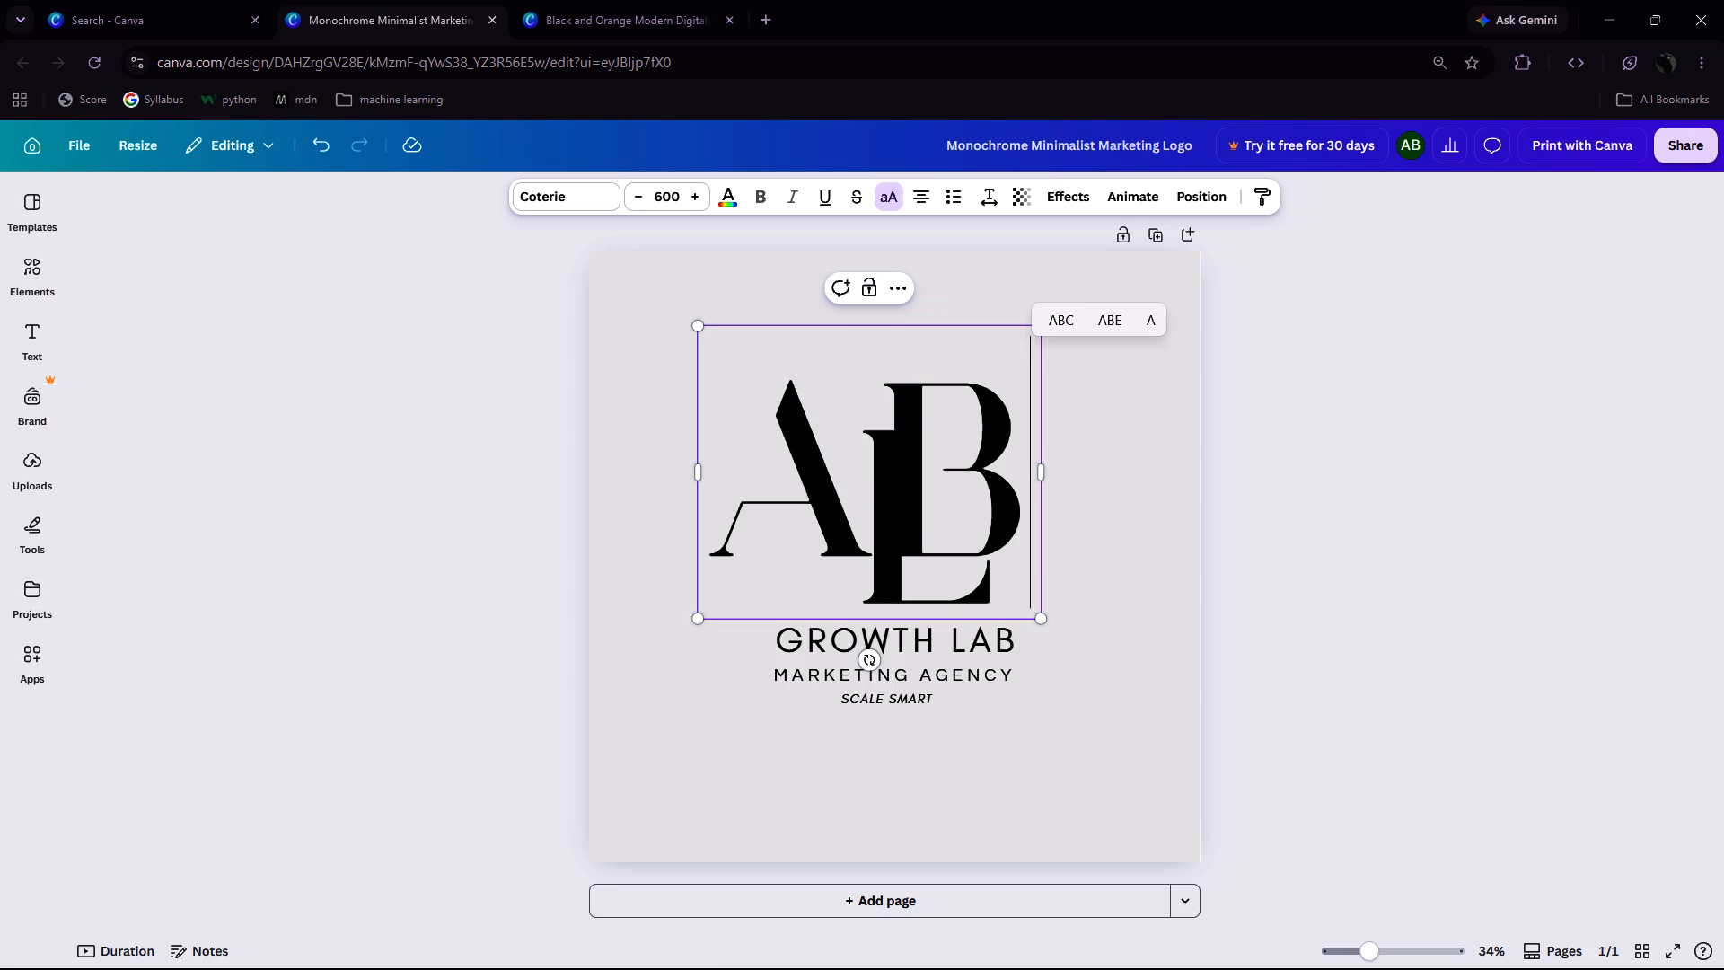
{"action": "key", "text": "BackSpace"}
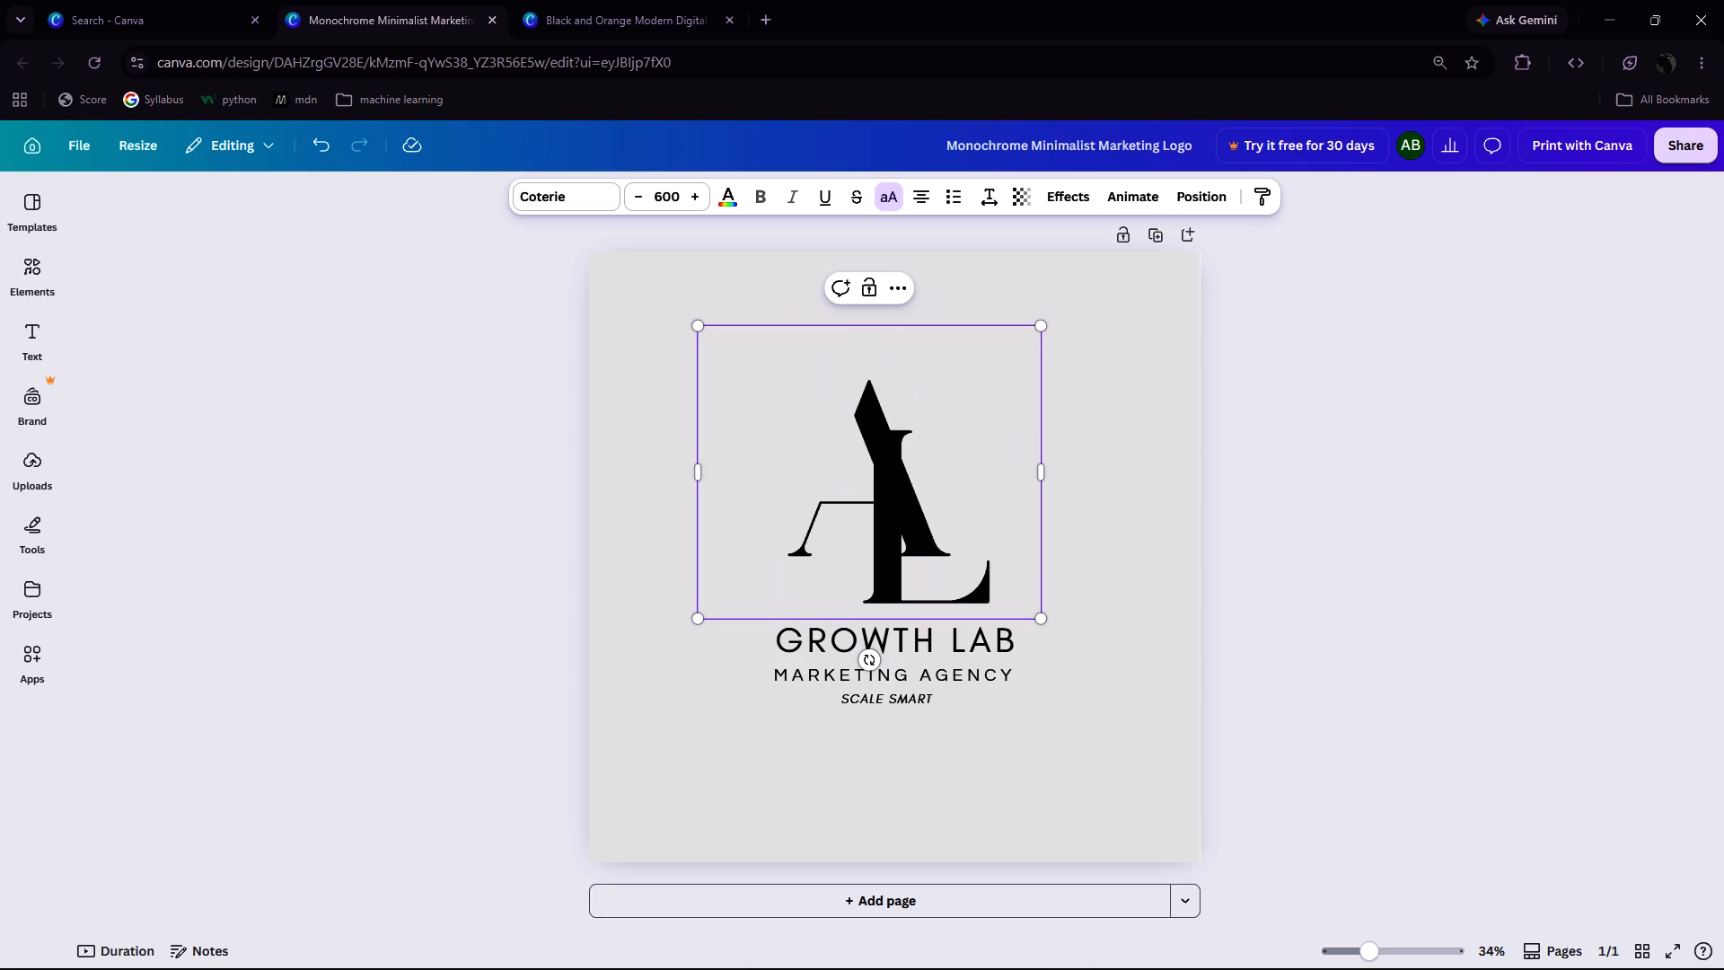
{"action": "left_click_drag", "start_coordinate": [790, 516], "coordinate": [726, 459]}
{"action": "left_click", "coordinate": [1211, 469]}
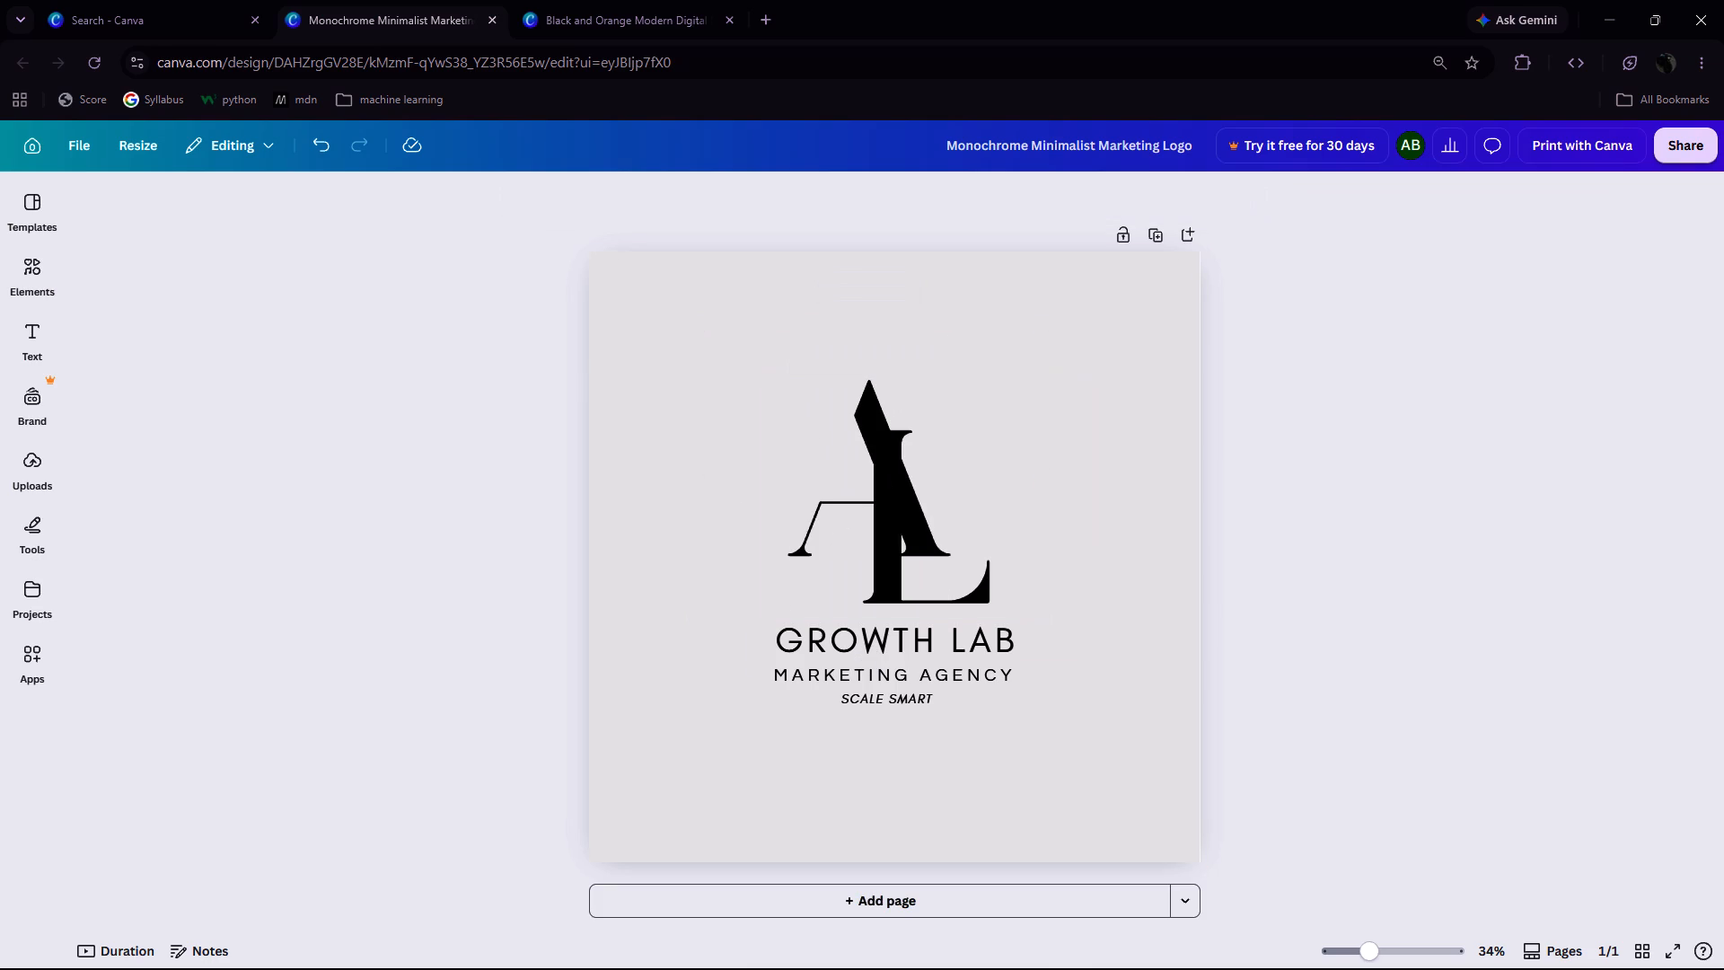
Move the monogram's letter L clear of the A and replace it with B.
{"action": "left_click", "coordinate": [1043, 487]}
{"action": "left_click_drag", "start_coordinate": [990, 516], "coordinate": [1104, 563]}
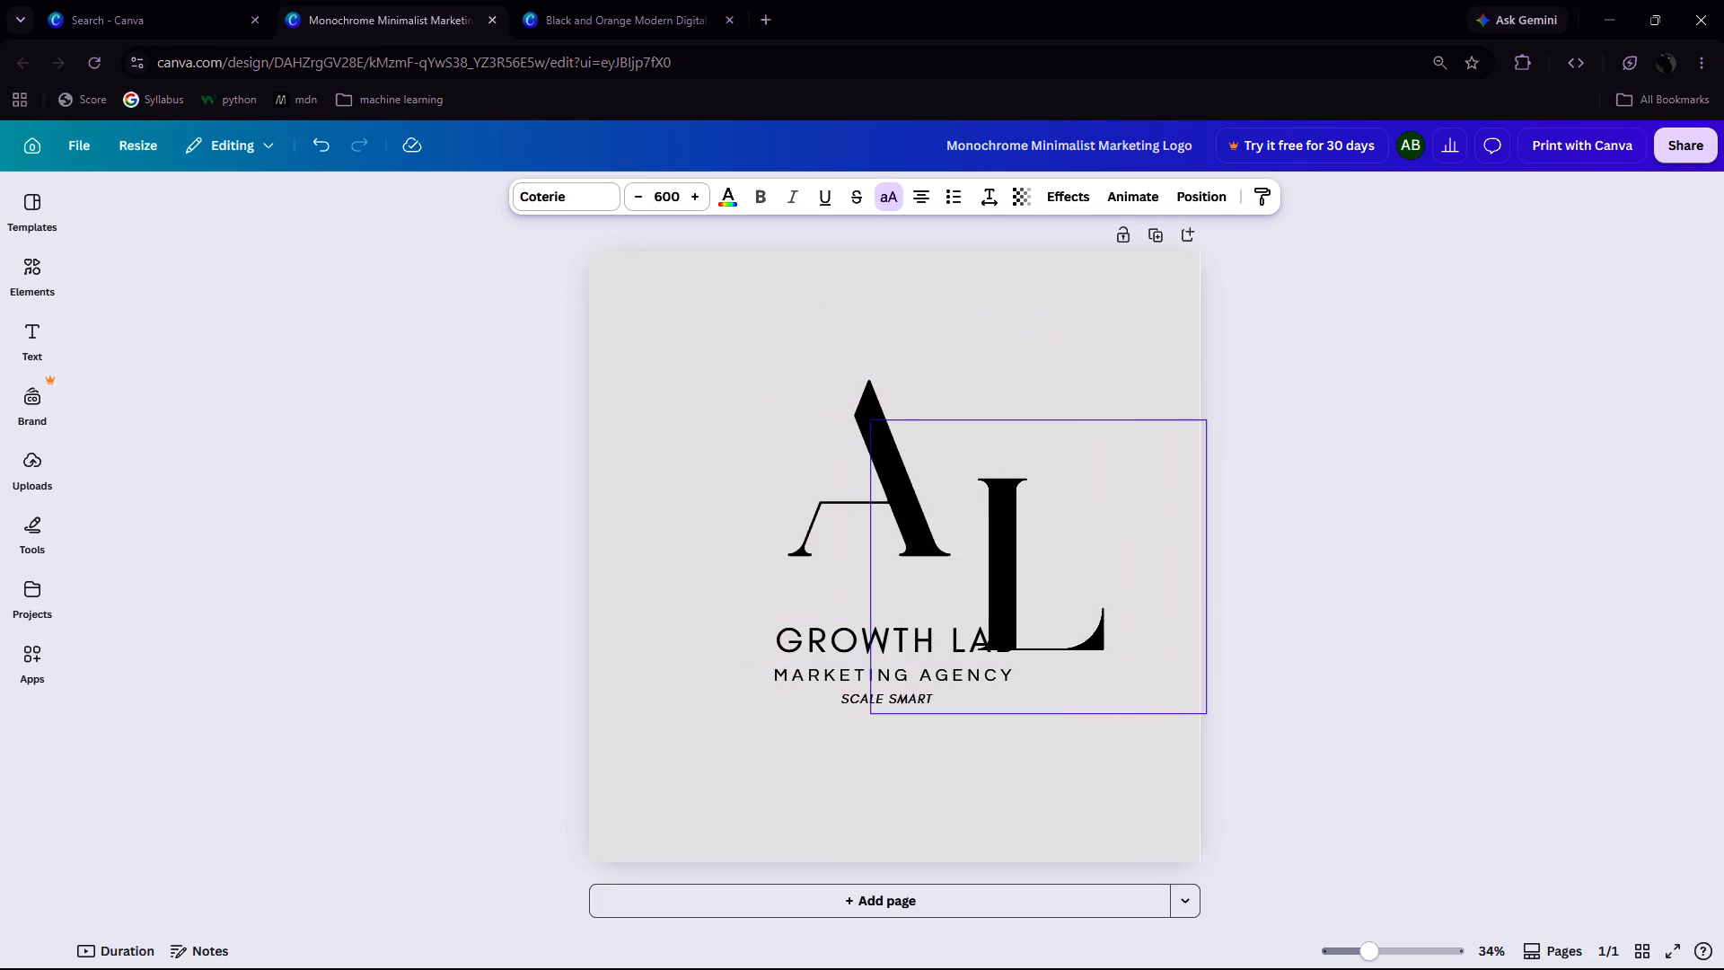
{"action": "left_click_drag", "start_coordinate": [1104, 563], "coordinate": [1094, 555]}
{"action": "double_click", "coordinate": [1093, 554]}
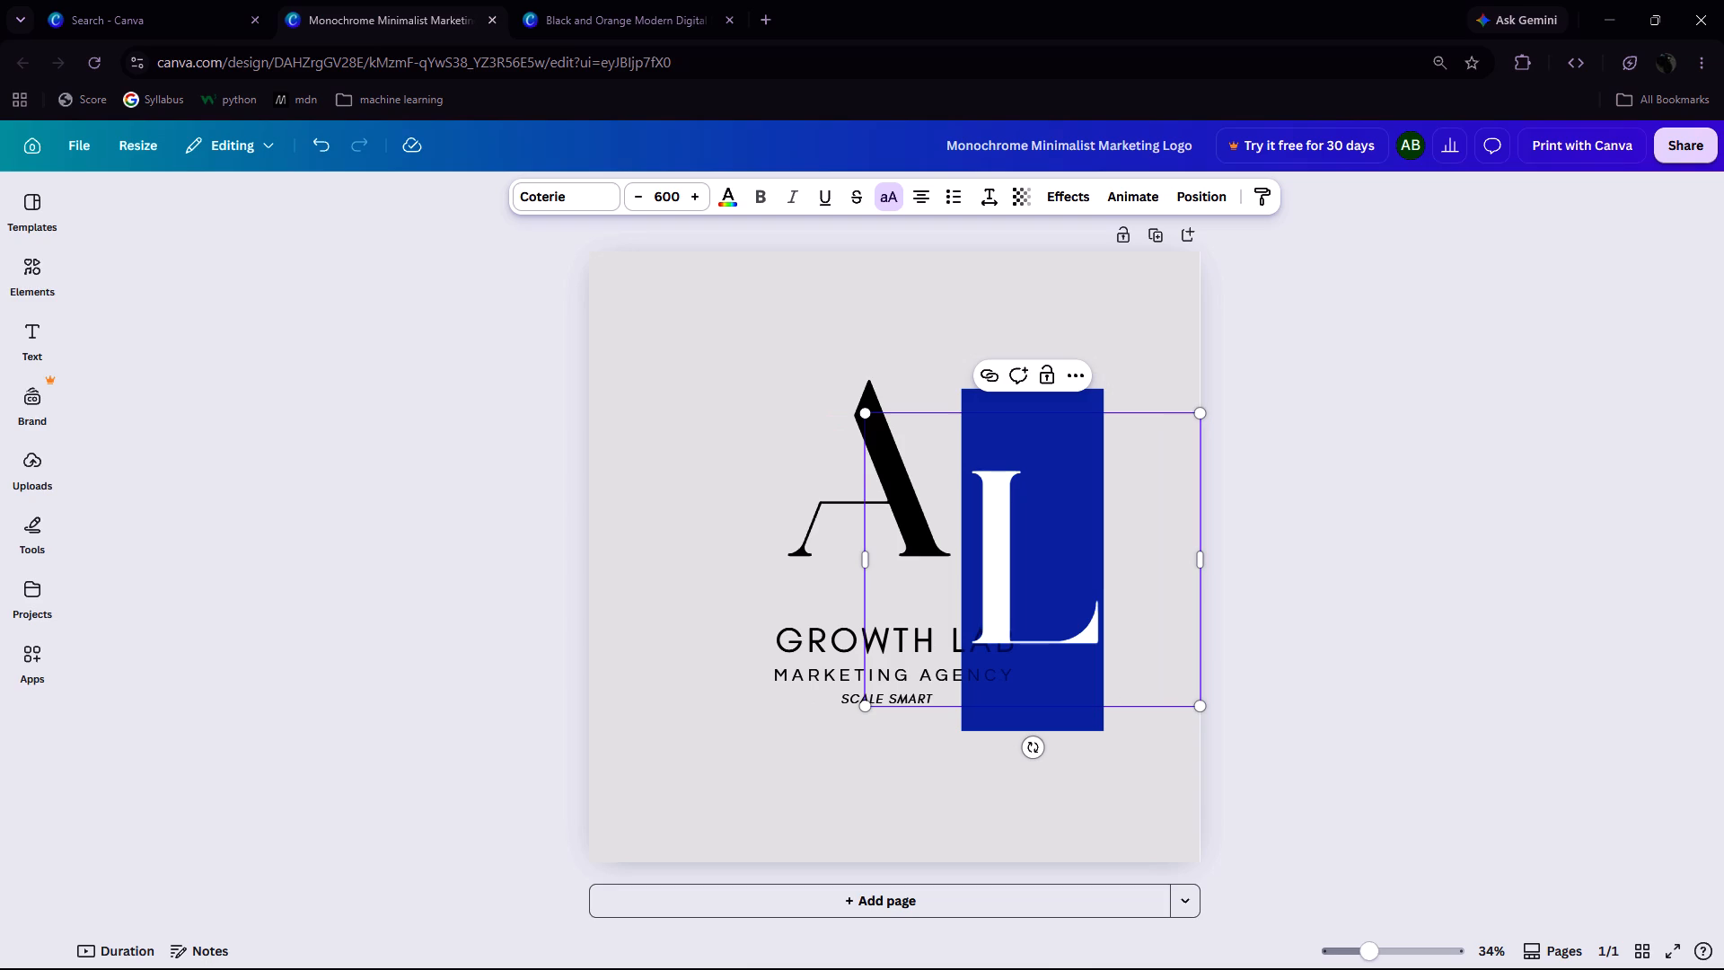
{"action": "key", "text": "ctrl+b"}
{"action": "key", "text": "shift+b"}
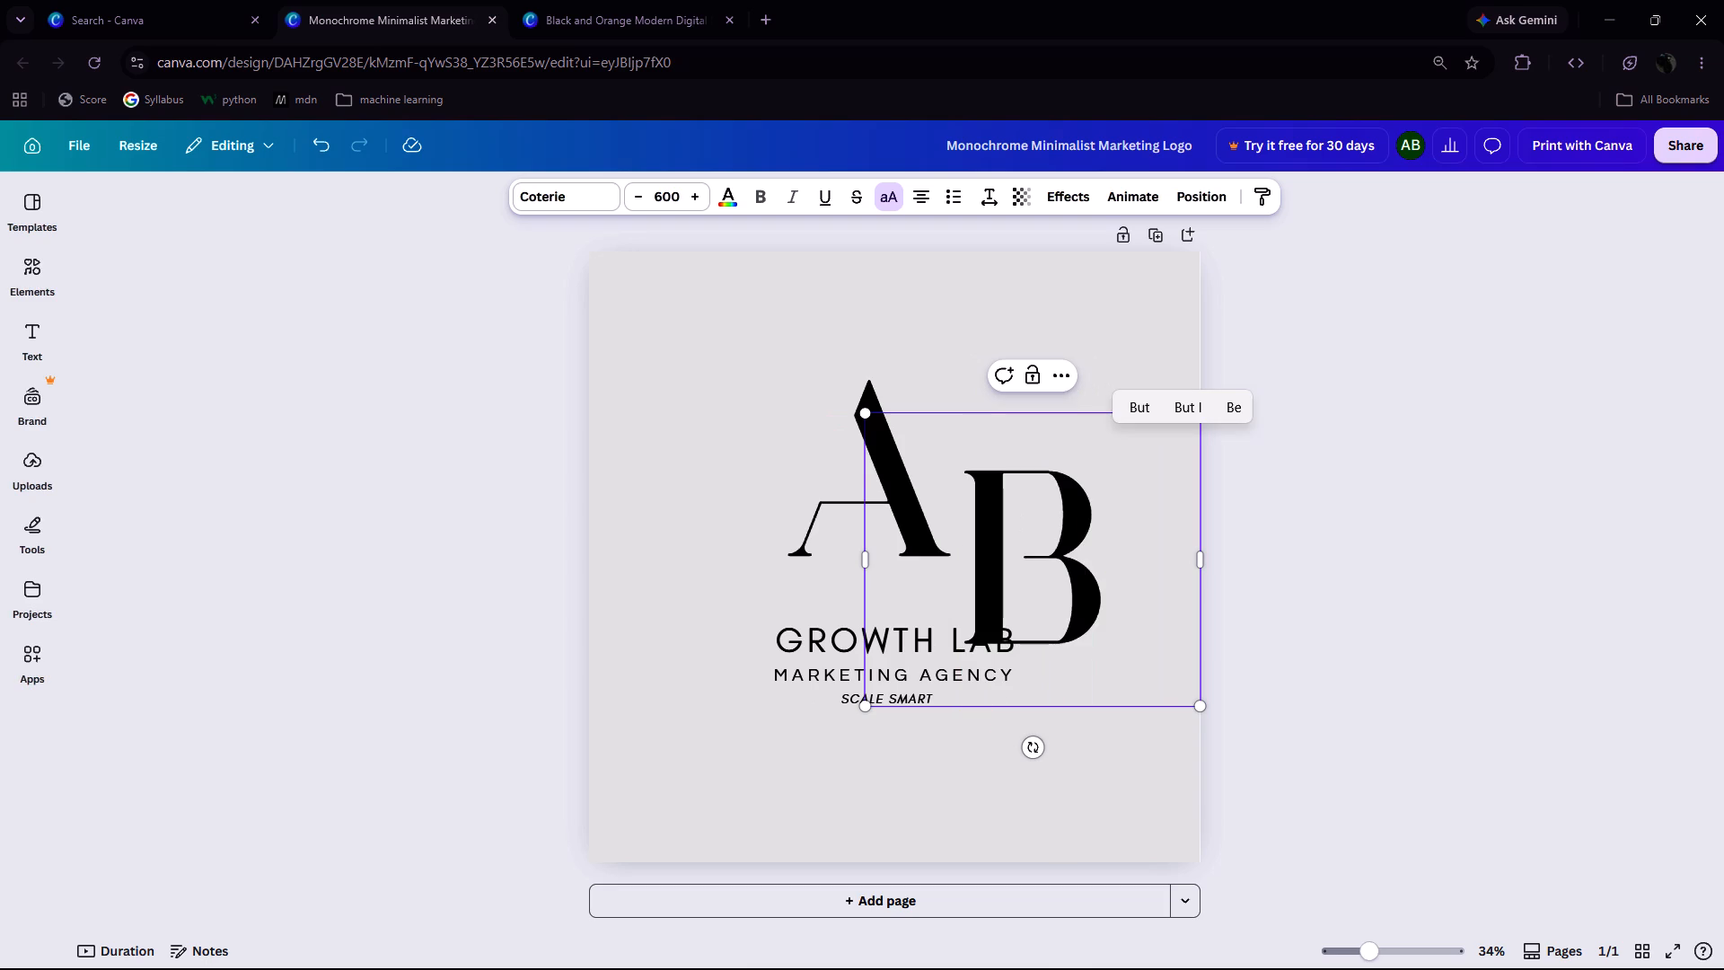
{"action": "left_click_drag", "start_coordinate": [1012, 558], "coordinate": [922, 488]}
{"action": "left_click_drag", "start_coordinate": [1054, 586], "coordinate": [967, 534]}
{"action": "left_click", "coordinate": [765, 743]}
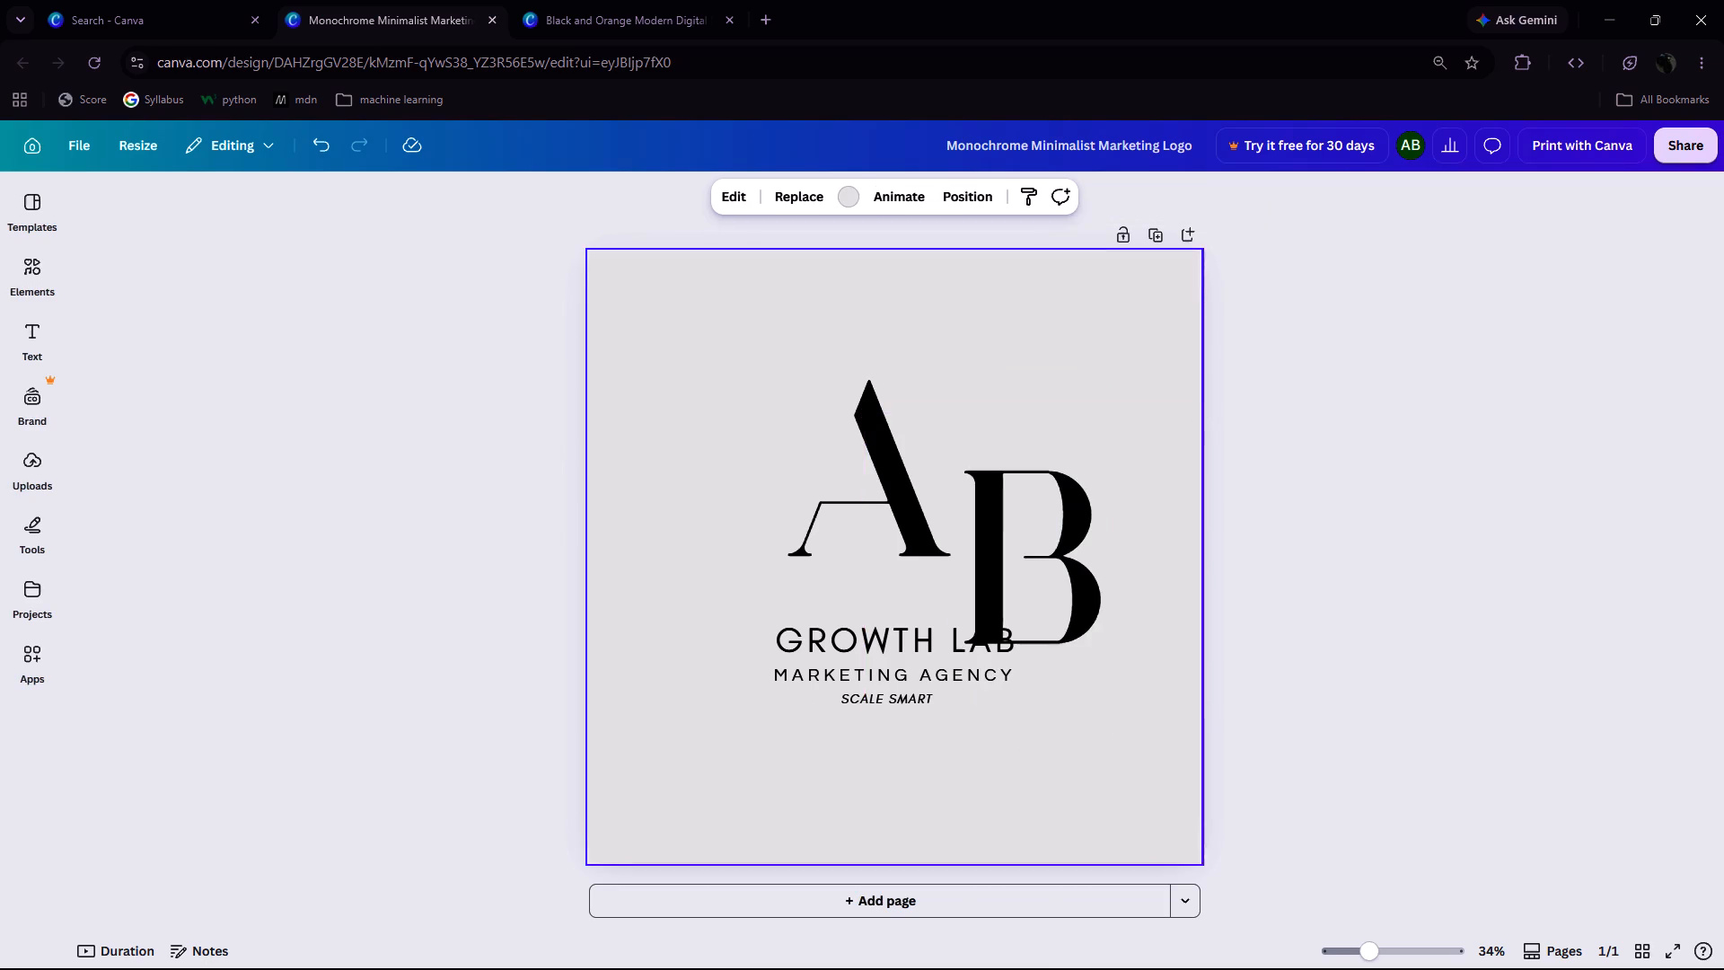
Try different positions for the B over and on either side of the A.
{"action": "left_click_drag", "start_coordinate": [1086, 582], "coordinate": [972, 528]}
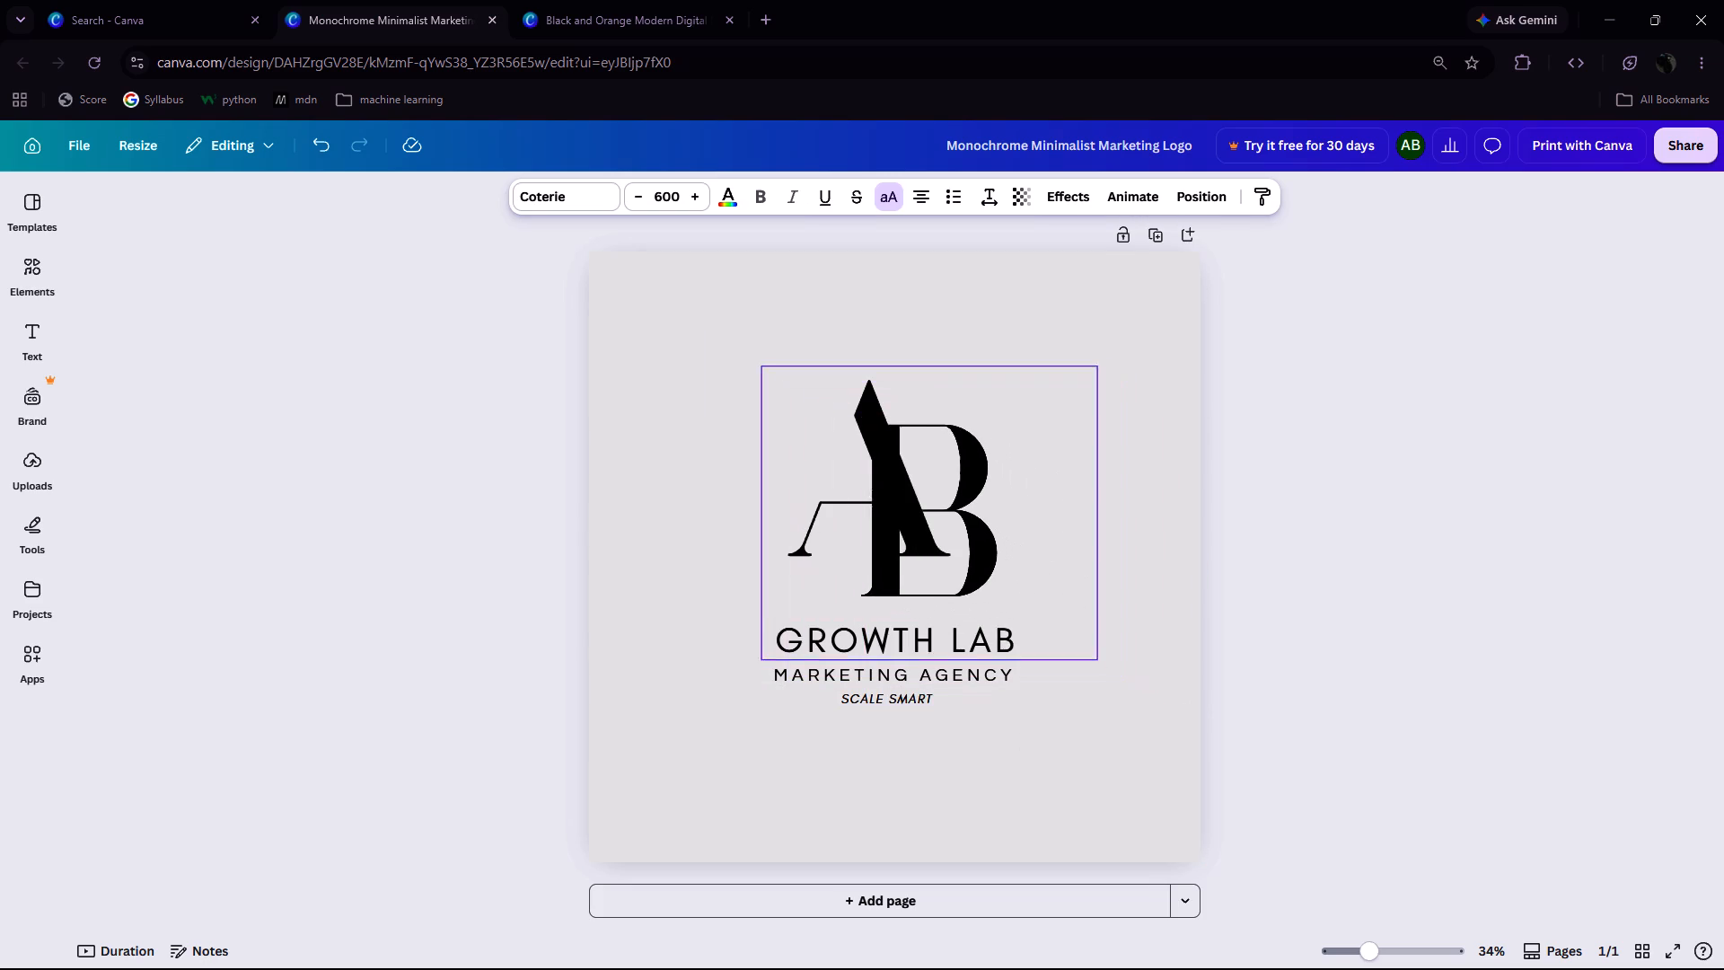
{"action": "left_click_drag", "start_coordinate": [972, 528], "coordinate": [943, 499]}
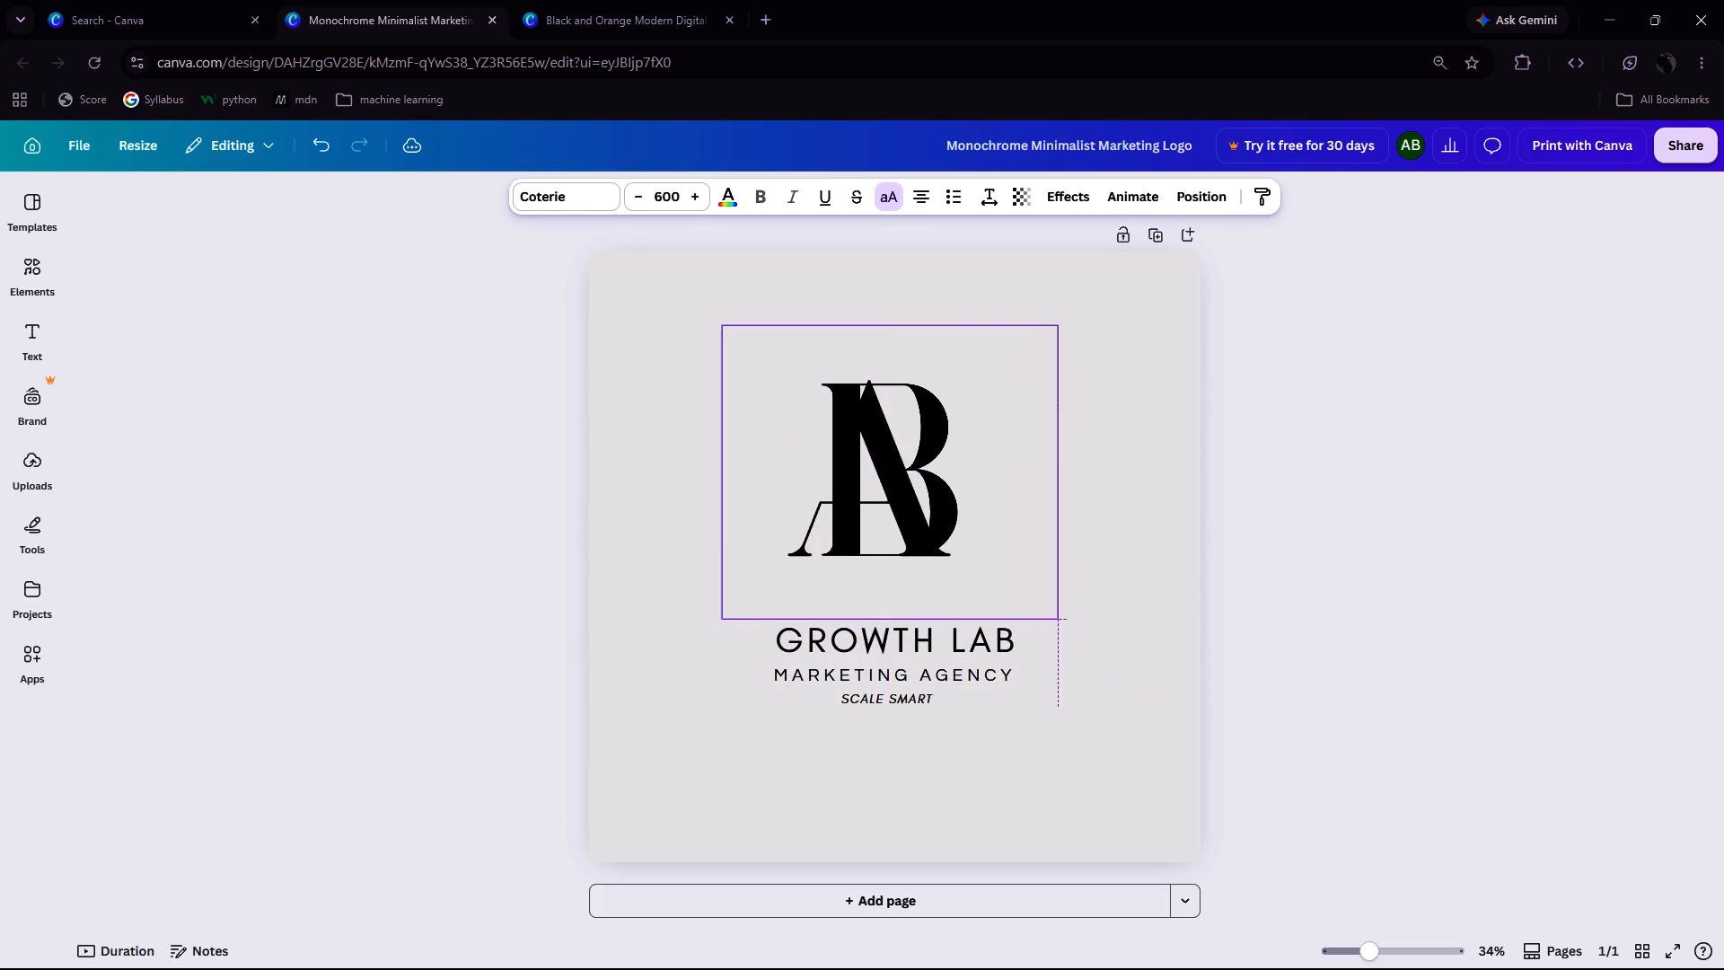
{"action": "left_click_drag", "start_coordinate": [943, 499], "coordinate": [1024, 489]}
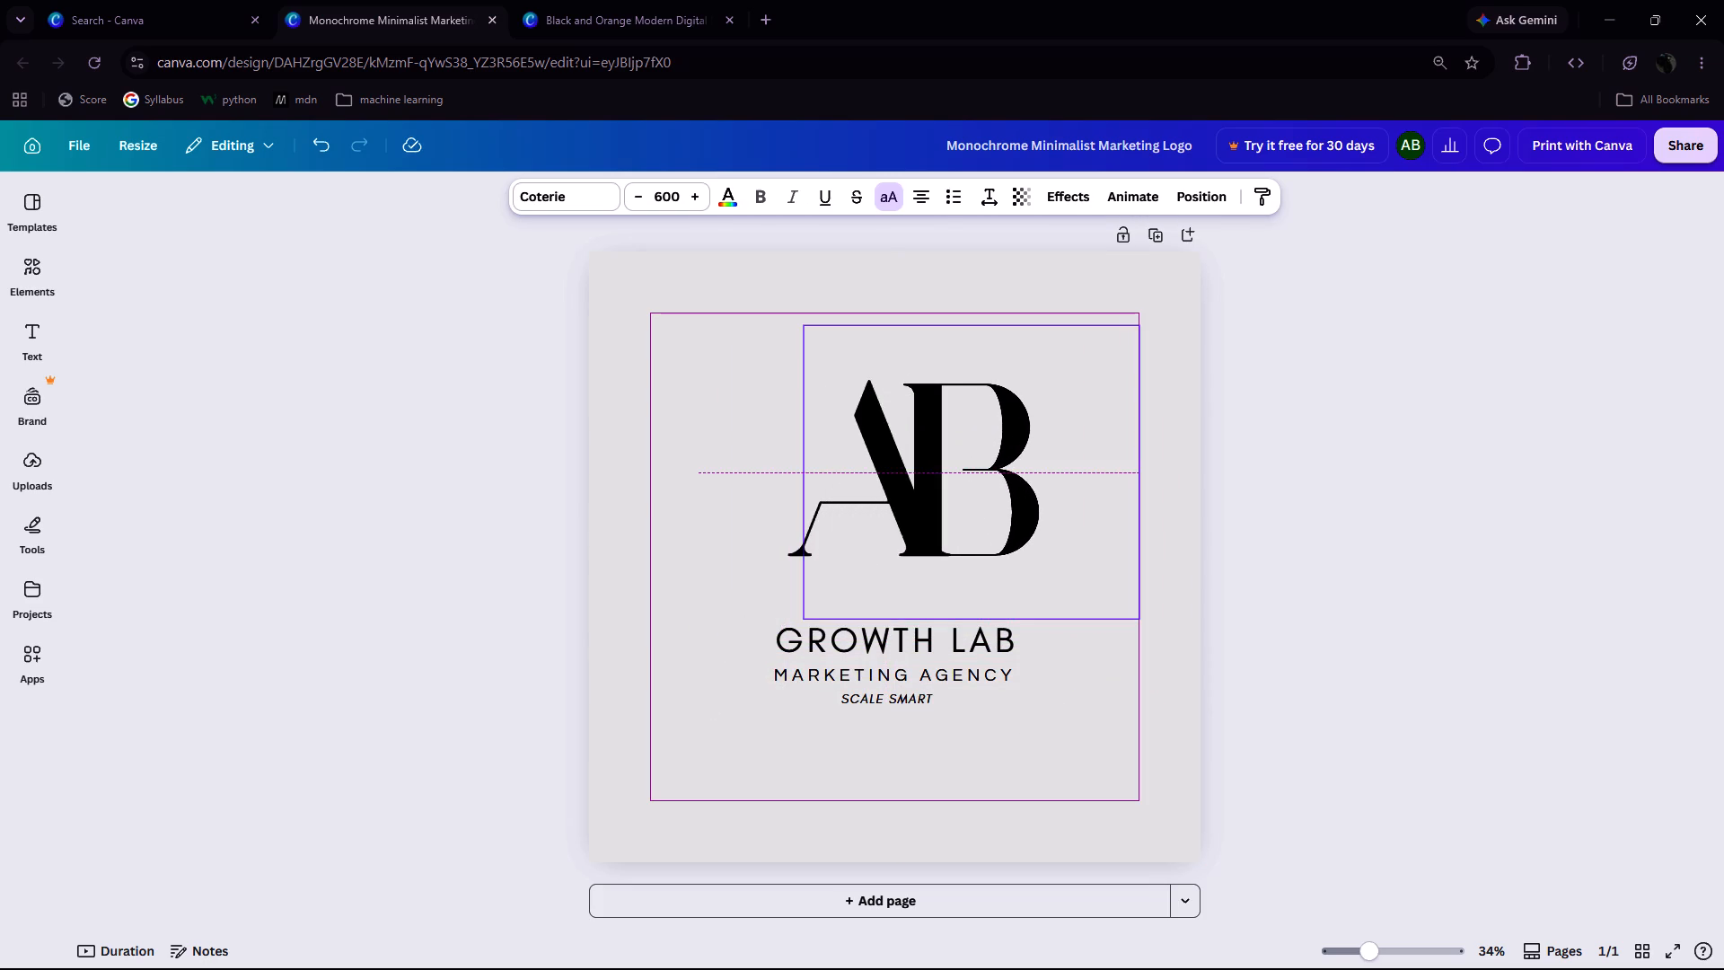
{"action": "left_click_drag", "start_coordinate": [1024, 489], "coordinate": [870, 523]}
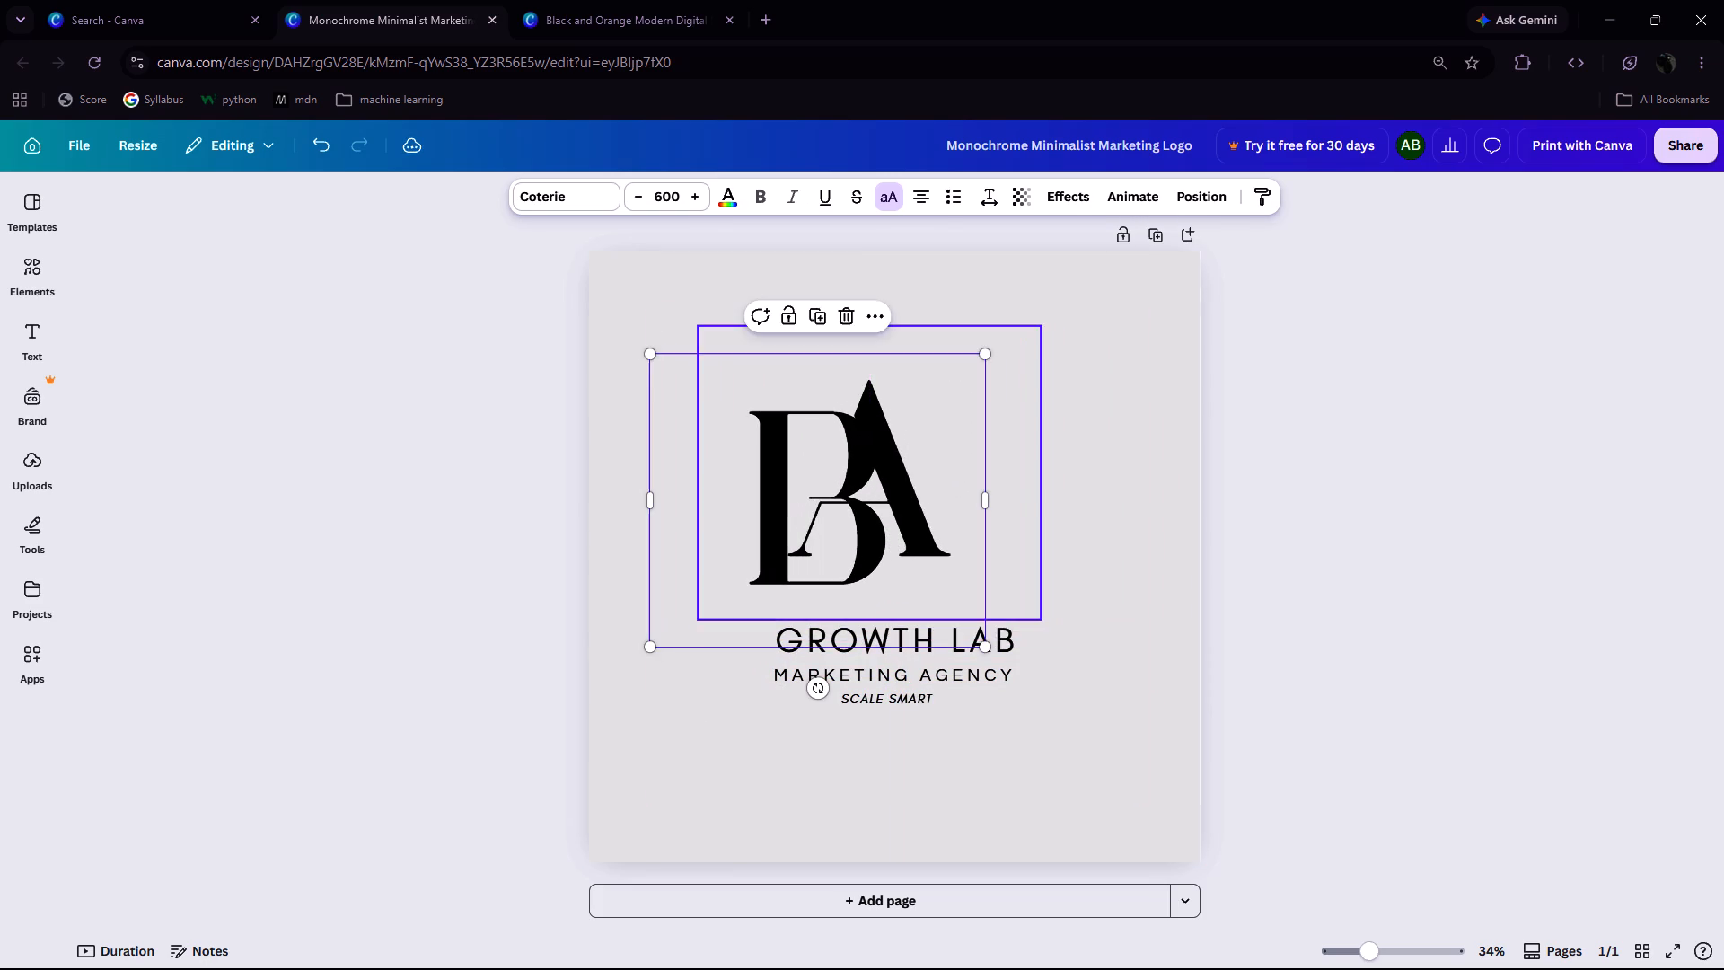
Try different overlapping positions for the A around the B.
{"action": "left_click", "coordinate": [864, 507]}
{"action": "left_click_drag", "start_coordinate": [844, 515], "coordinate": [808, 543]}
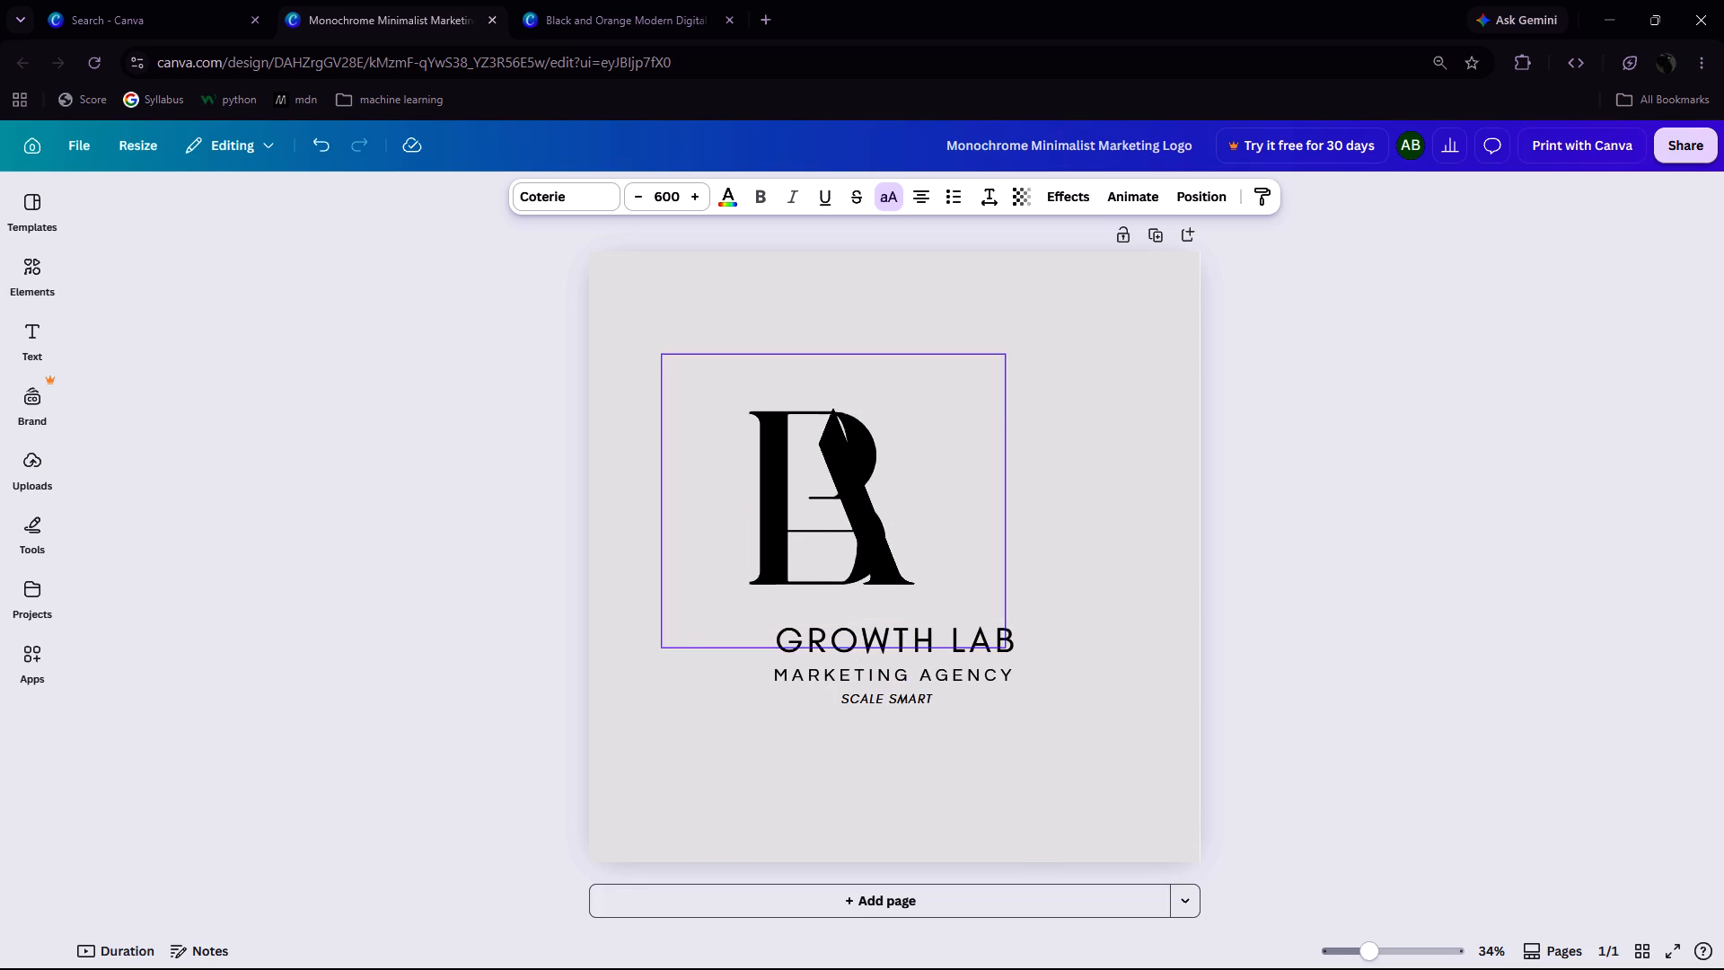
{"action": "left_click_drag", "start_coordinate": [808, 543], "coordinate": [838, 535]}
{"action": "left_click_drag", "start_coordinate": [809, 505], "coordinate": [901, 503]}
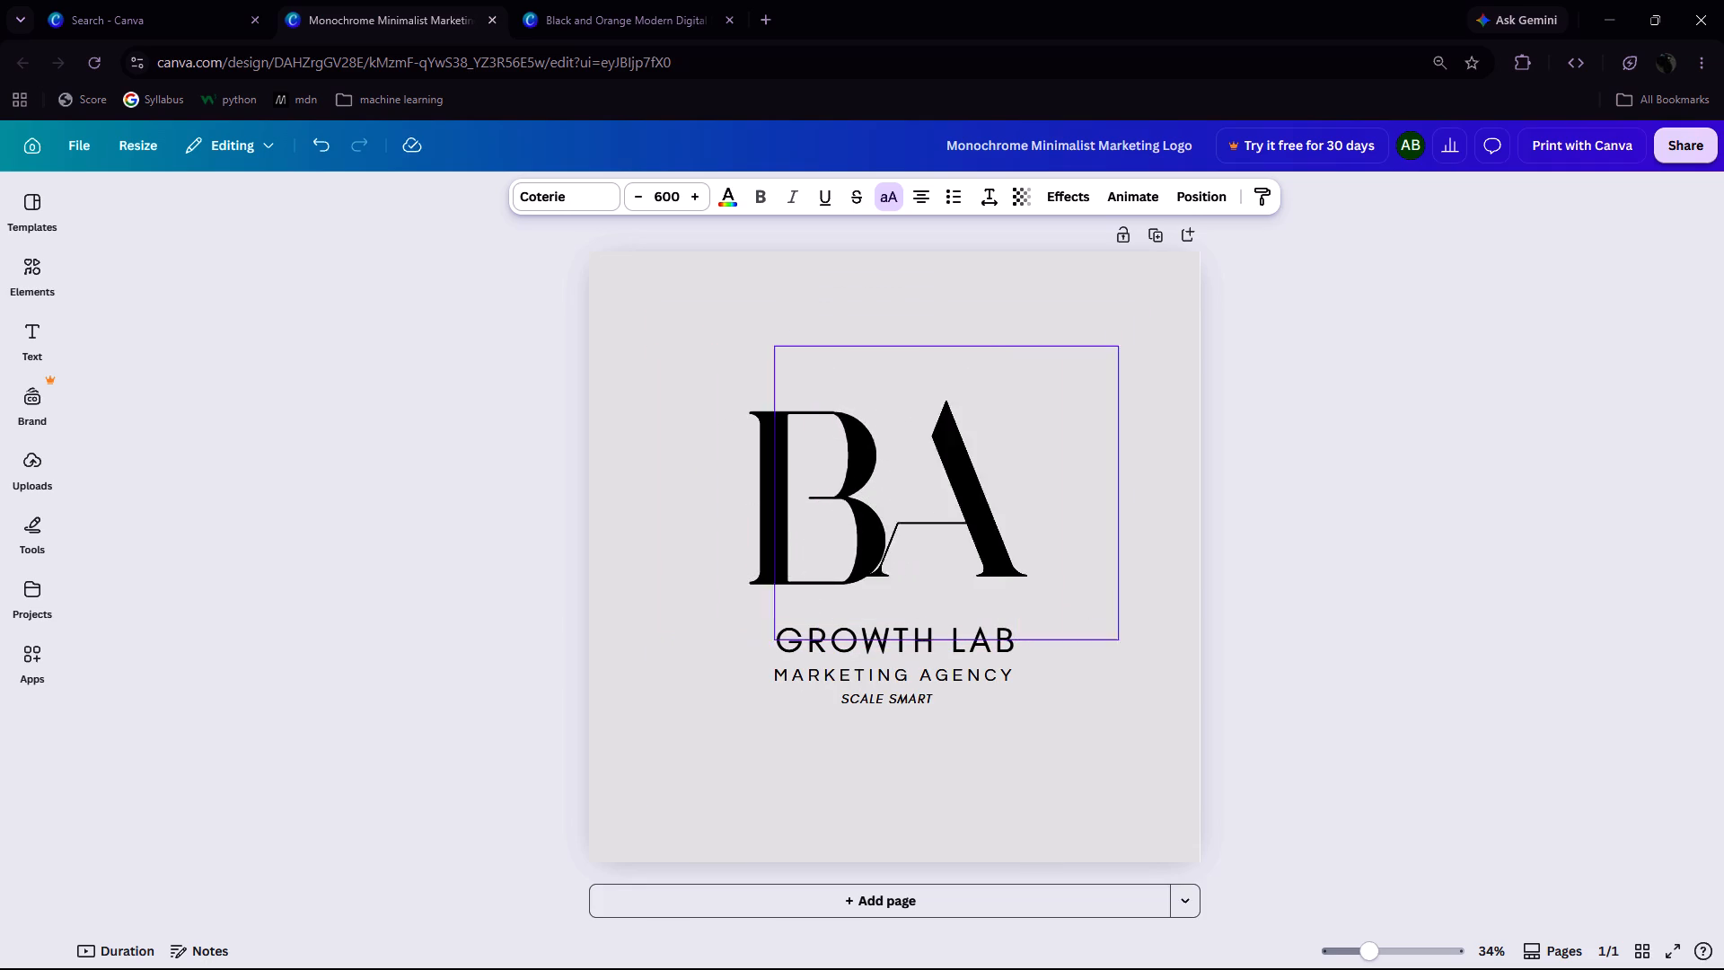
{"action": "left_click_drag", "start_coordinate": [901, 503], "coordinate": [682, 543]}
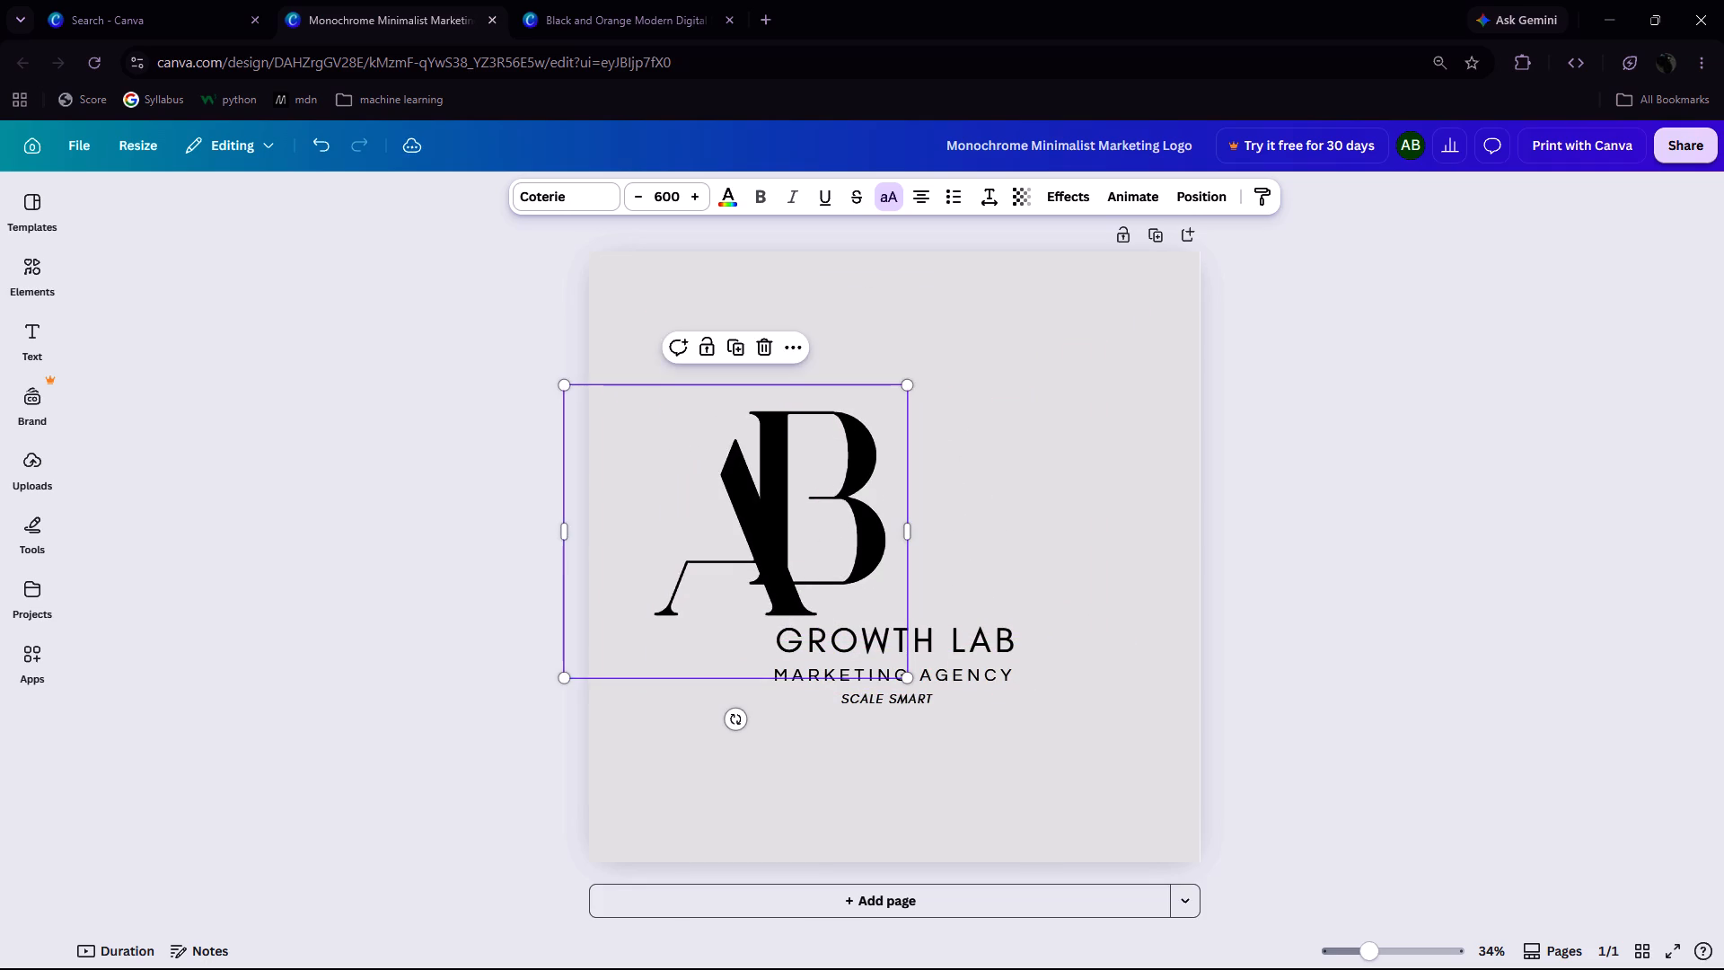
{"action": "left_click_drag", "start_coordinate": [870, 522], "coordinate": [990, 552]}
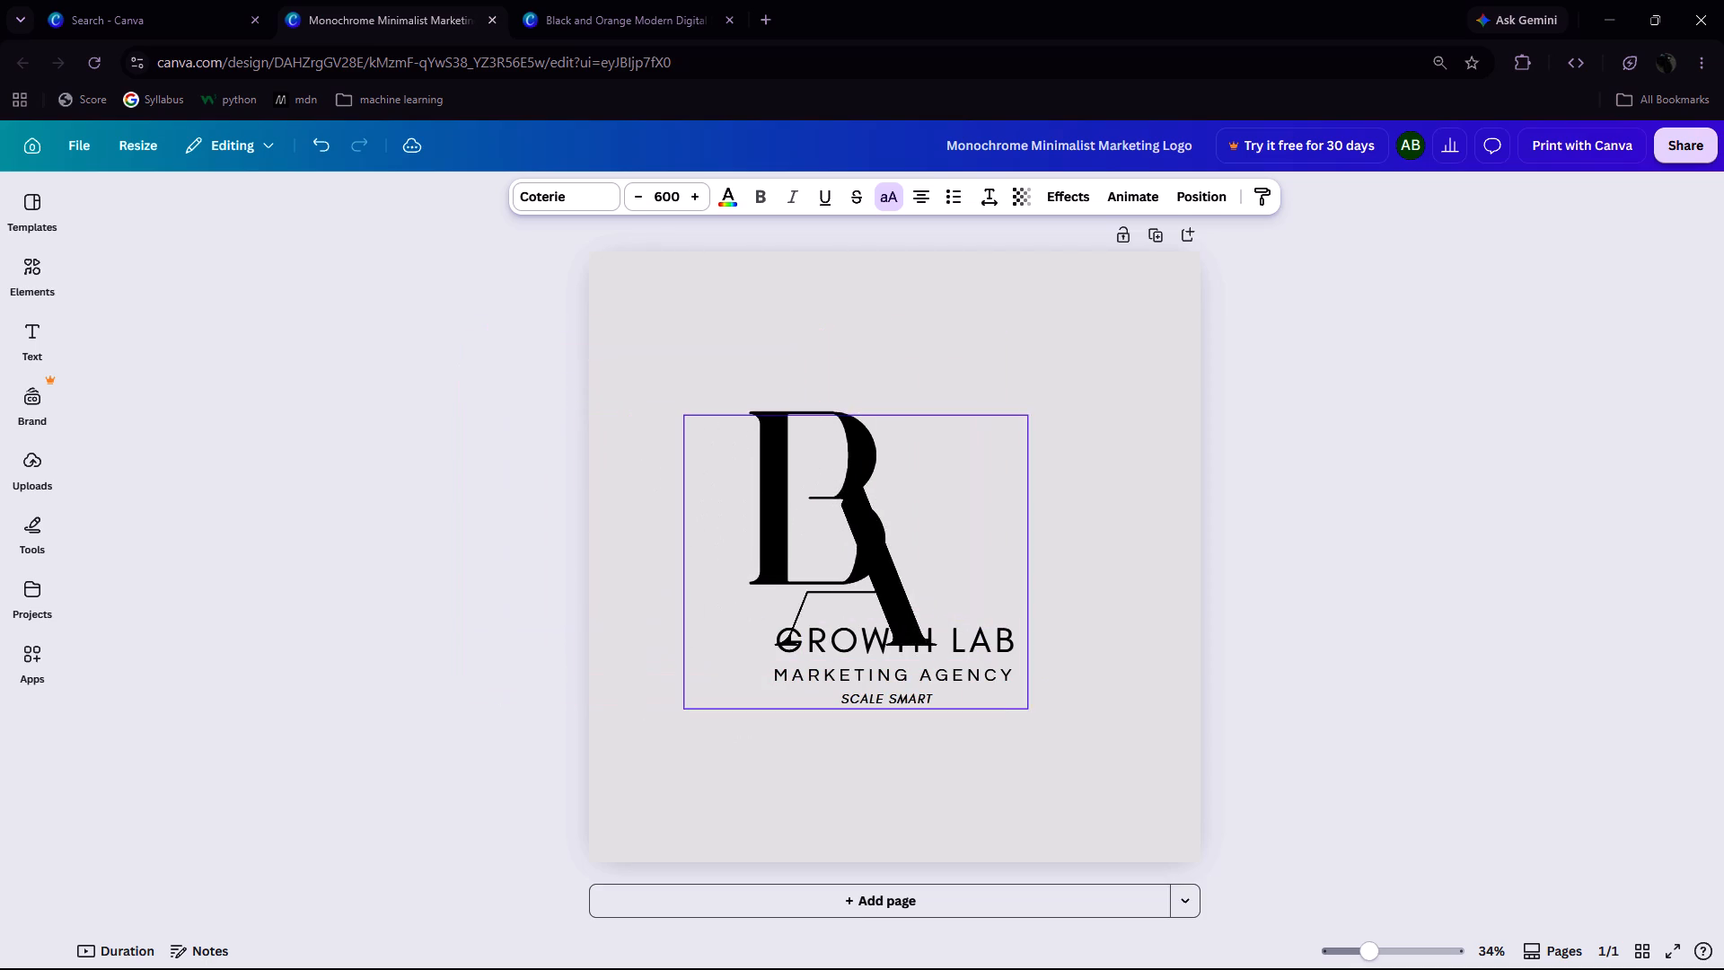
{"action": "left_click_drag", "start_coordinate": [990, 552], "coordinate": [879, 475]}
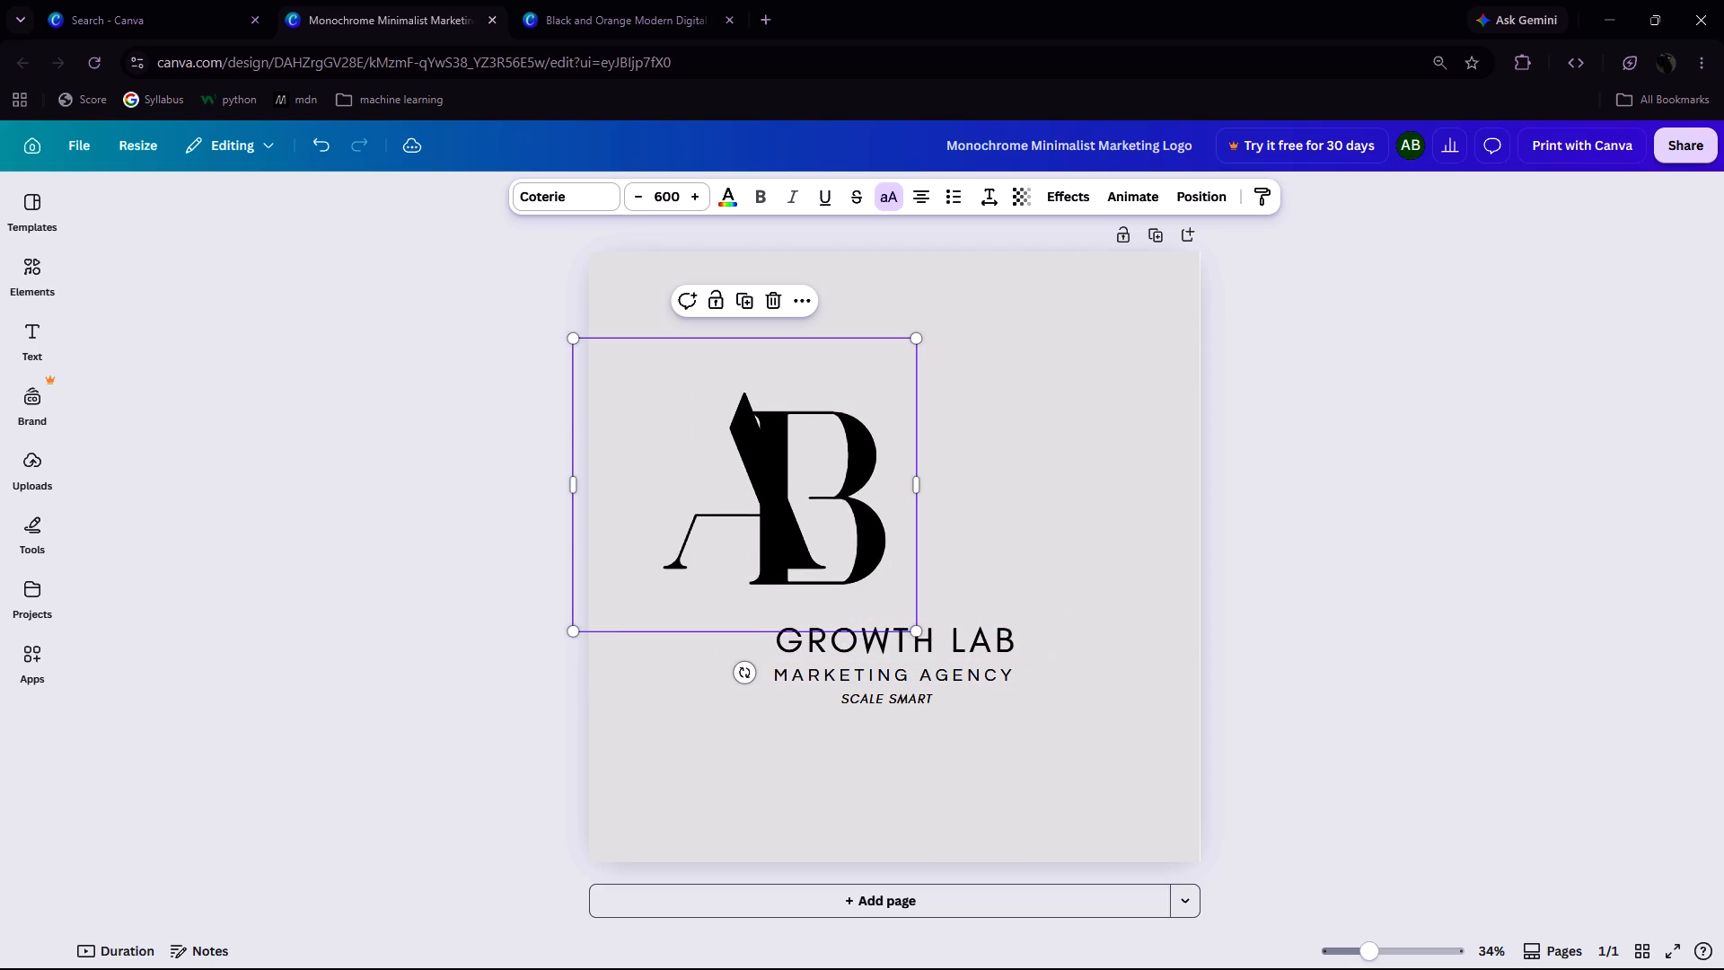
Separate the two letters and set the A directly beside the B, aligned at the same height above GROWTH LAB.
{"action": "left_click_drag", "start_coordinate": [808, 463], "coordinate": [714, 507]}
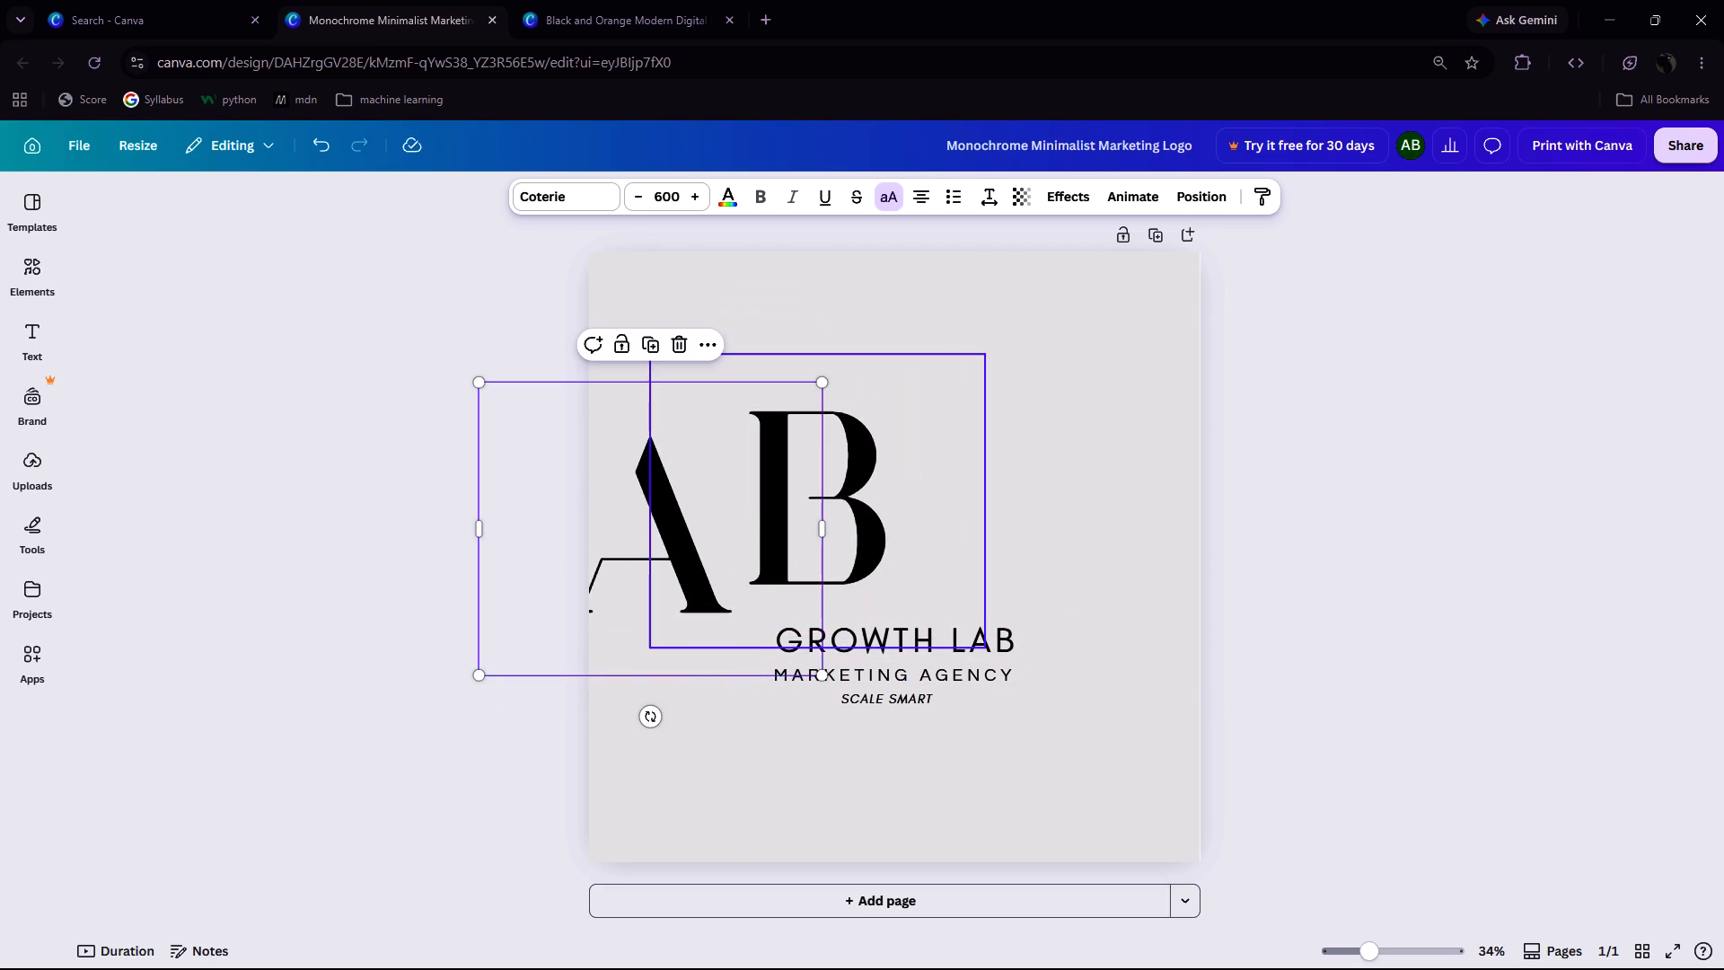
{"action": "left_click_drag", "start_coordinate": [893, 488], "coordinate": [1051, 510]}
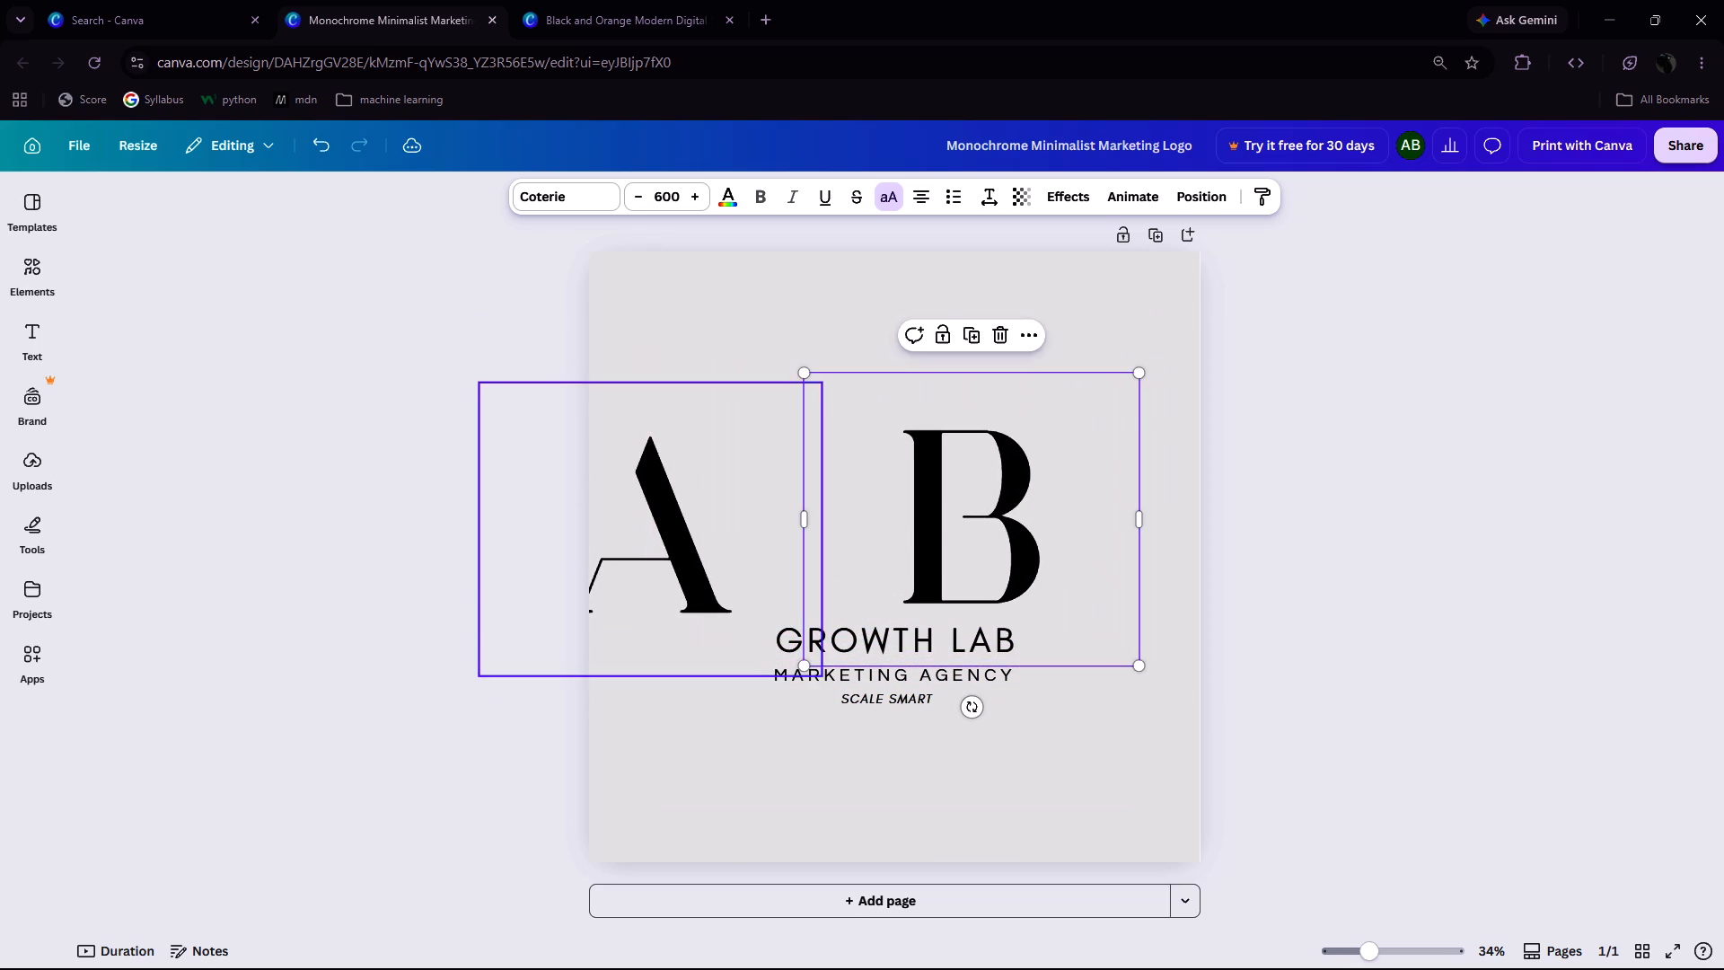
{"action": "left_click_drag", "start_coordinate": [680, 514], "coordinate": [855, 505]}
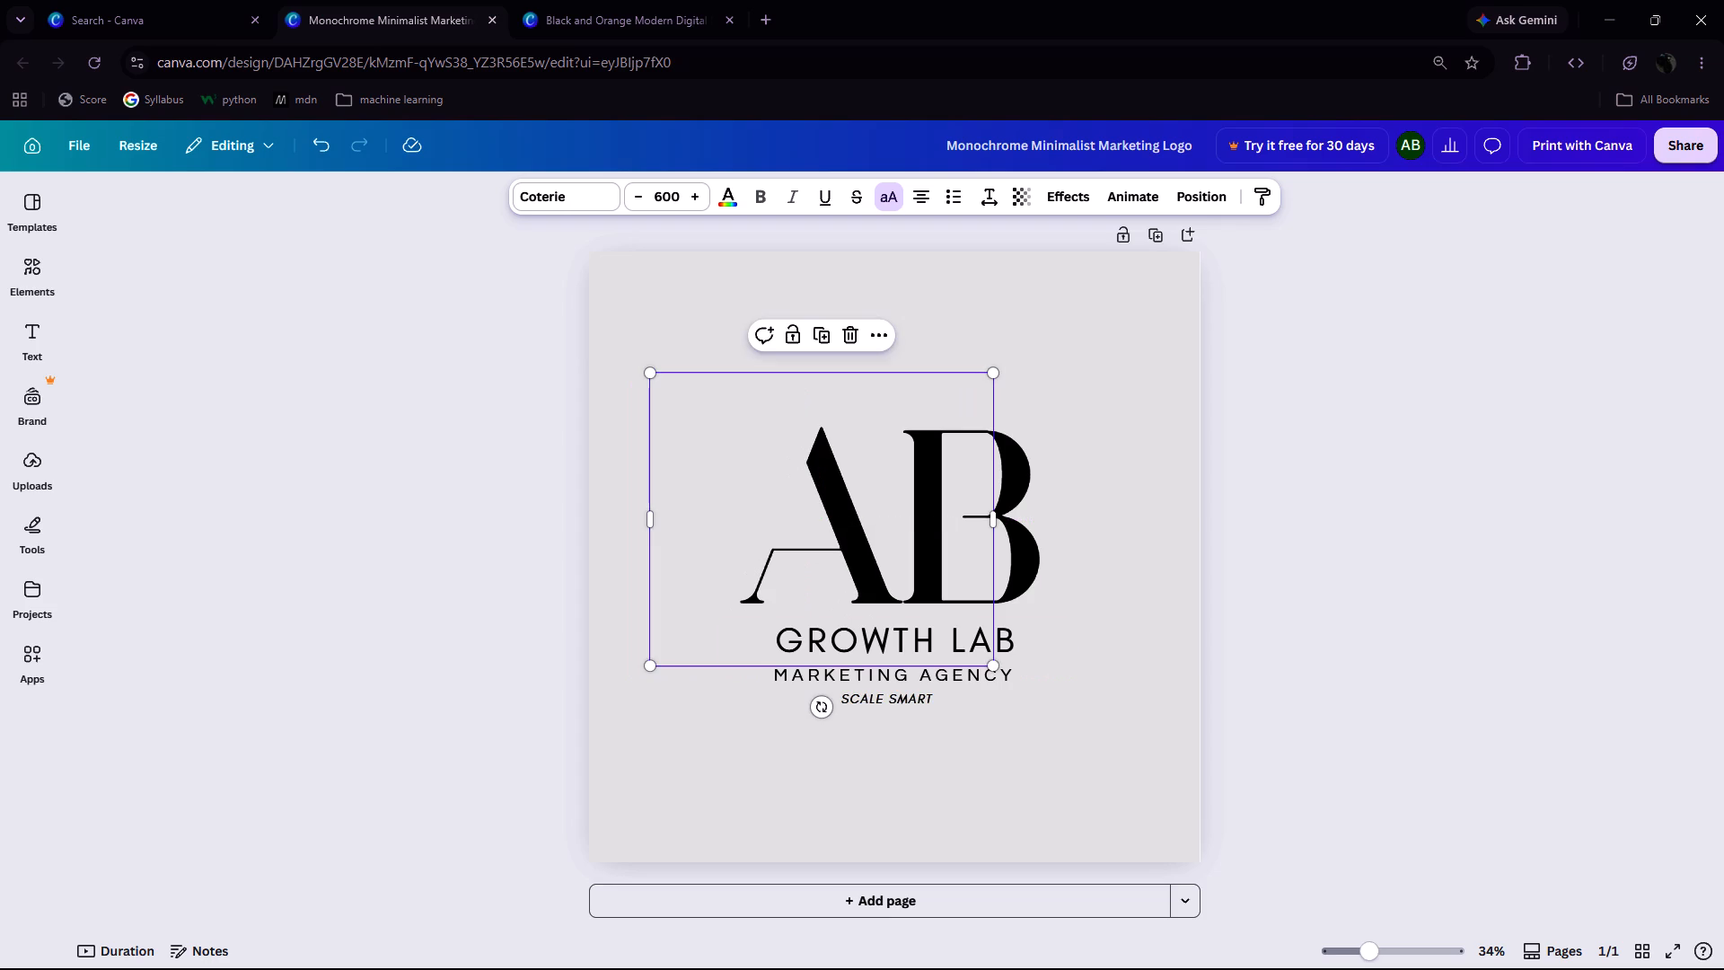
Replace the GROWTH LAB text under the monogram with SHIVE SHAKTI.
{"action": "left_click", "coordinate": [1192, 705]}
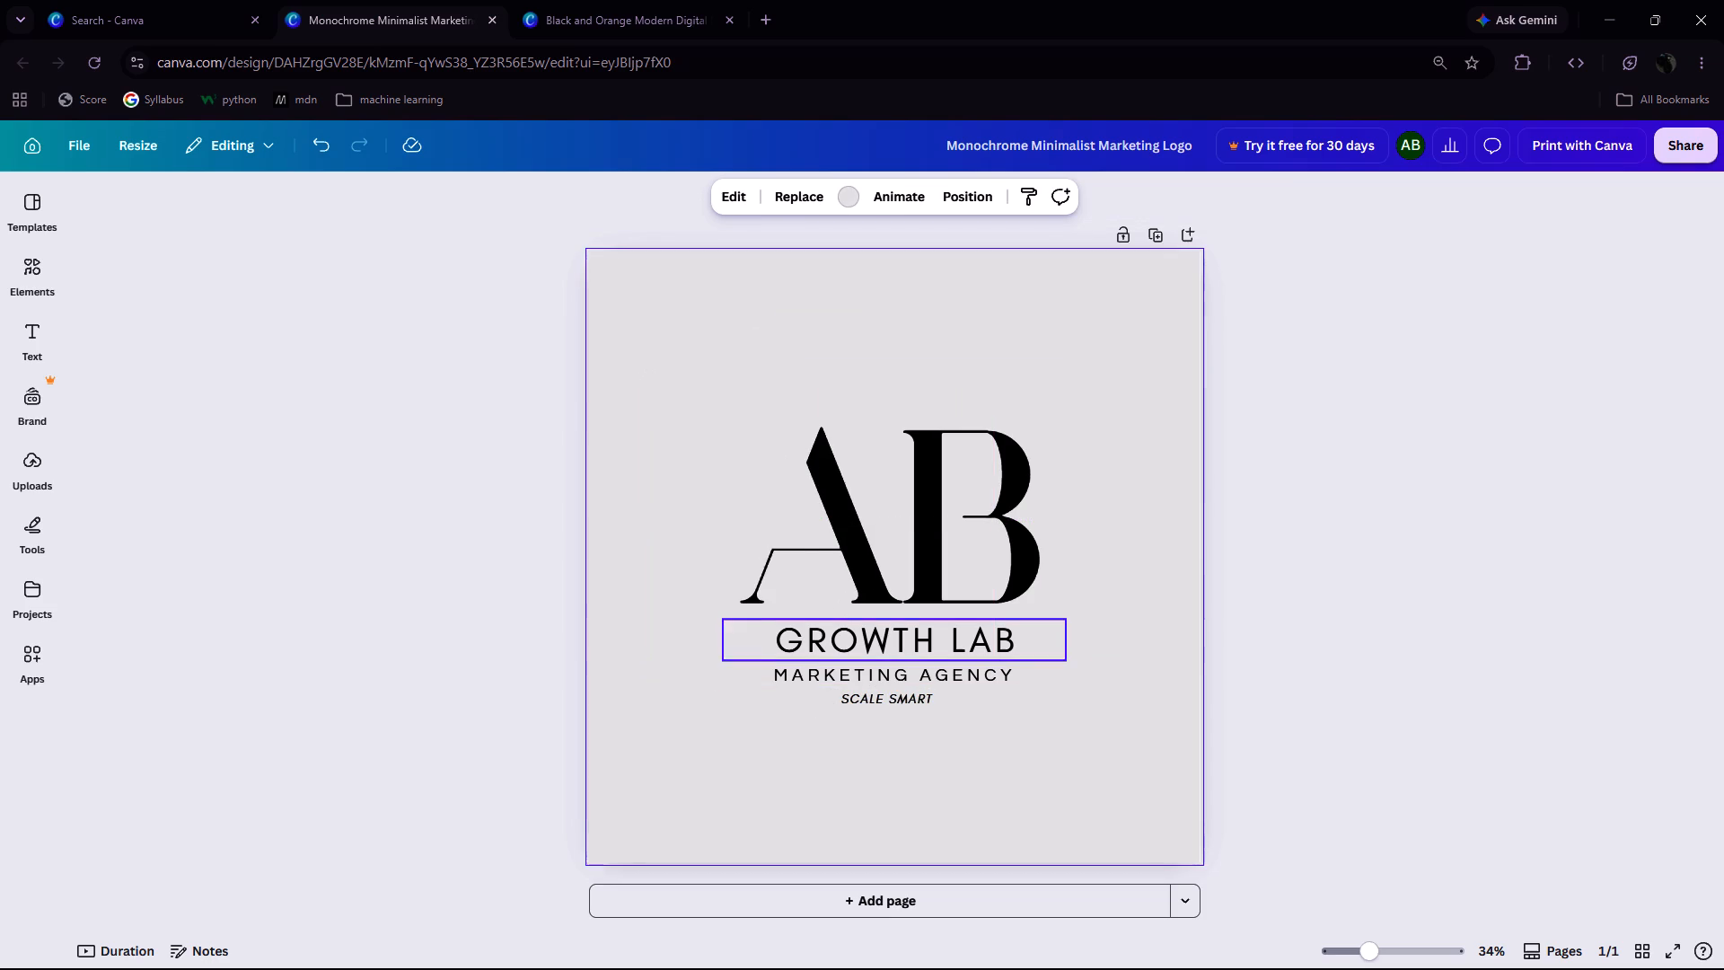
{"action": "triple_click", "coordinate": [904, 651]}
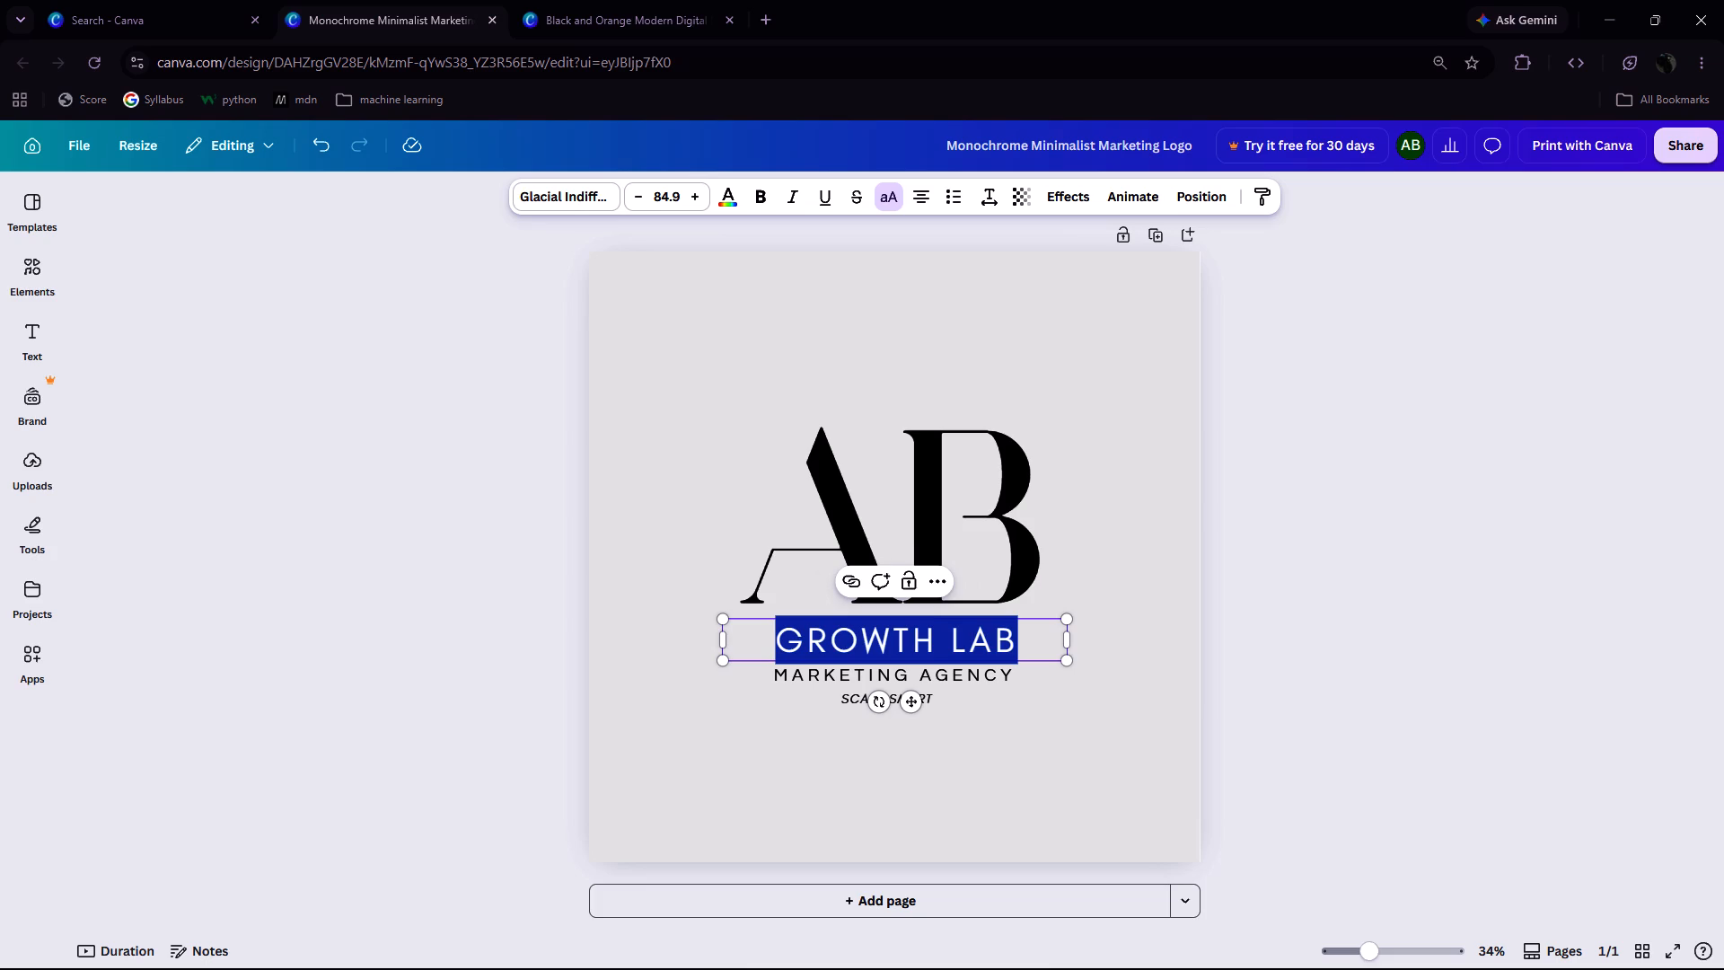
{"action": "key", "text": "shift+s"}
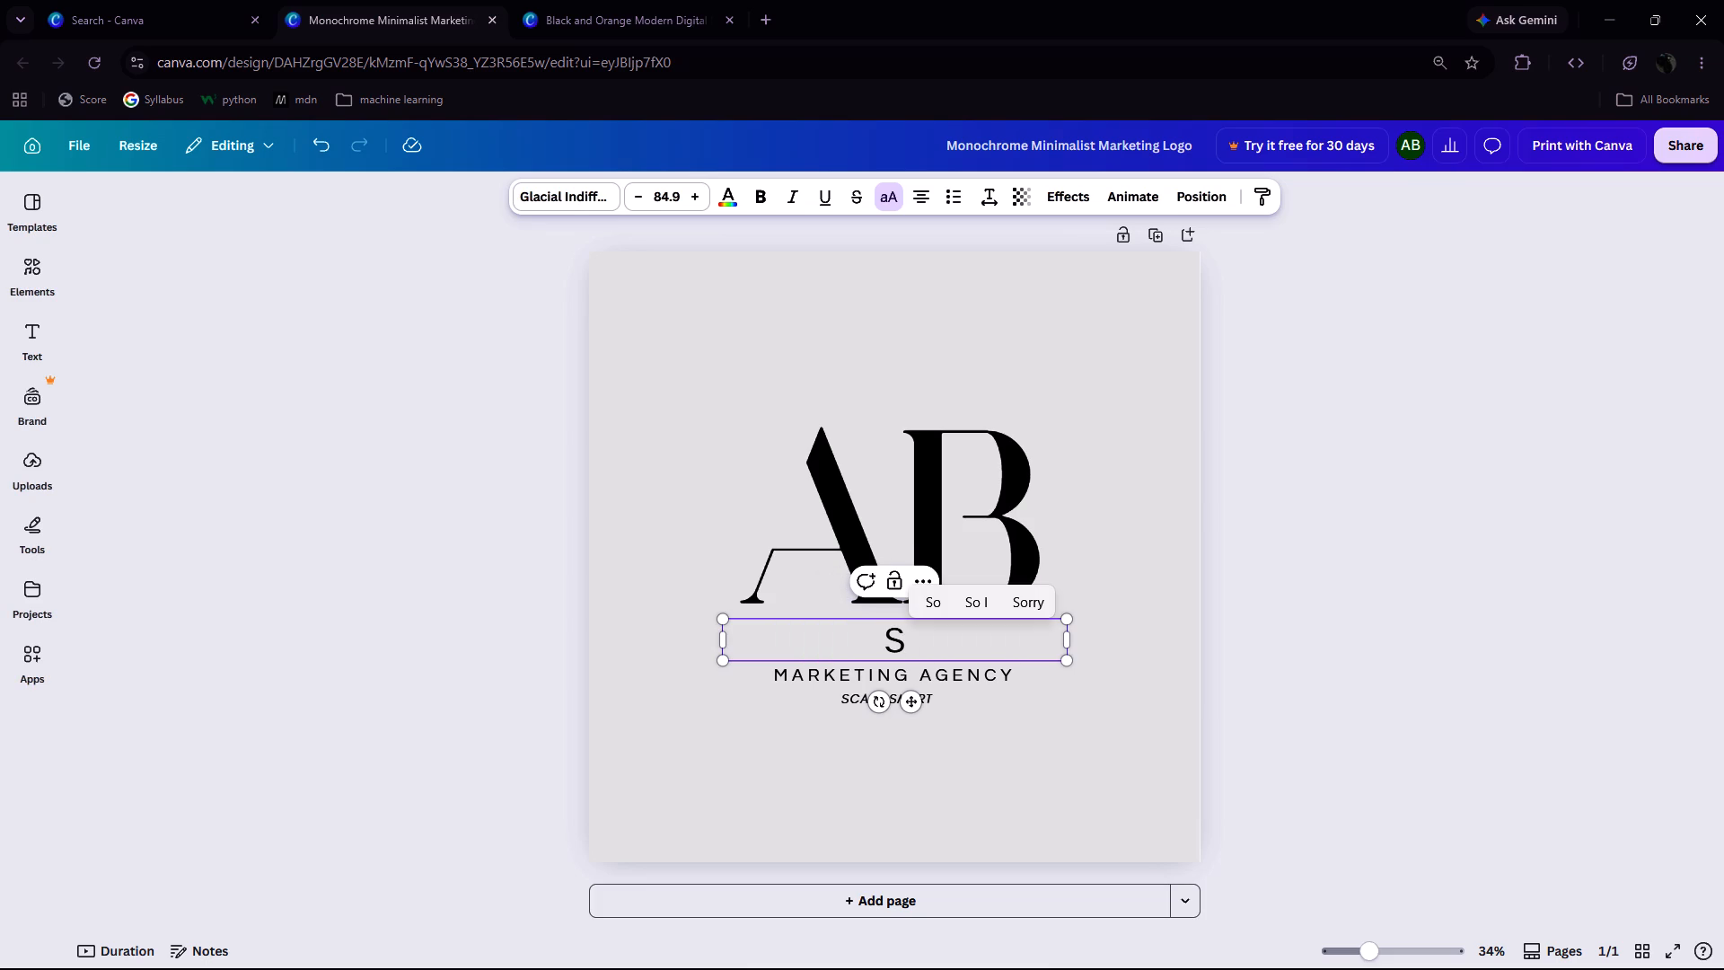
{"action": "type", "text": "hive"}
{"action": "key", "text": "space"}
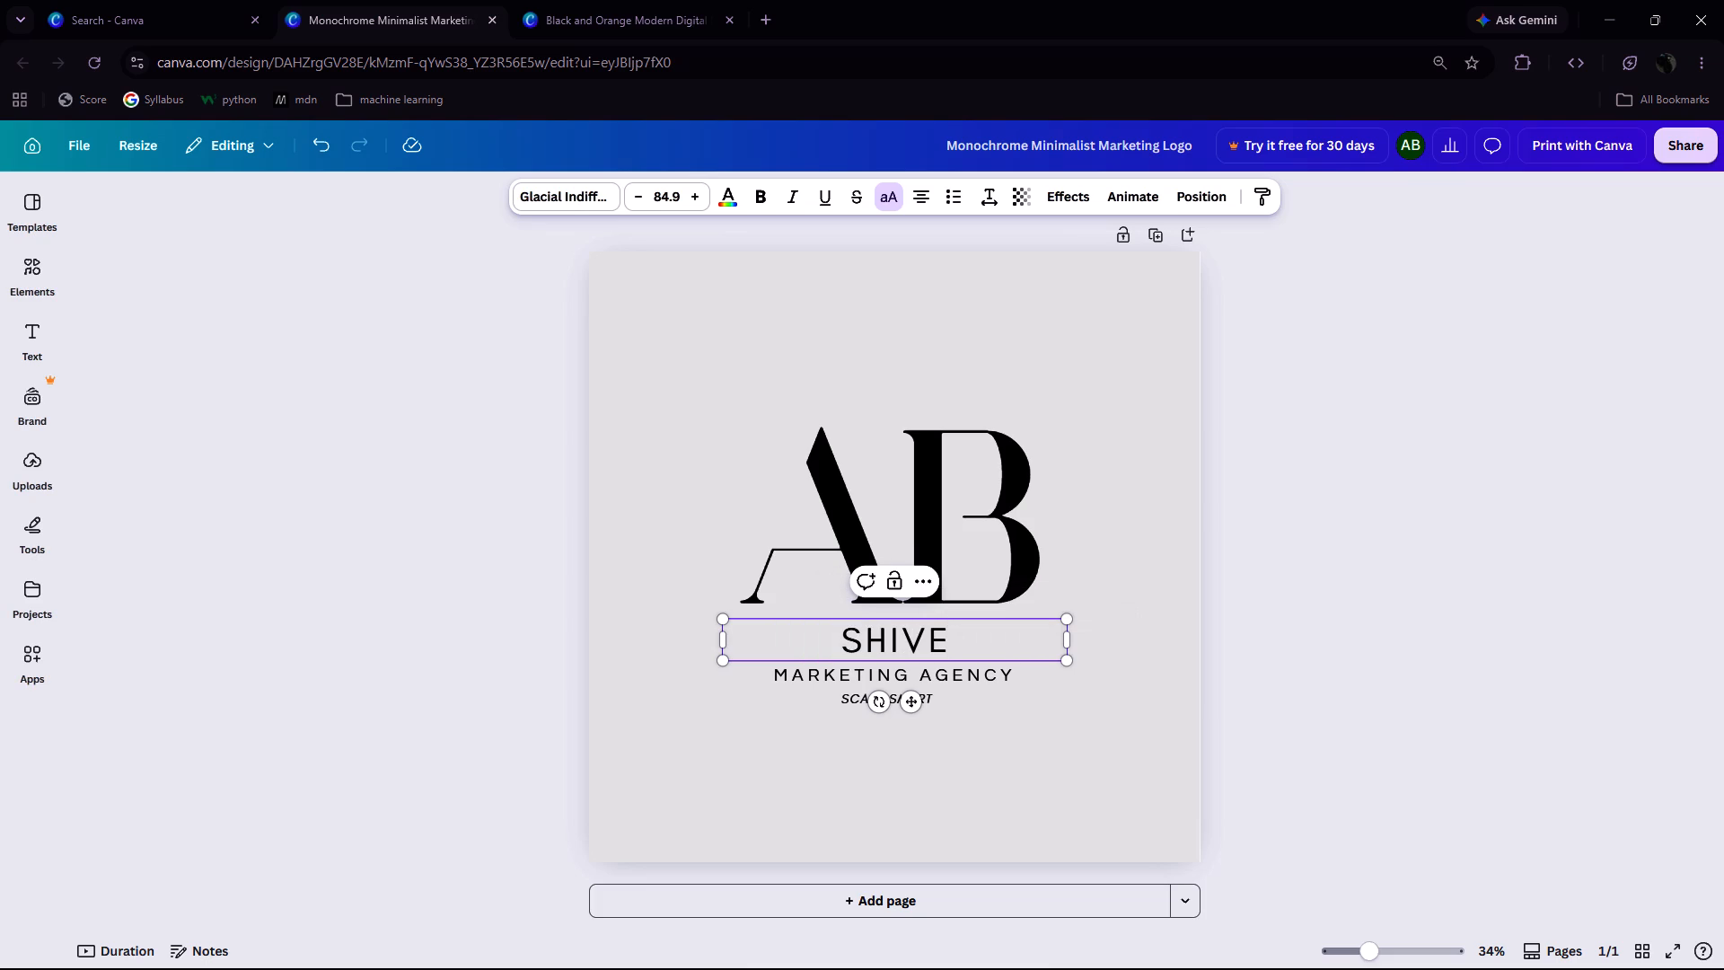
{"action": "type", "text": "sha"}
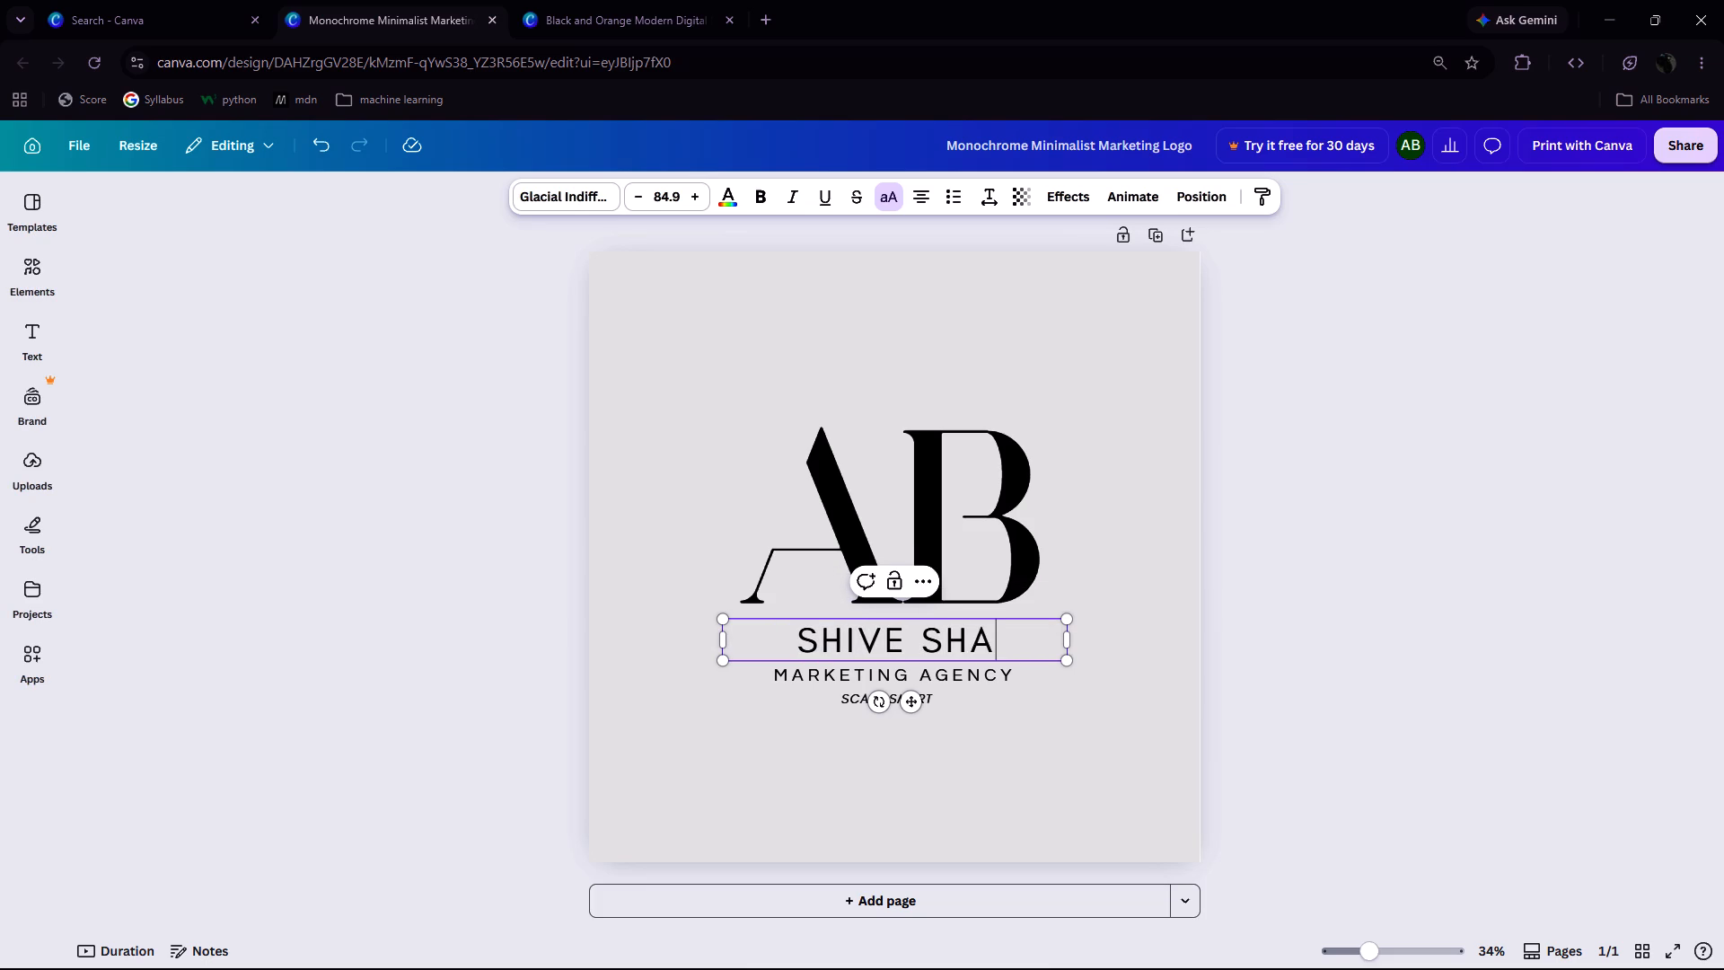
{"action": "type", "text": "kti"}
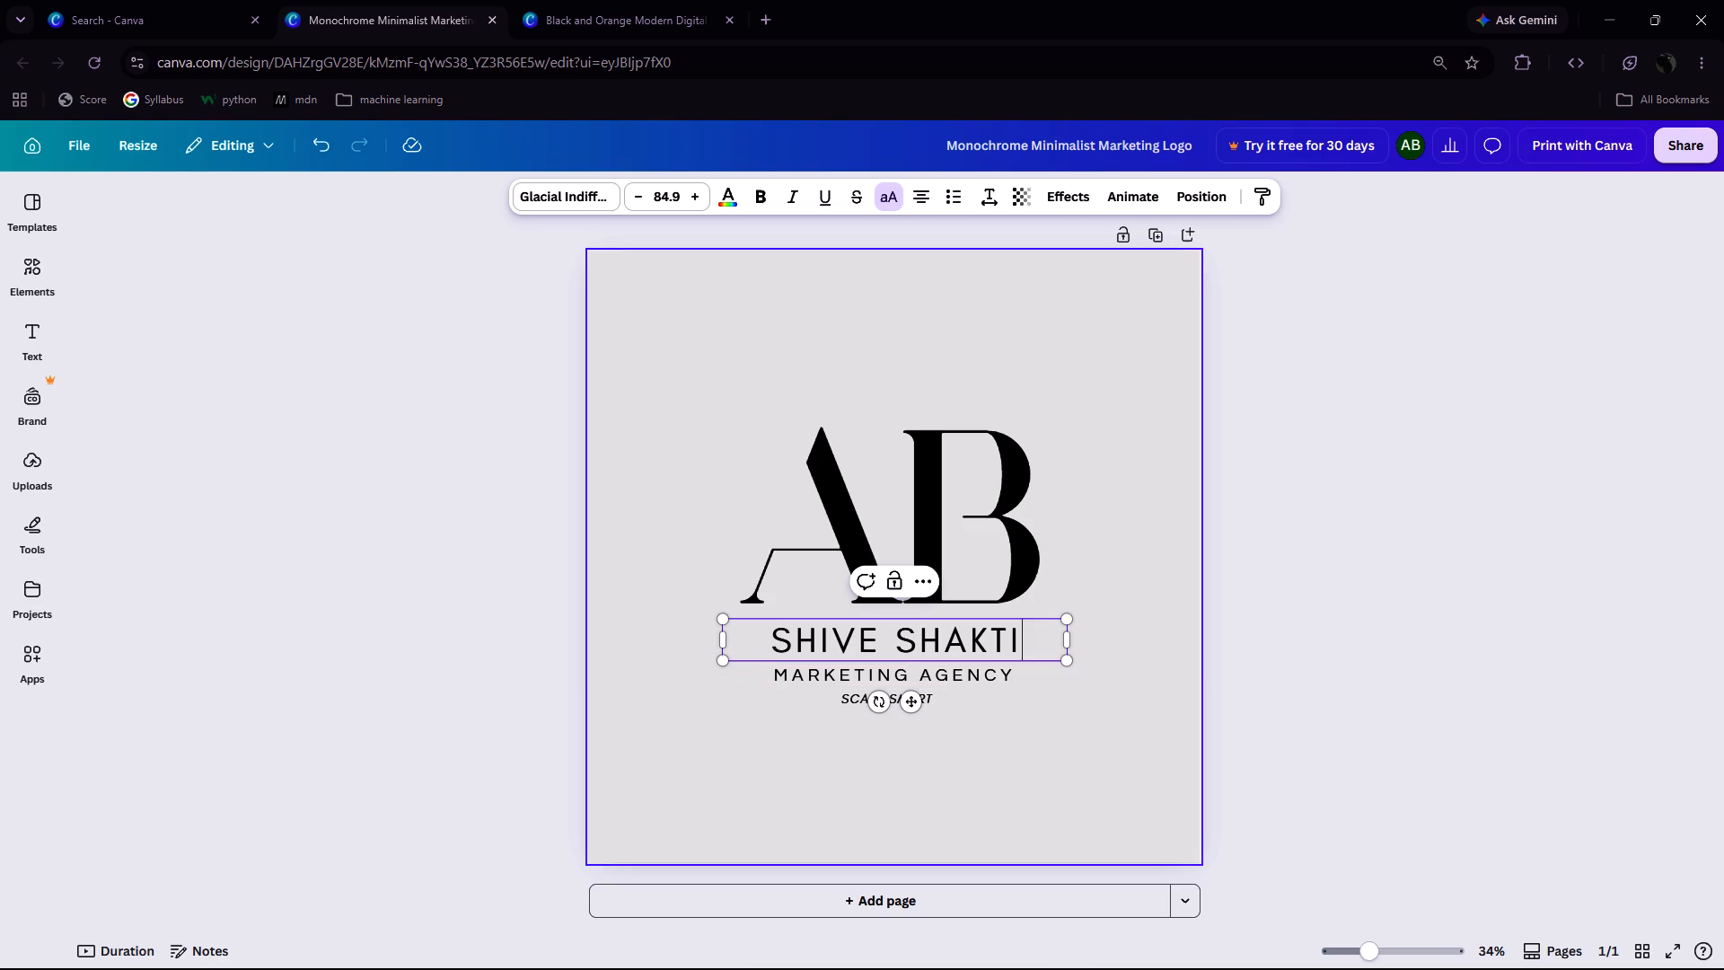
{"action": "left_click", "coordinate": [1015, 790]}
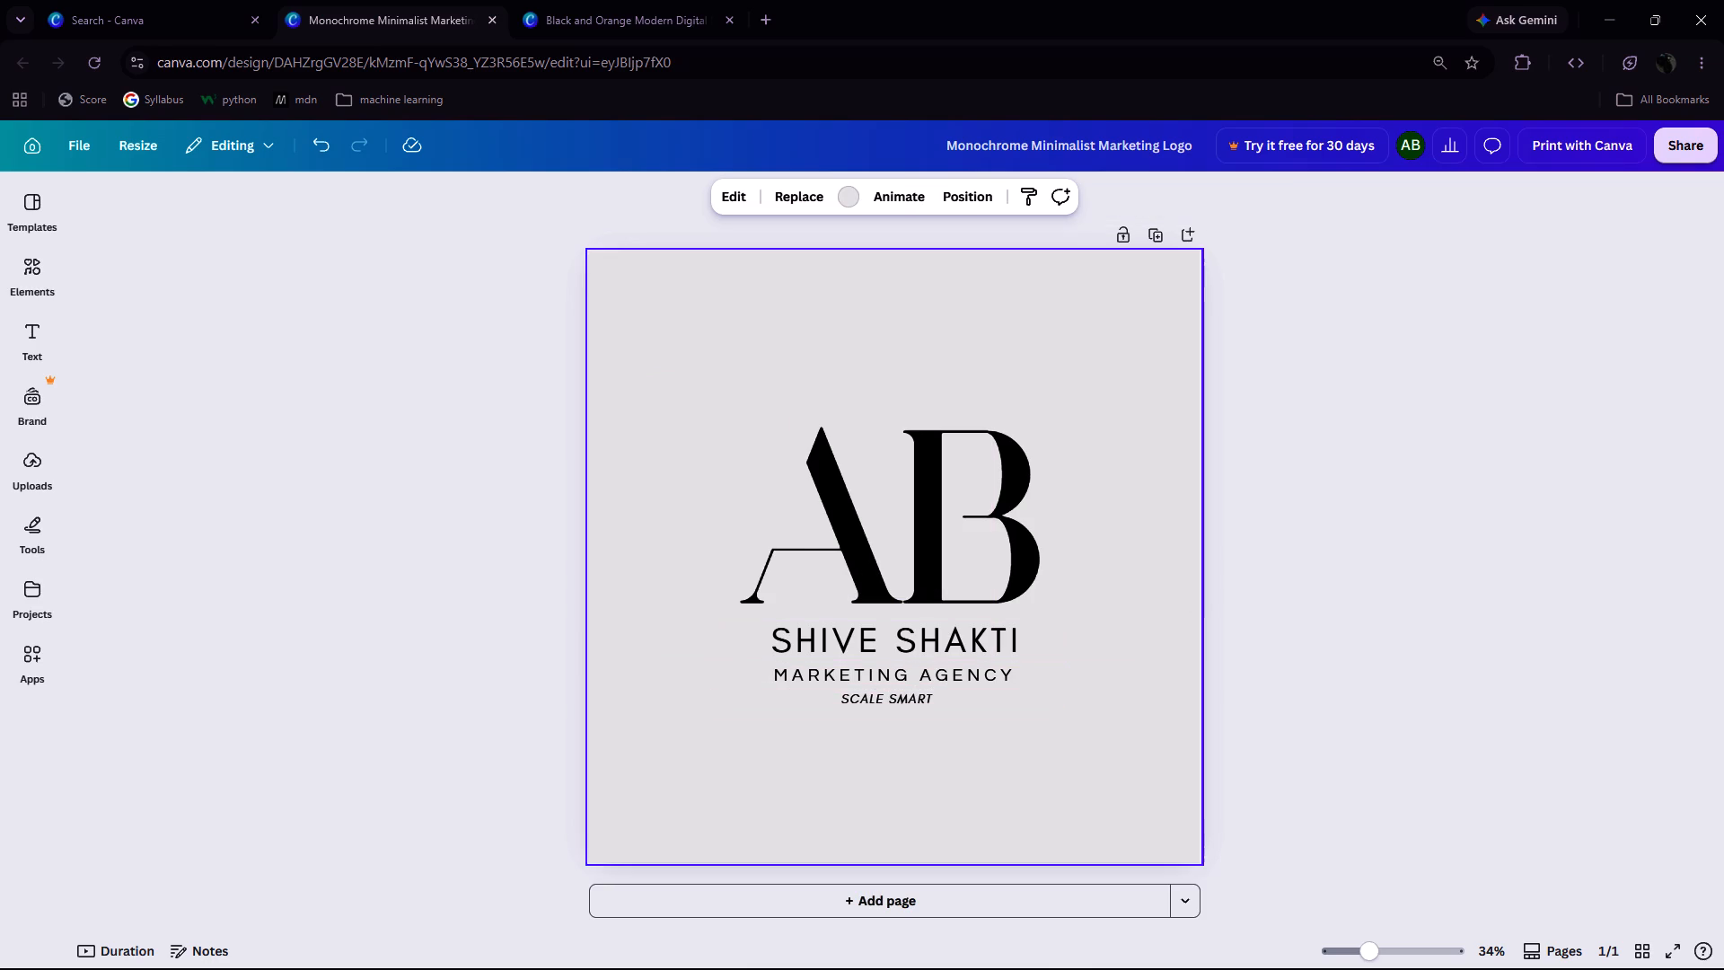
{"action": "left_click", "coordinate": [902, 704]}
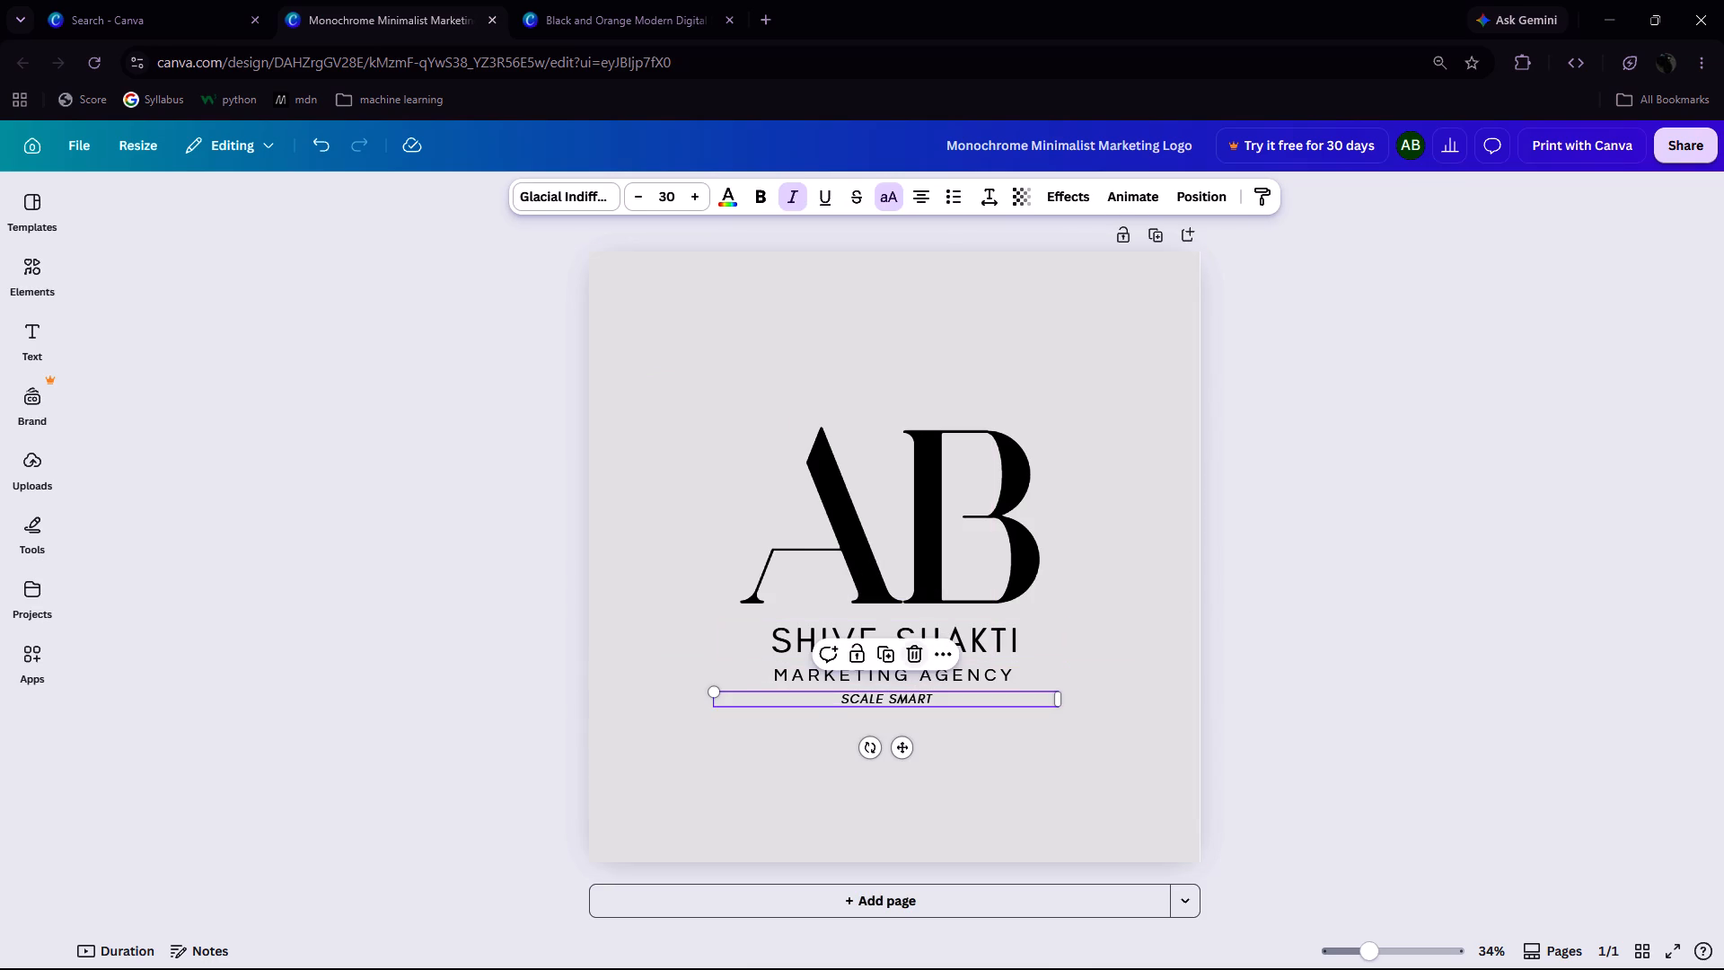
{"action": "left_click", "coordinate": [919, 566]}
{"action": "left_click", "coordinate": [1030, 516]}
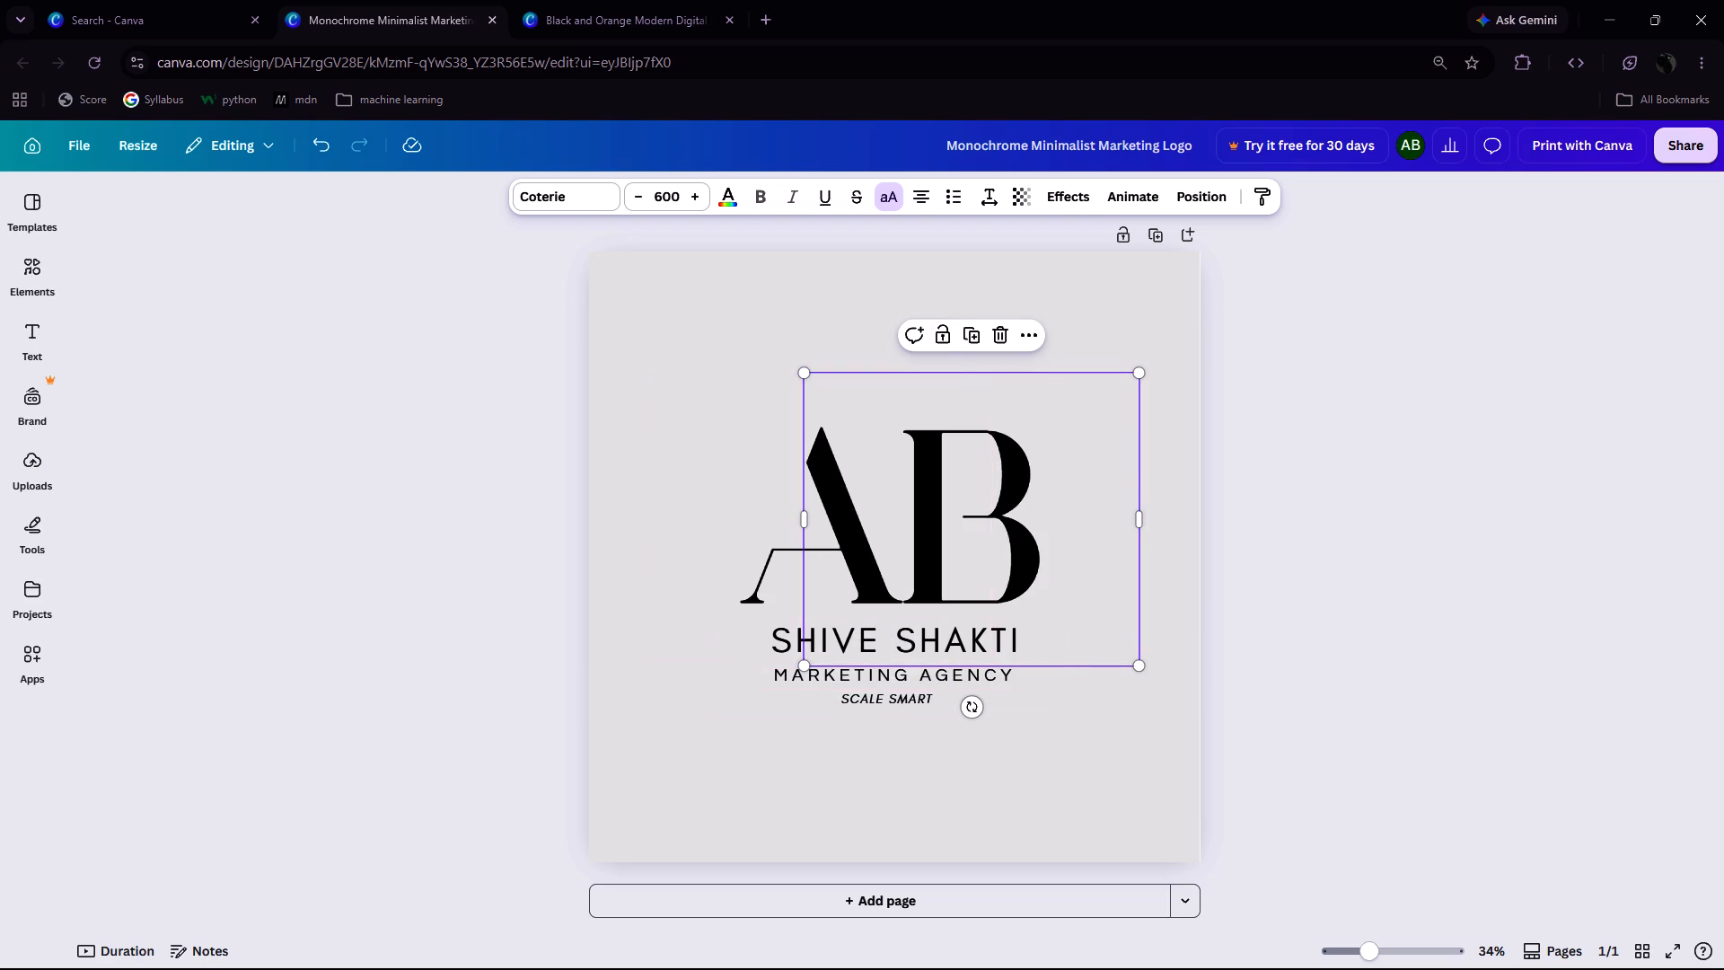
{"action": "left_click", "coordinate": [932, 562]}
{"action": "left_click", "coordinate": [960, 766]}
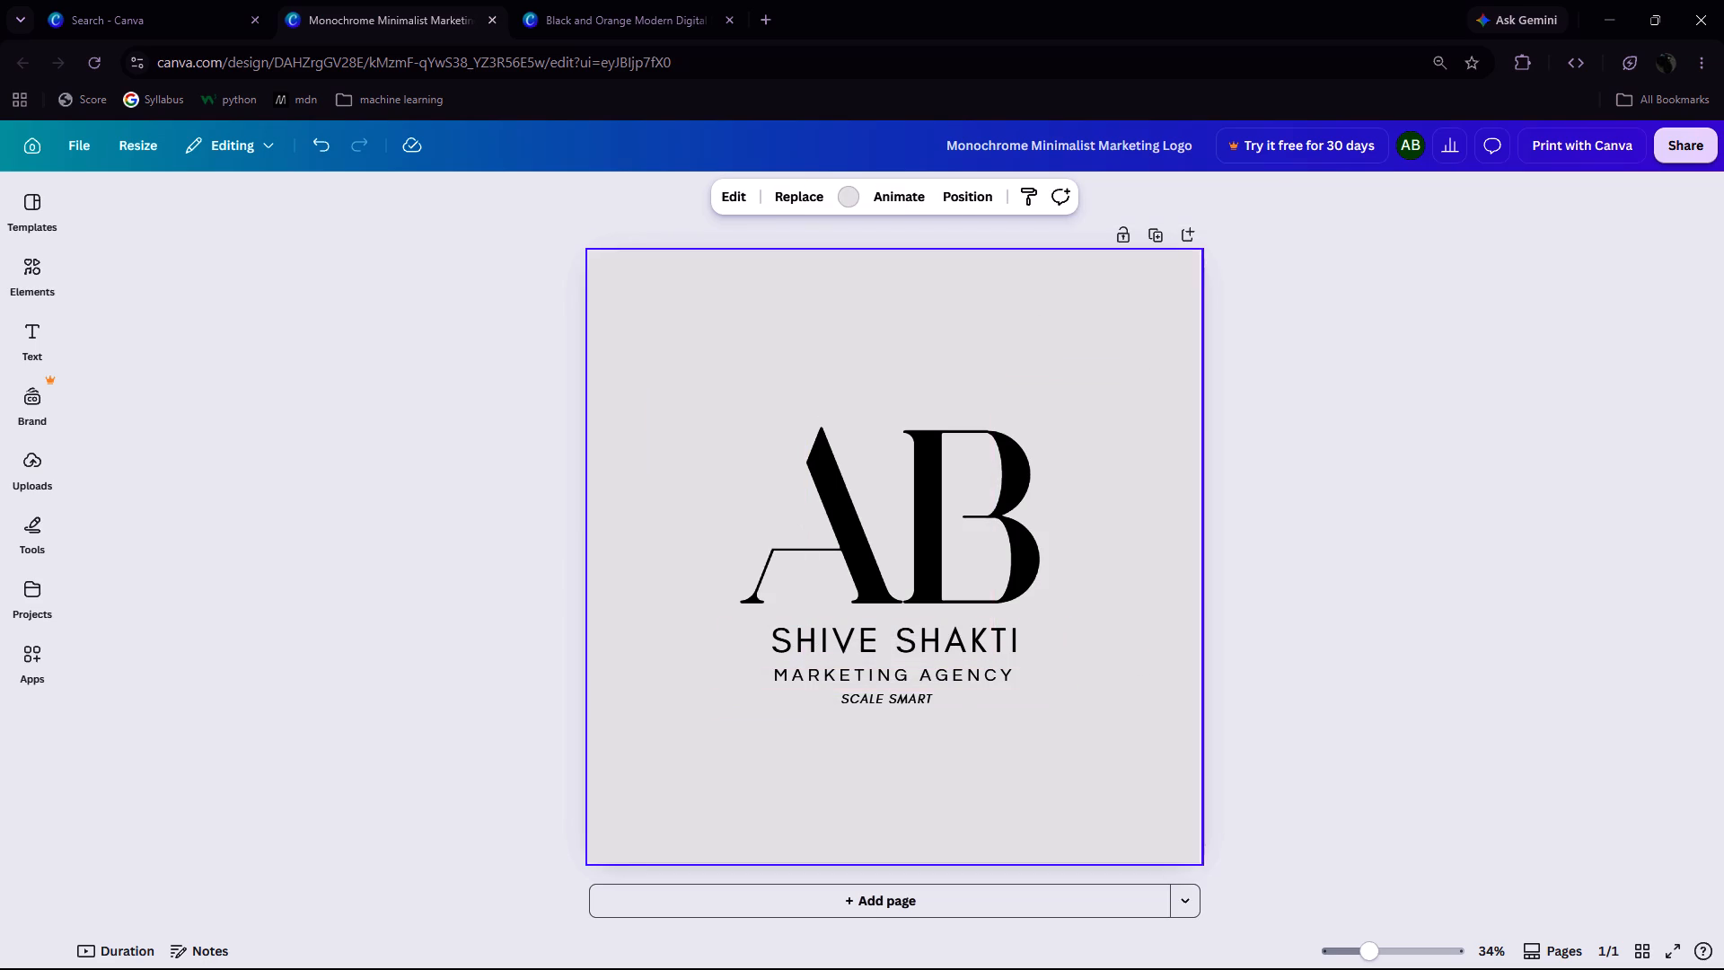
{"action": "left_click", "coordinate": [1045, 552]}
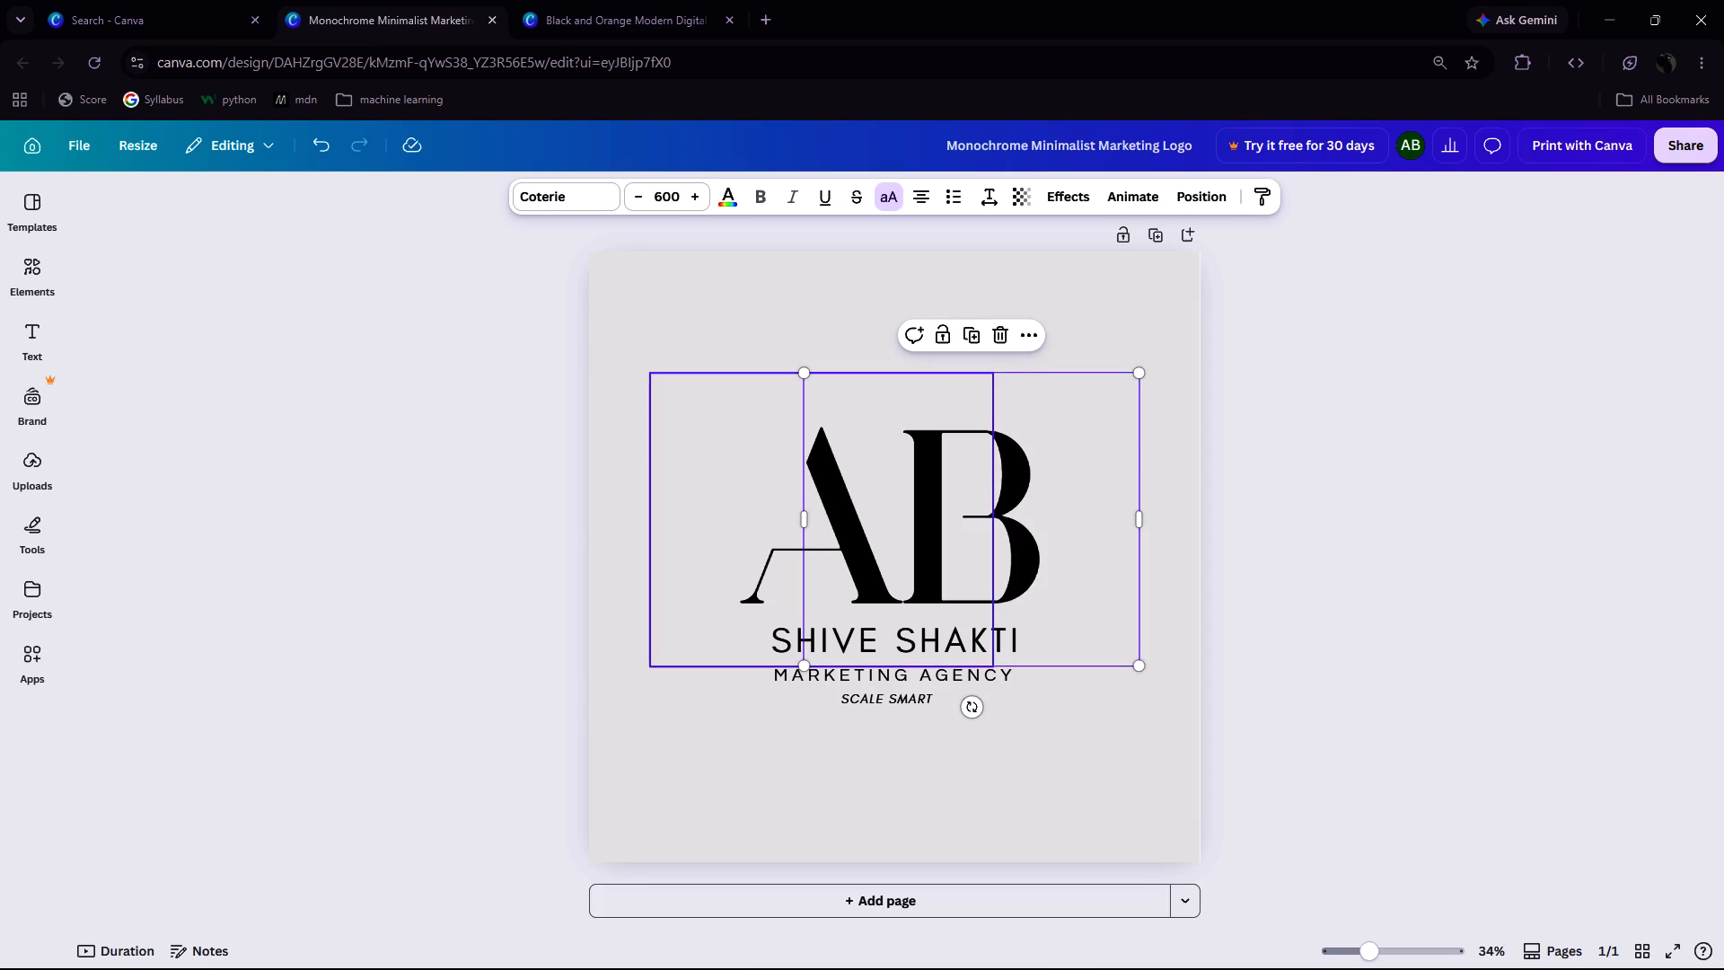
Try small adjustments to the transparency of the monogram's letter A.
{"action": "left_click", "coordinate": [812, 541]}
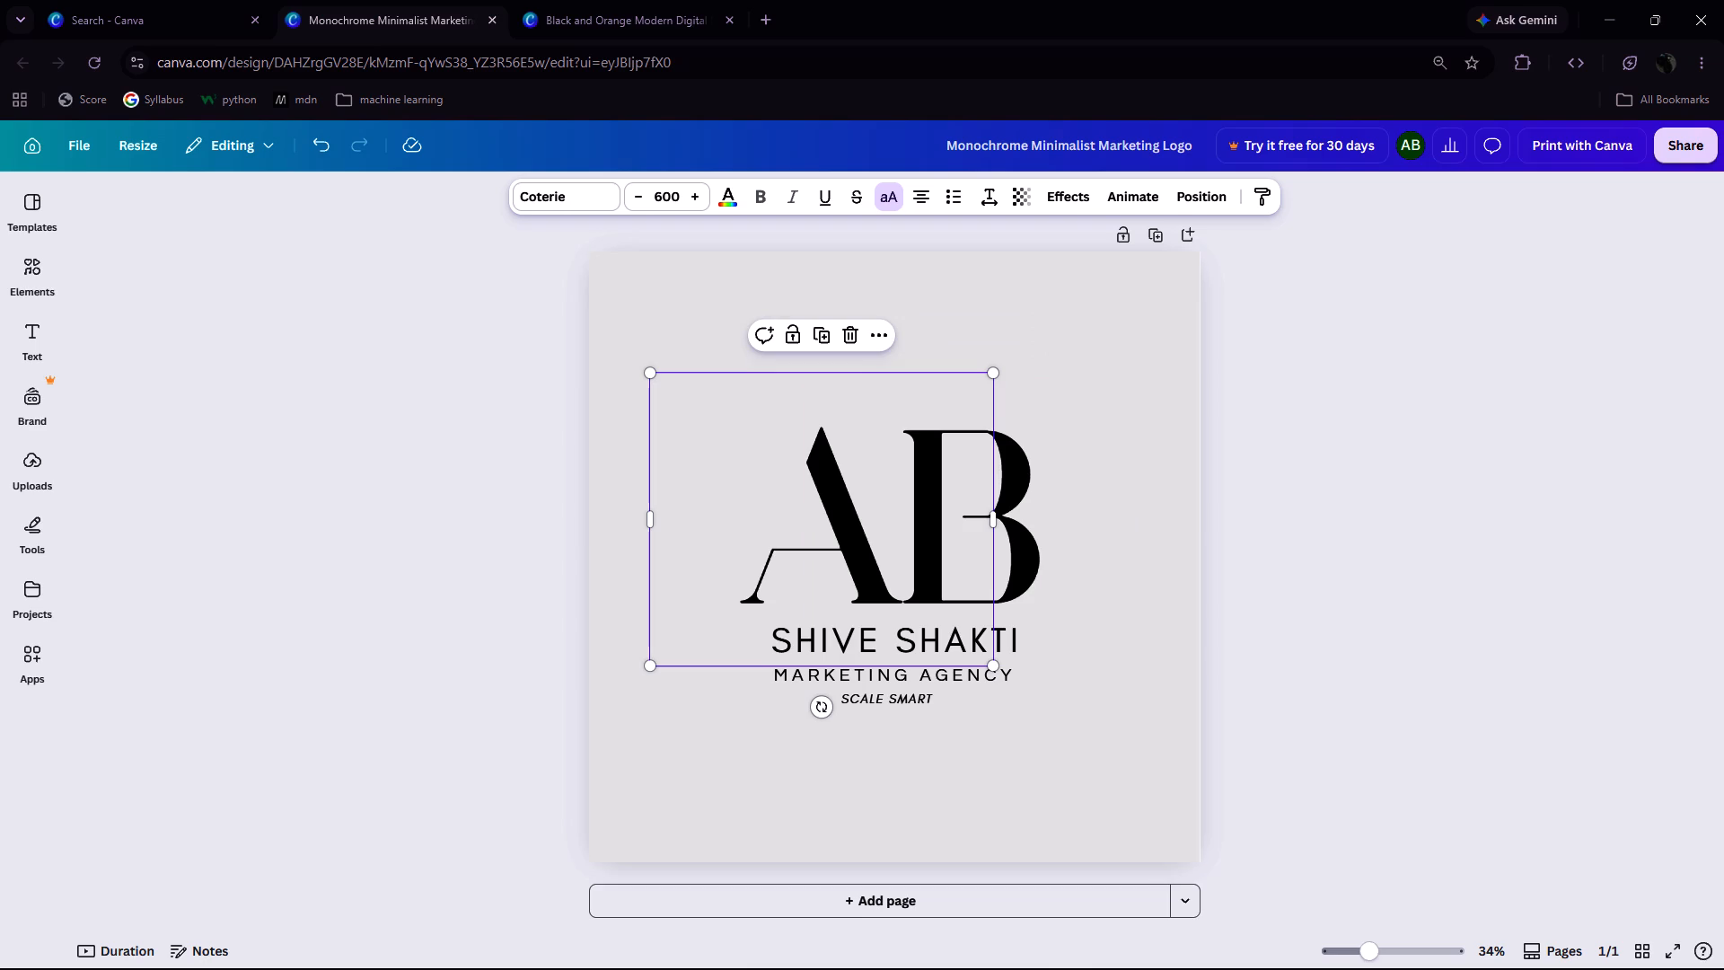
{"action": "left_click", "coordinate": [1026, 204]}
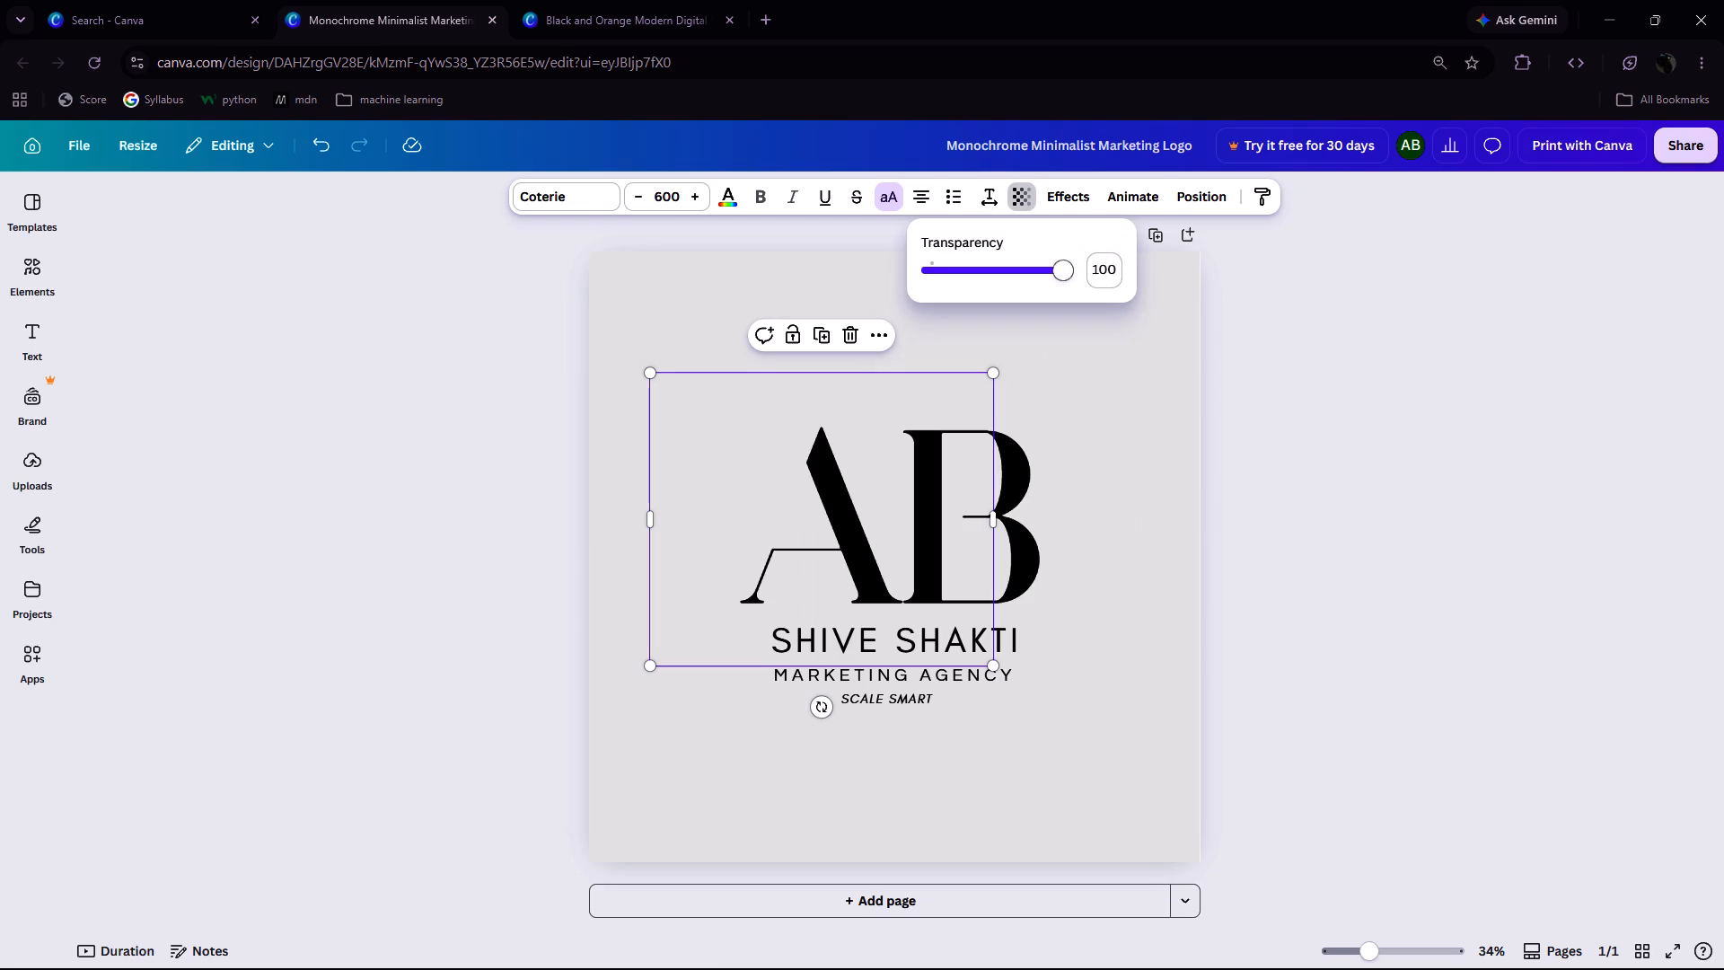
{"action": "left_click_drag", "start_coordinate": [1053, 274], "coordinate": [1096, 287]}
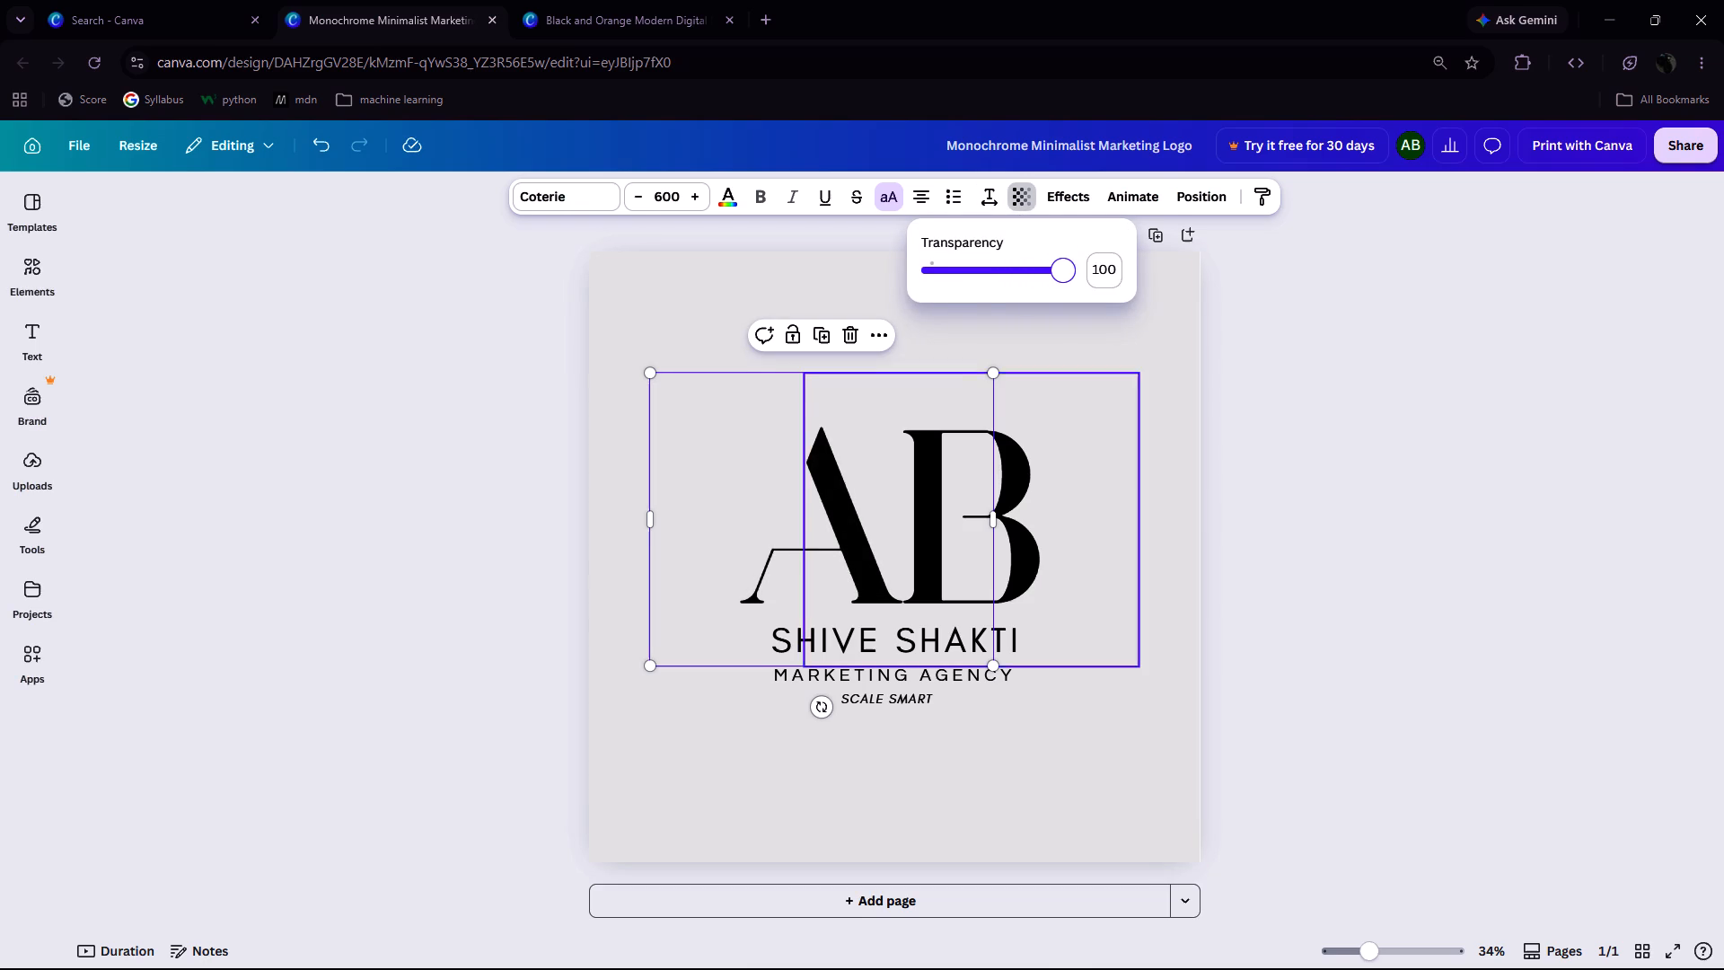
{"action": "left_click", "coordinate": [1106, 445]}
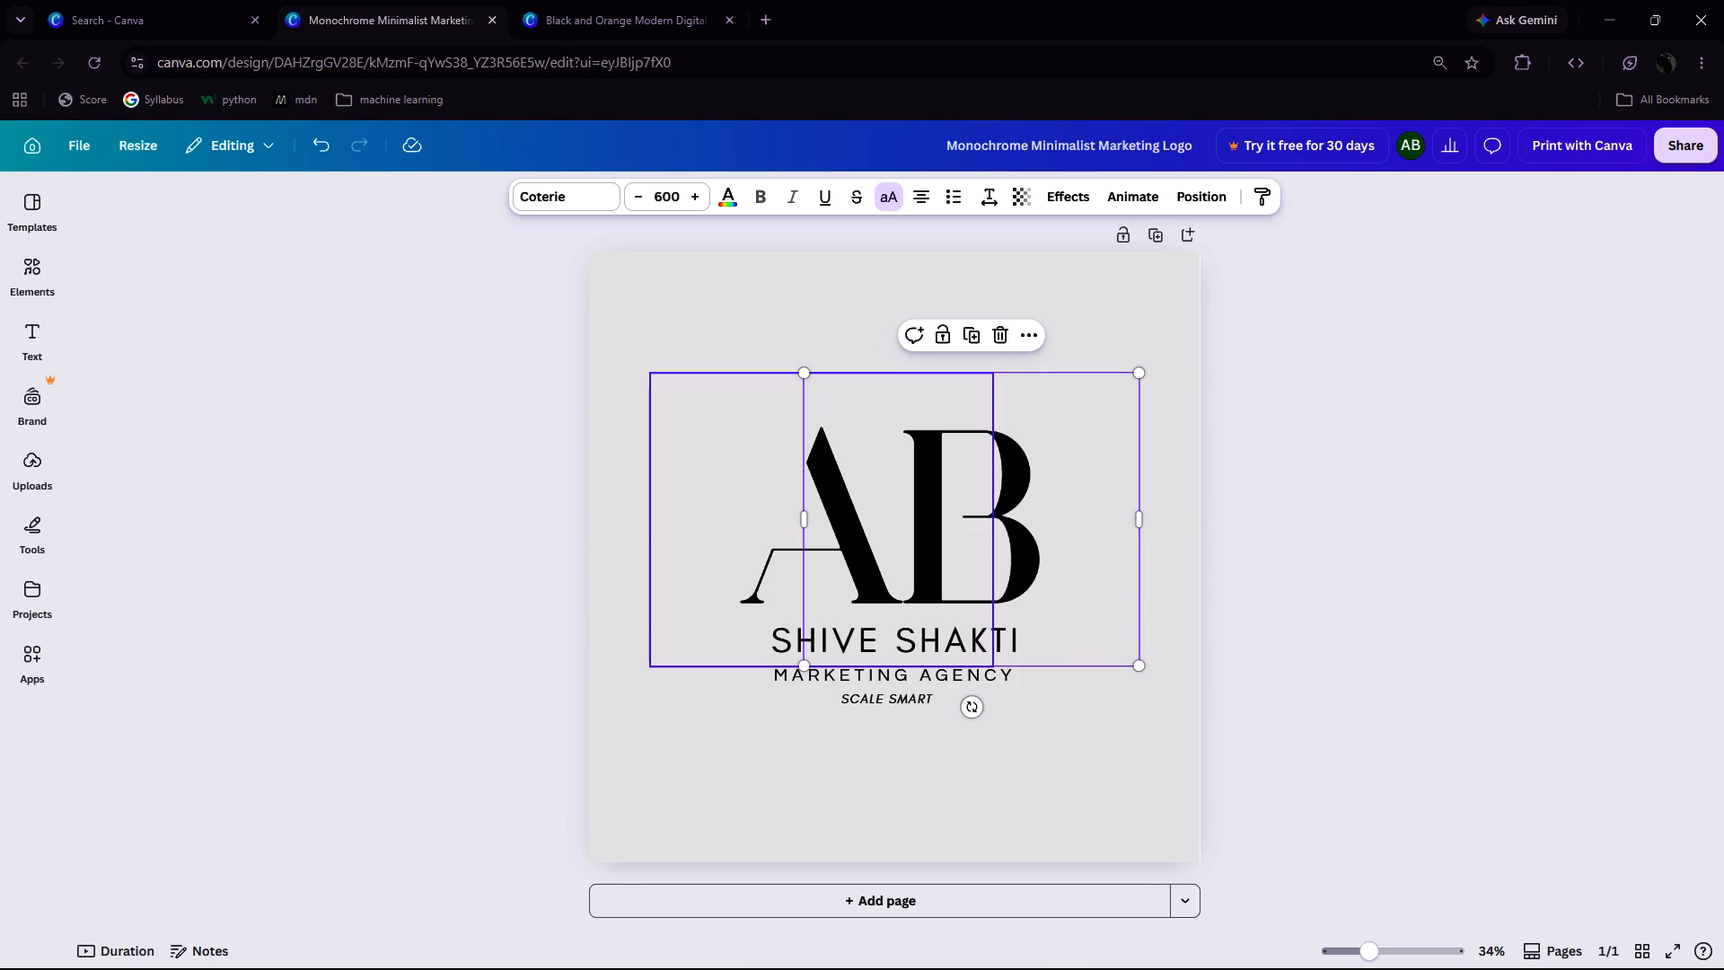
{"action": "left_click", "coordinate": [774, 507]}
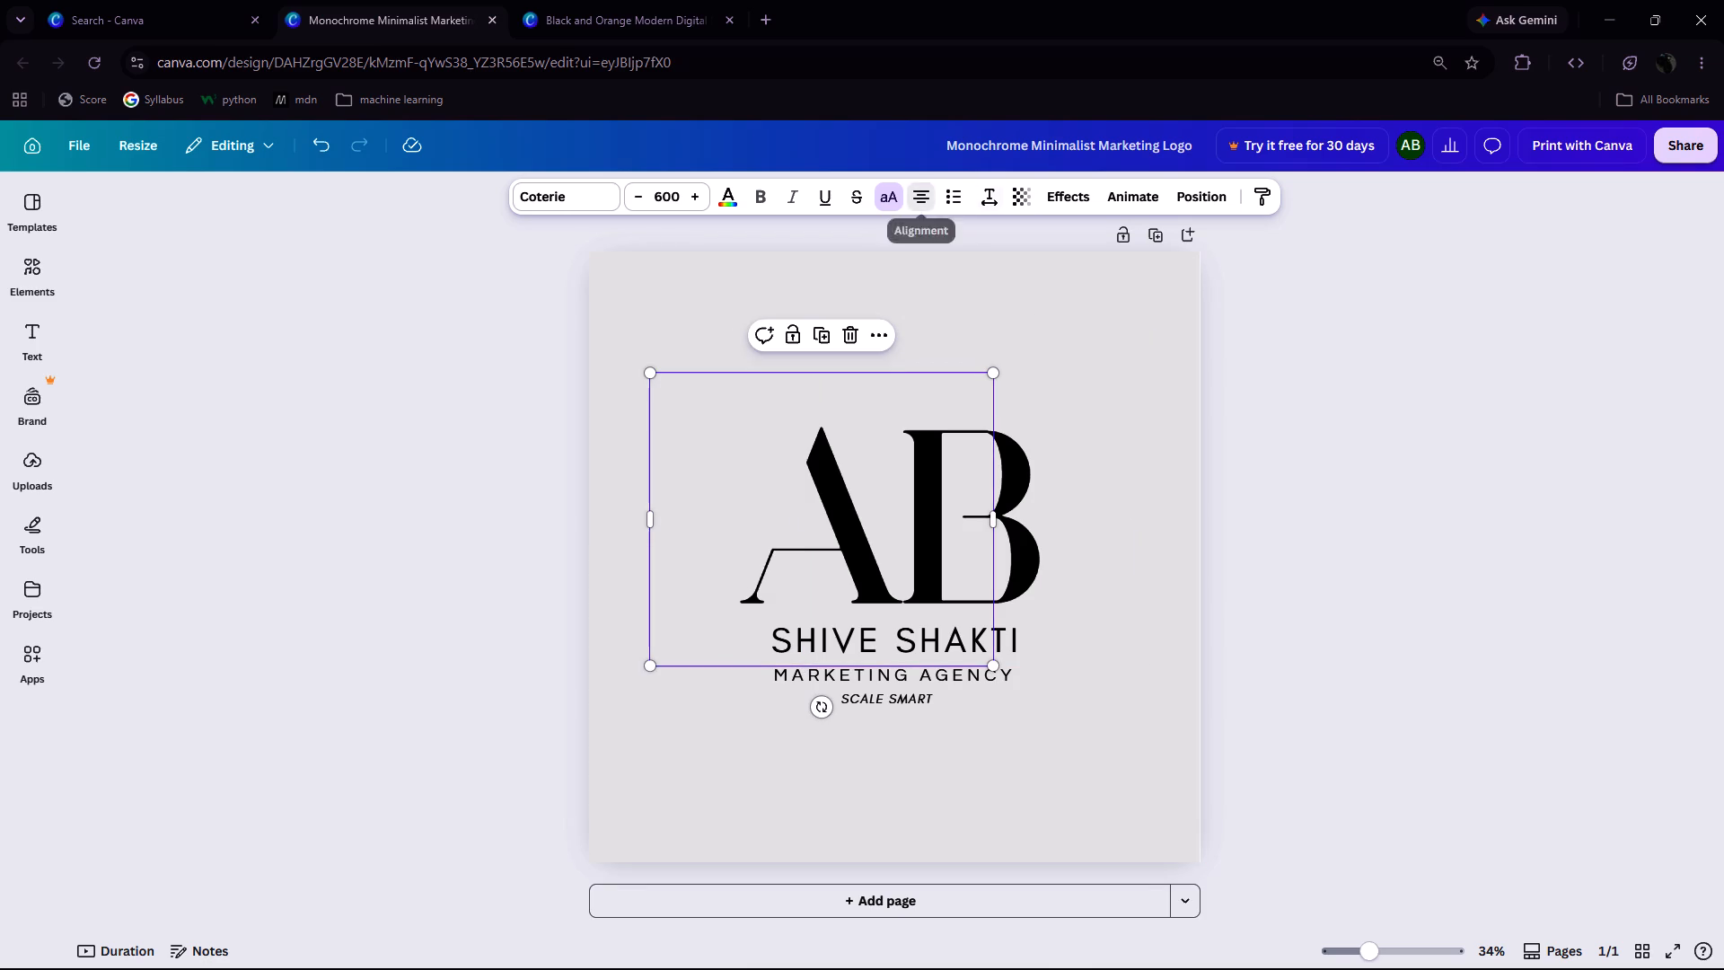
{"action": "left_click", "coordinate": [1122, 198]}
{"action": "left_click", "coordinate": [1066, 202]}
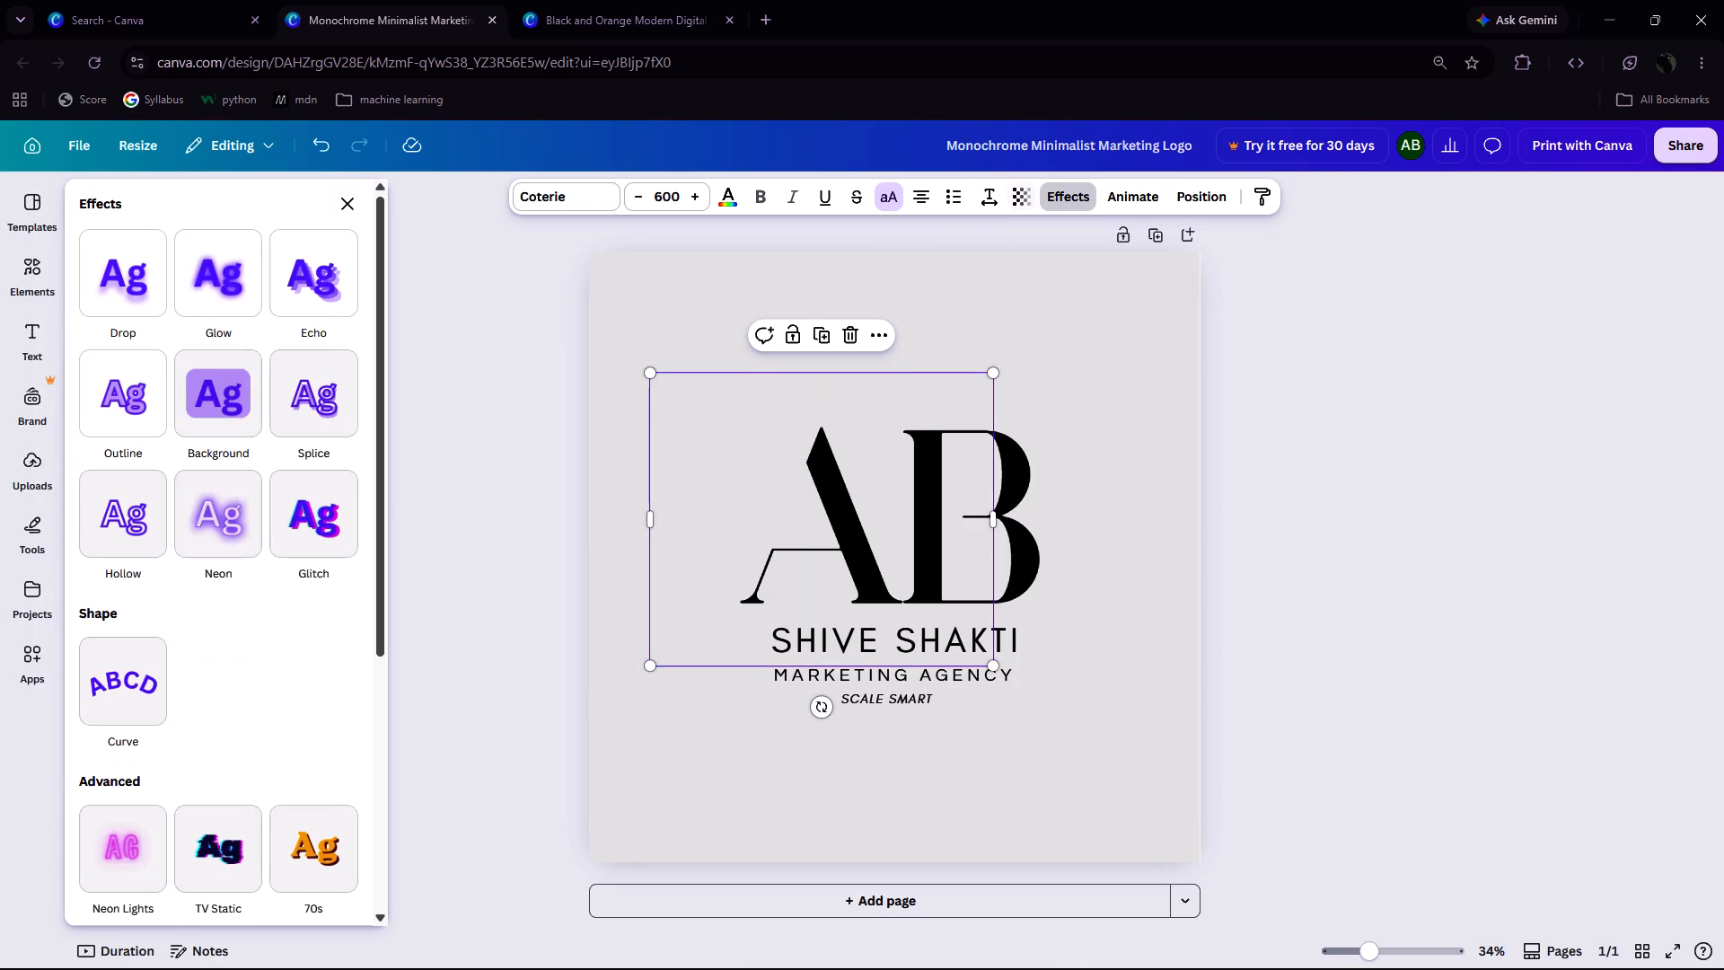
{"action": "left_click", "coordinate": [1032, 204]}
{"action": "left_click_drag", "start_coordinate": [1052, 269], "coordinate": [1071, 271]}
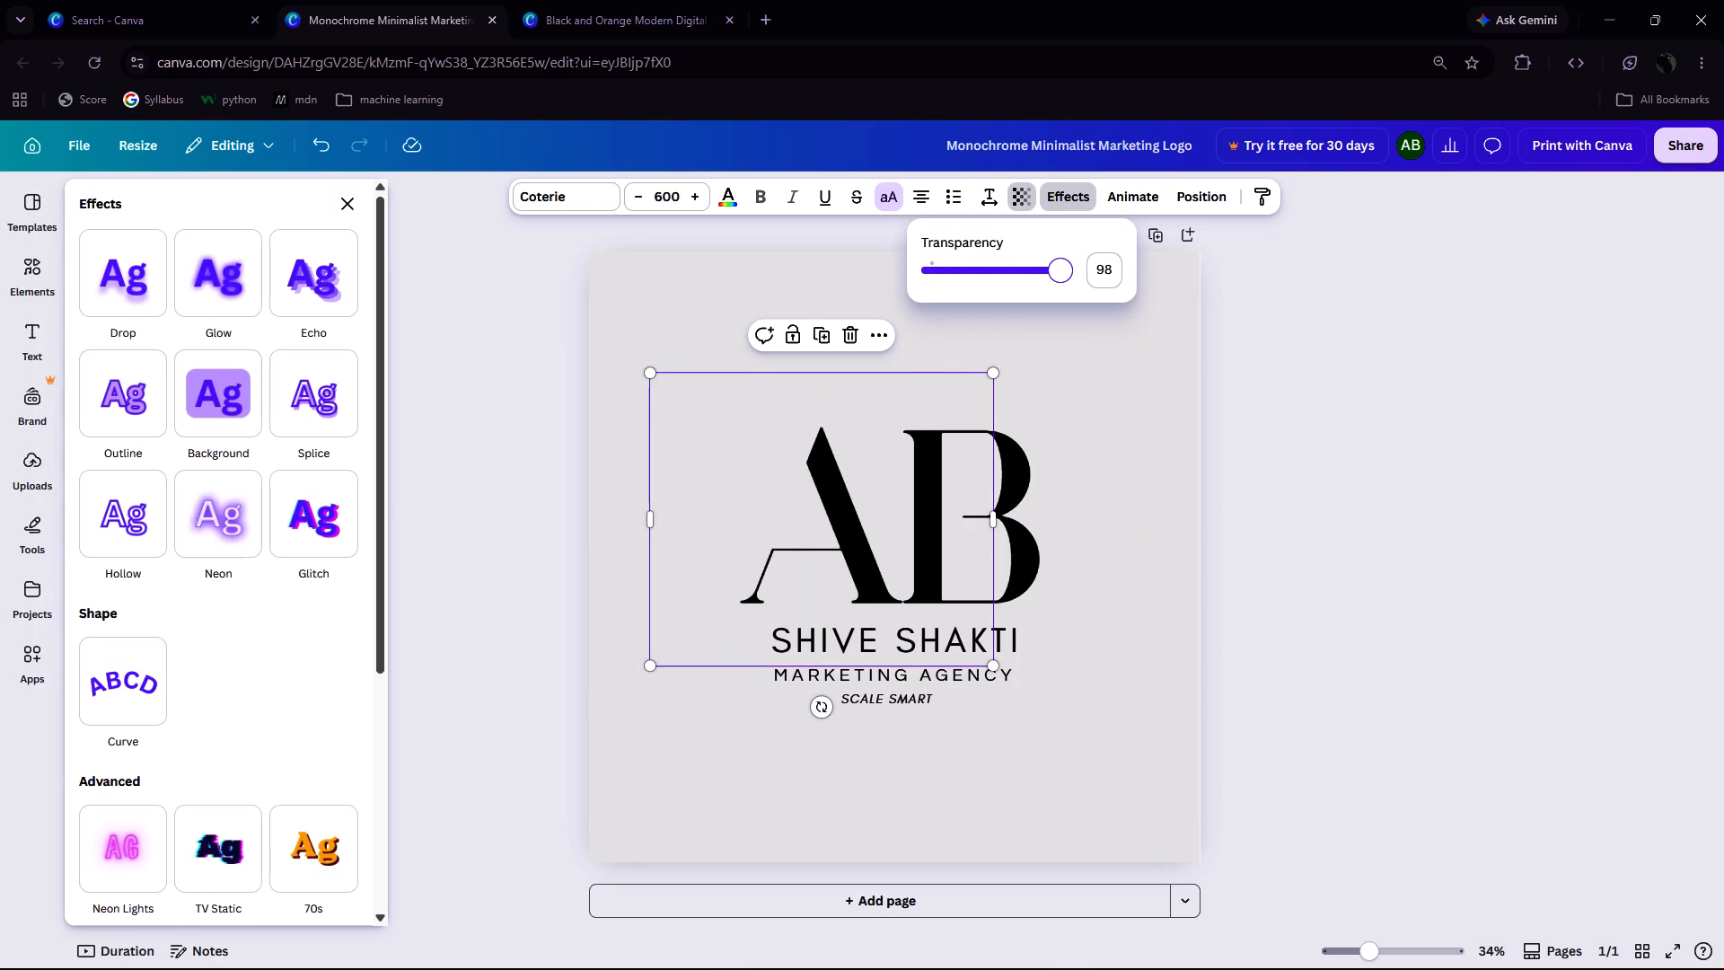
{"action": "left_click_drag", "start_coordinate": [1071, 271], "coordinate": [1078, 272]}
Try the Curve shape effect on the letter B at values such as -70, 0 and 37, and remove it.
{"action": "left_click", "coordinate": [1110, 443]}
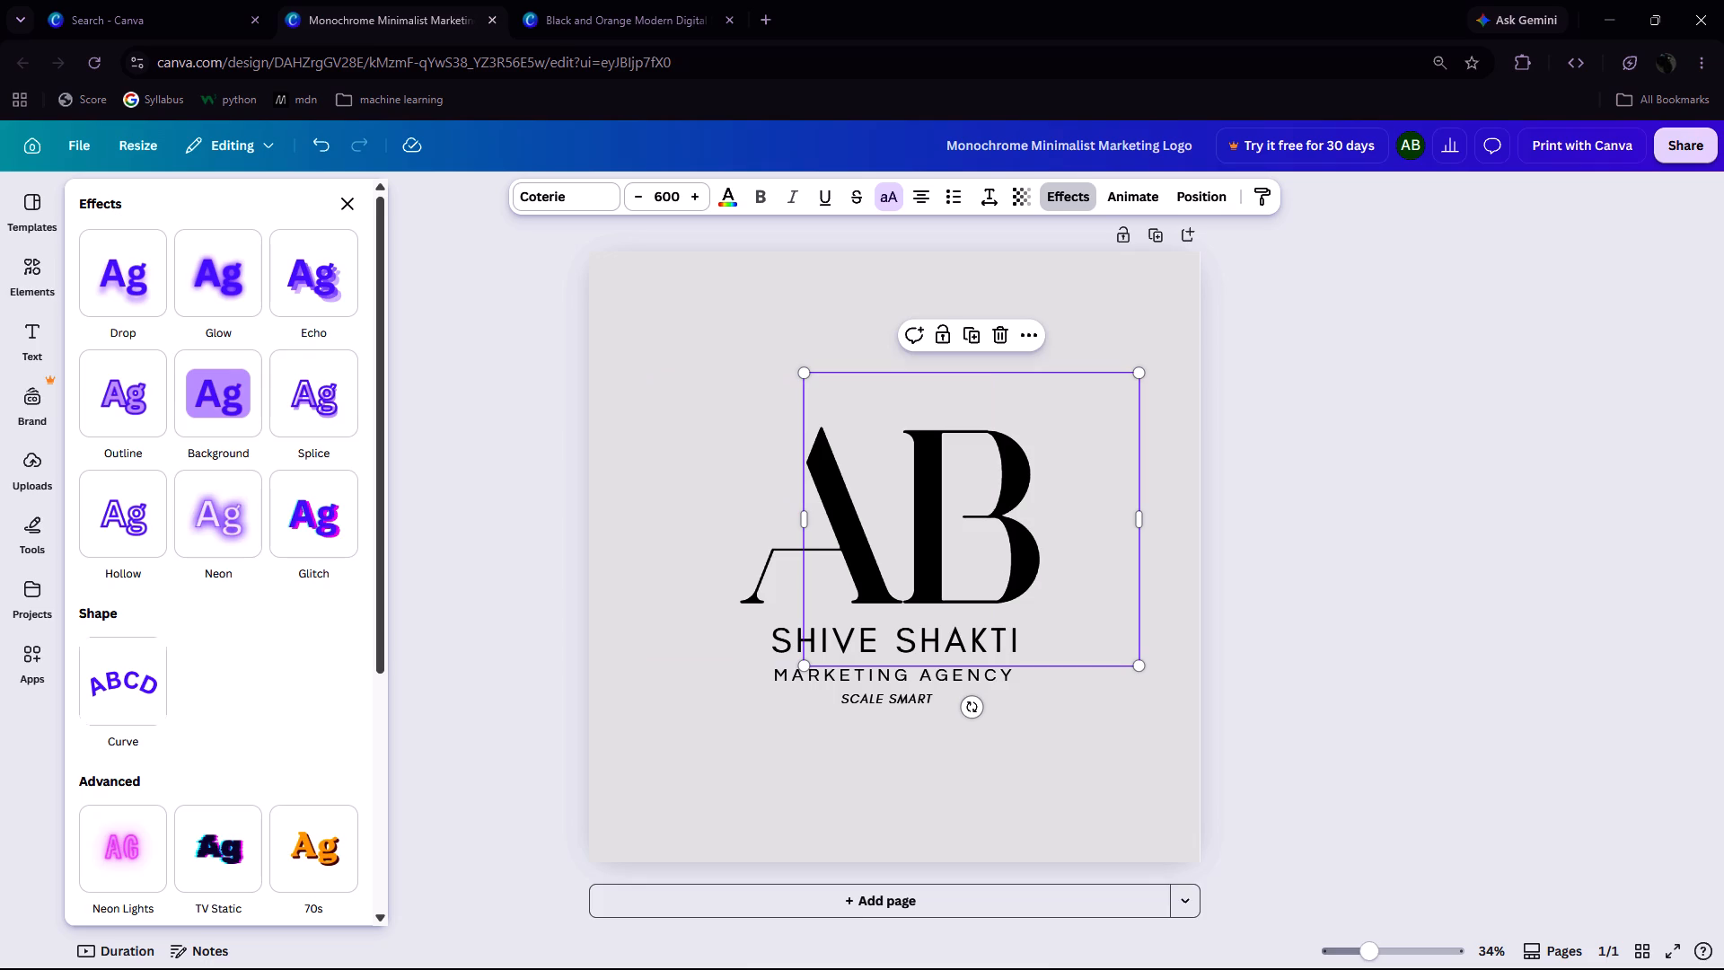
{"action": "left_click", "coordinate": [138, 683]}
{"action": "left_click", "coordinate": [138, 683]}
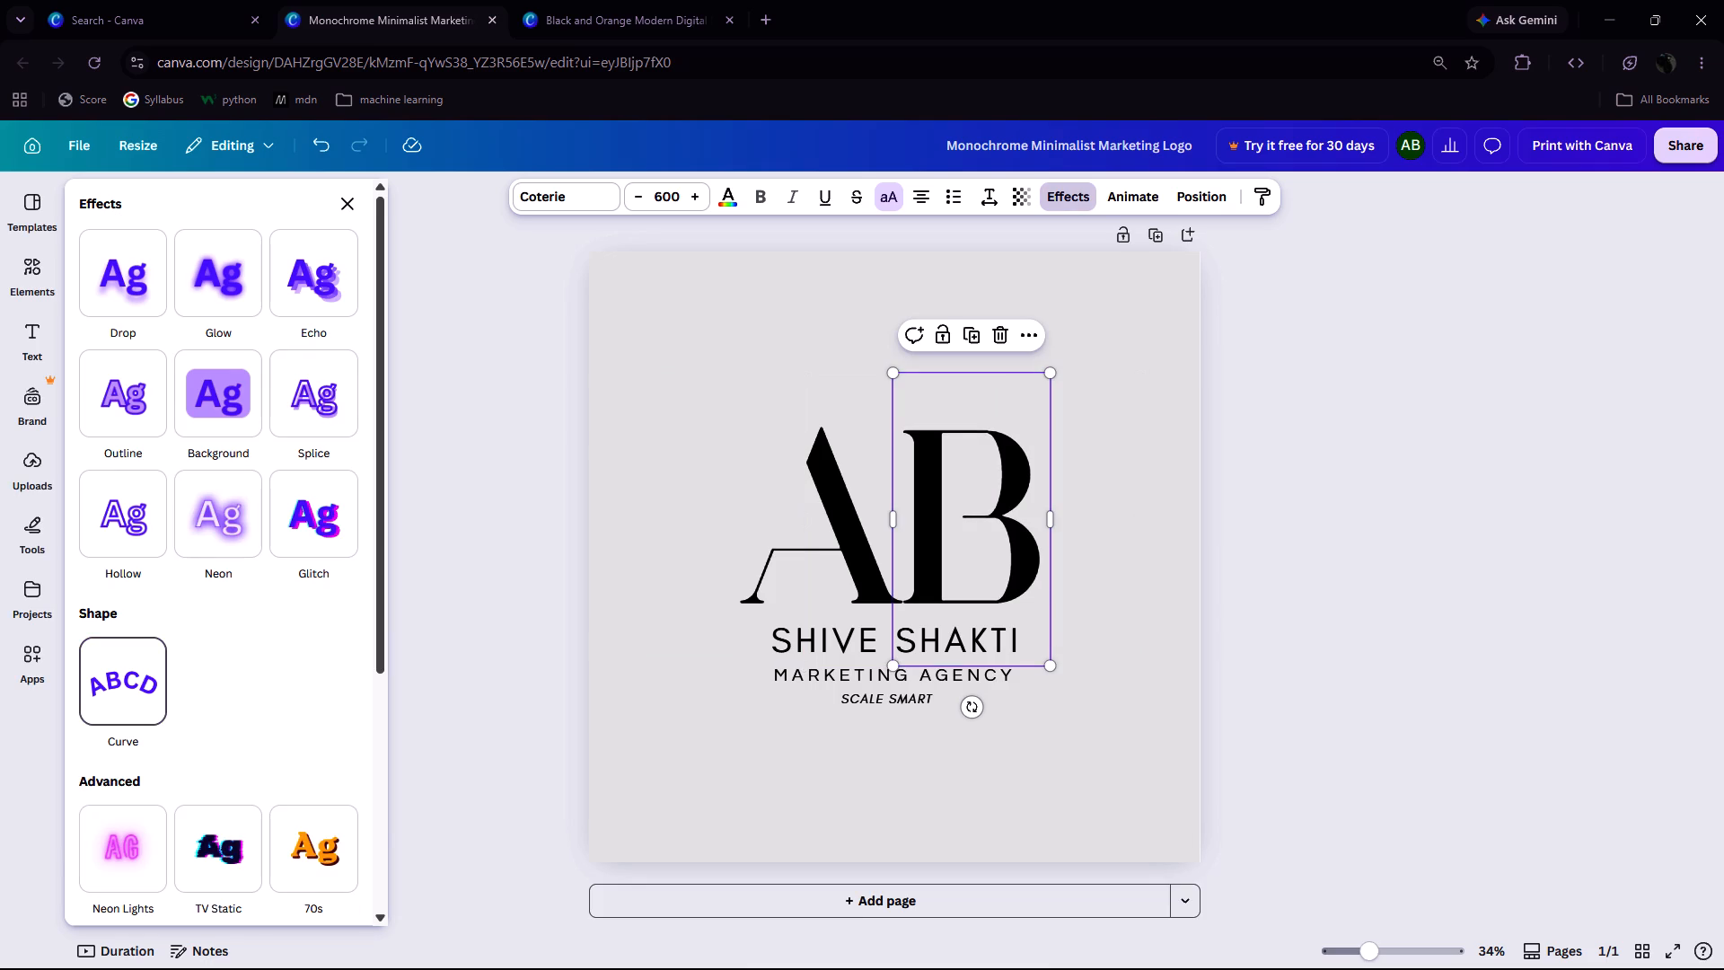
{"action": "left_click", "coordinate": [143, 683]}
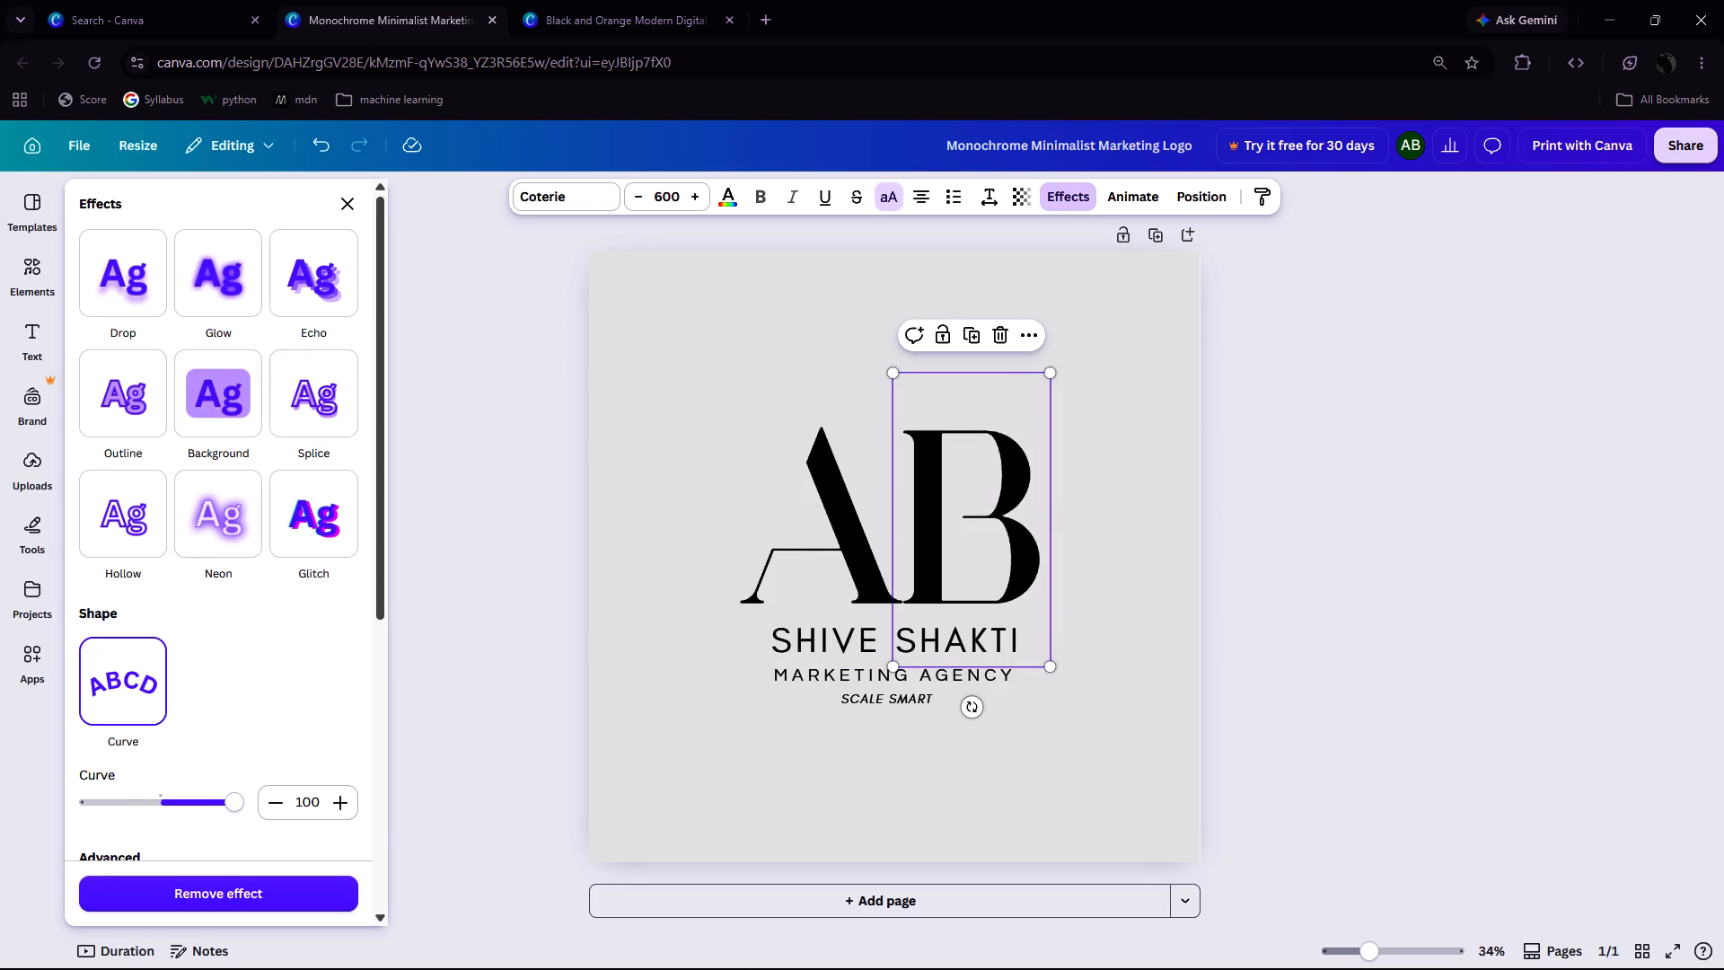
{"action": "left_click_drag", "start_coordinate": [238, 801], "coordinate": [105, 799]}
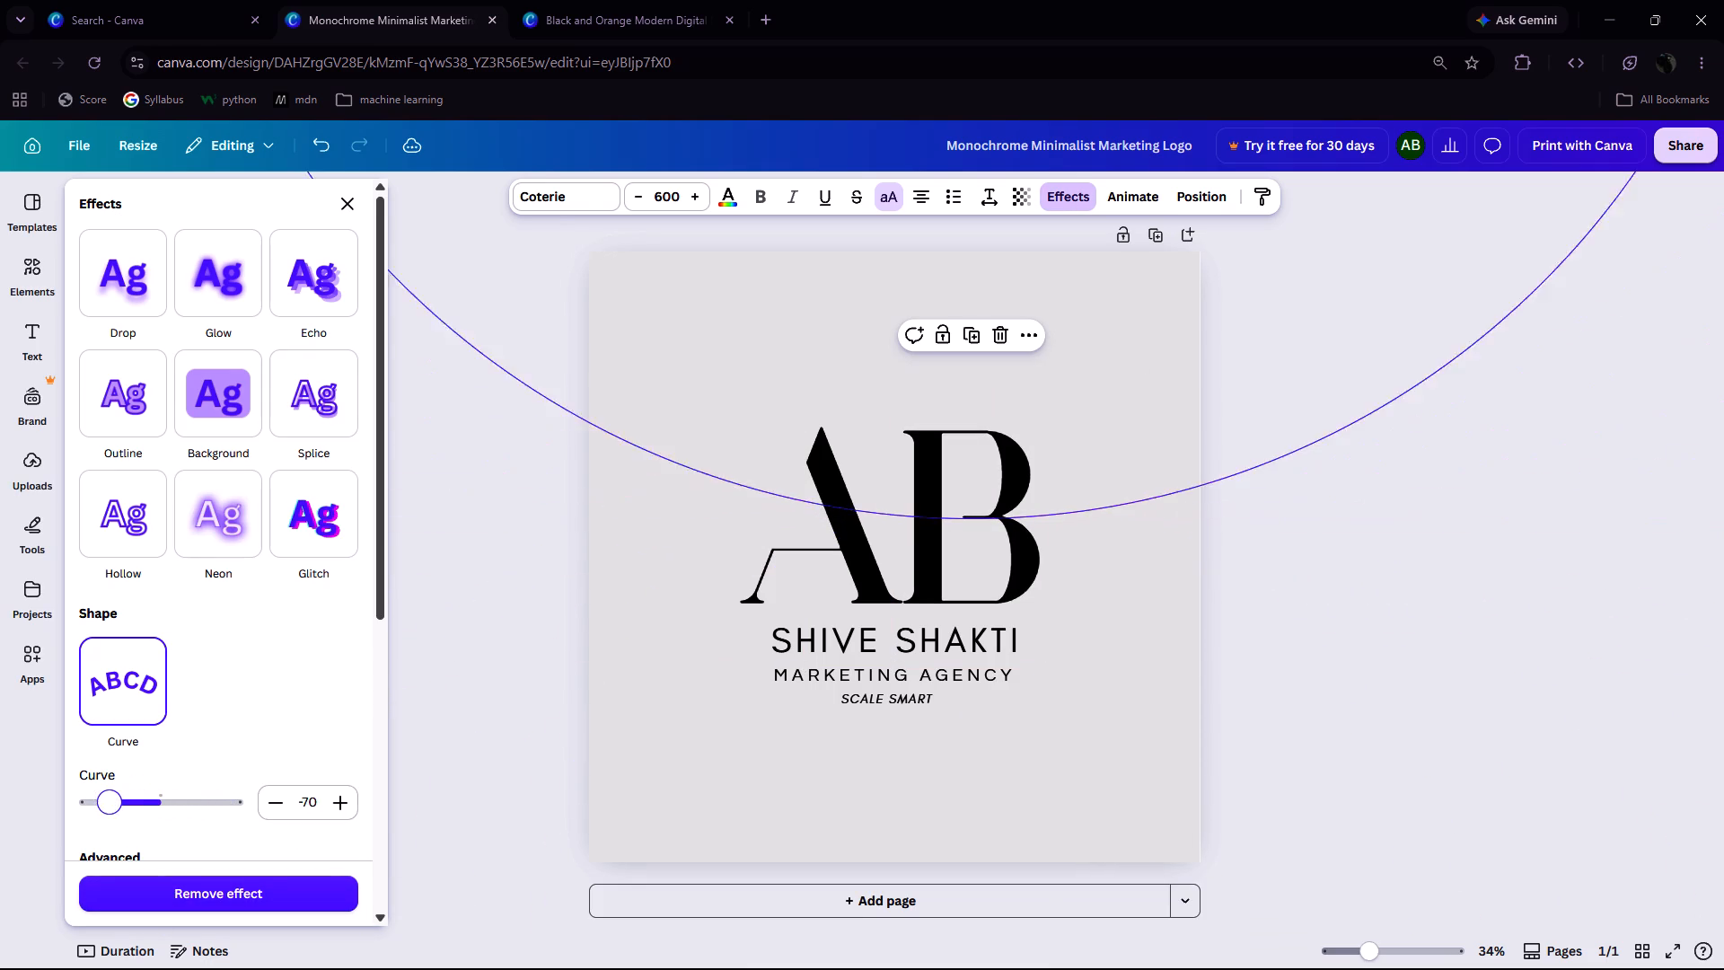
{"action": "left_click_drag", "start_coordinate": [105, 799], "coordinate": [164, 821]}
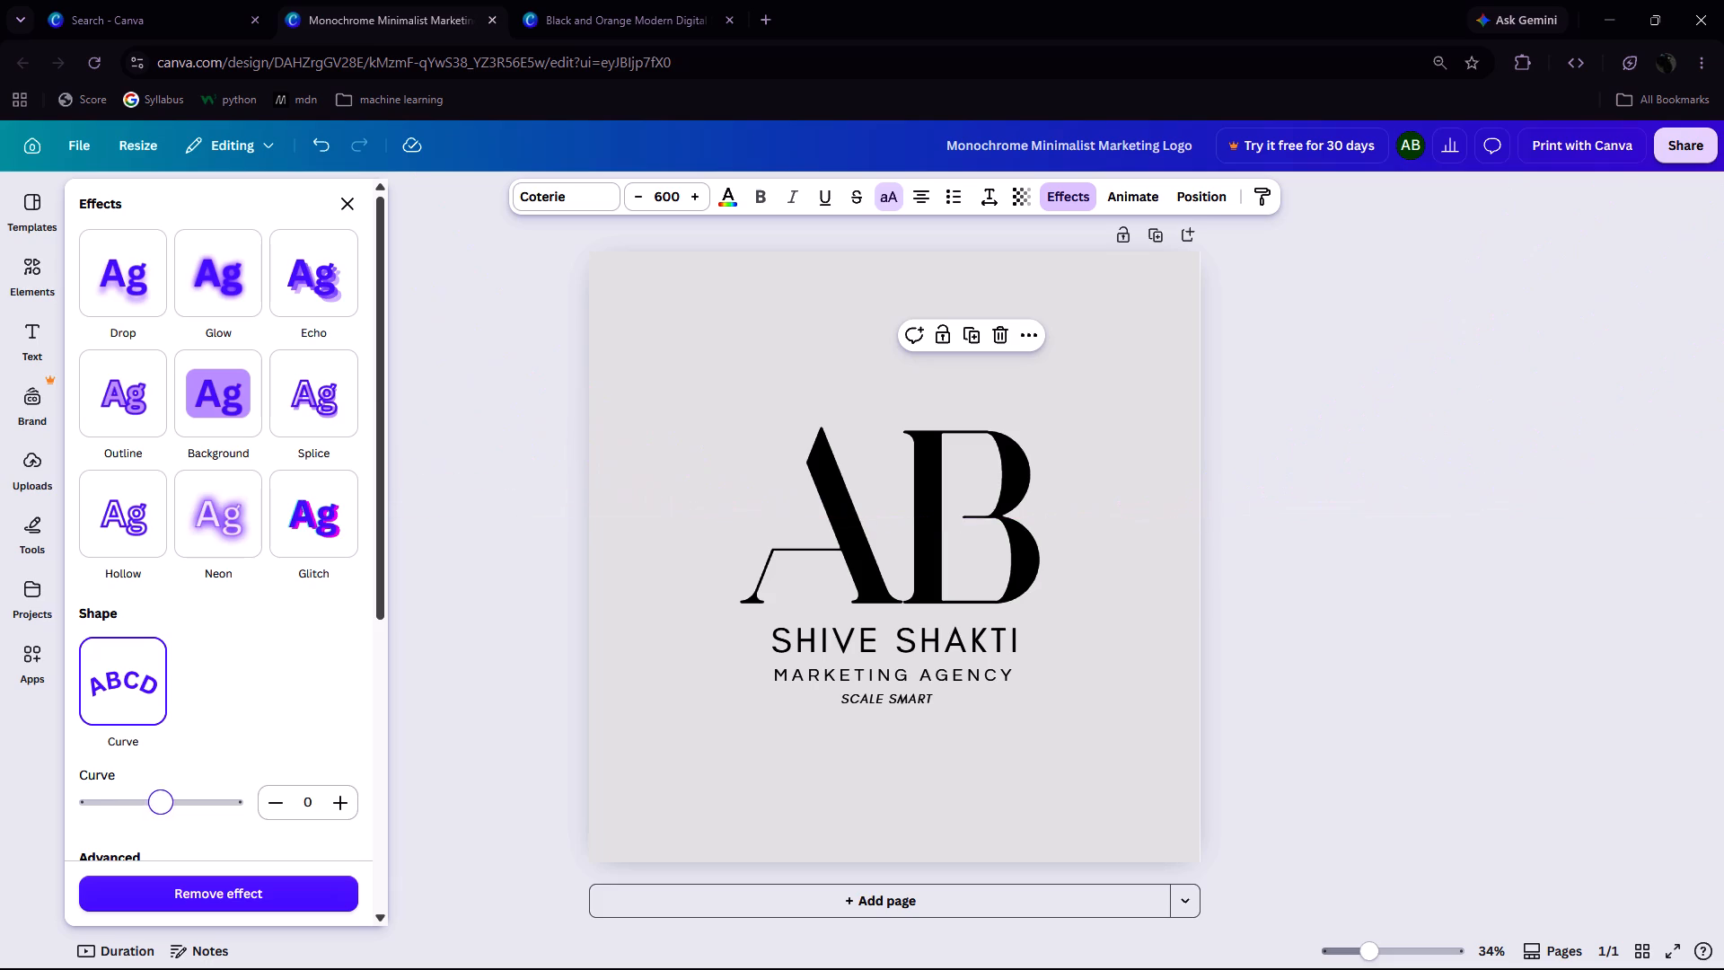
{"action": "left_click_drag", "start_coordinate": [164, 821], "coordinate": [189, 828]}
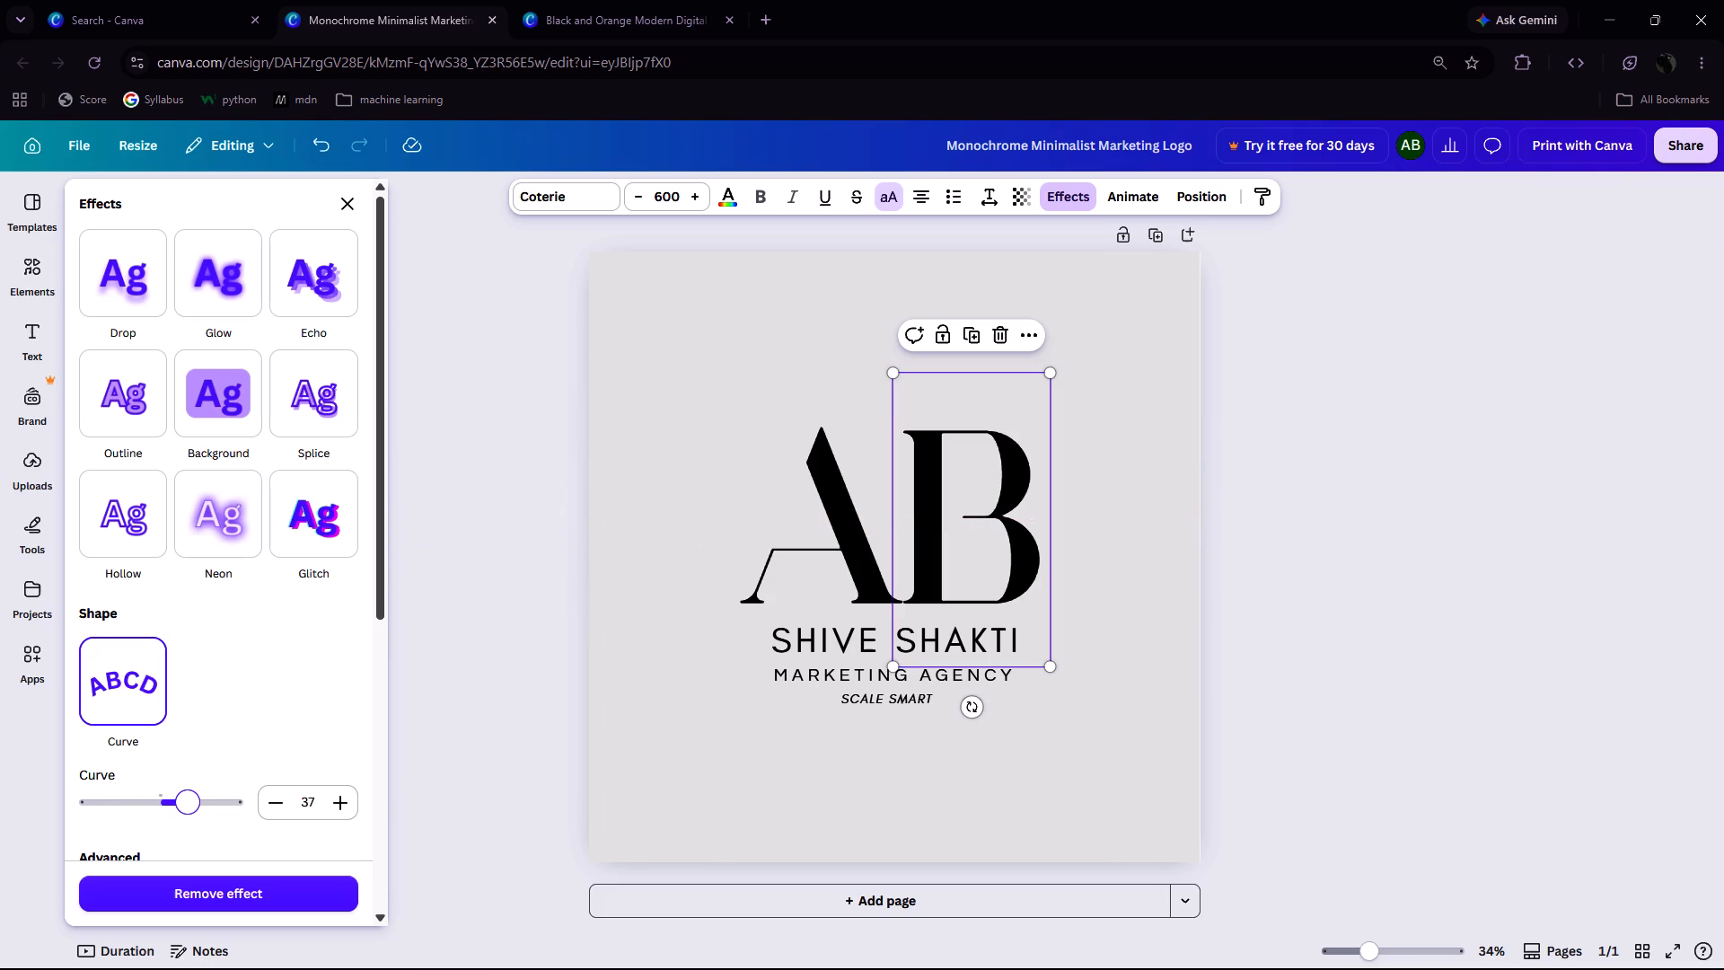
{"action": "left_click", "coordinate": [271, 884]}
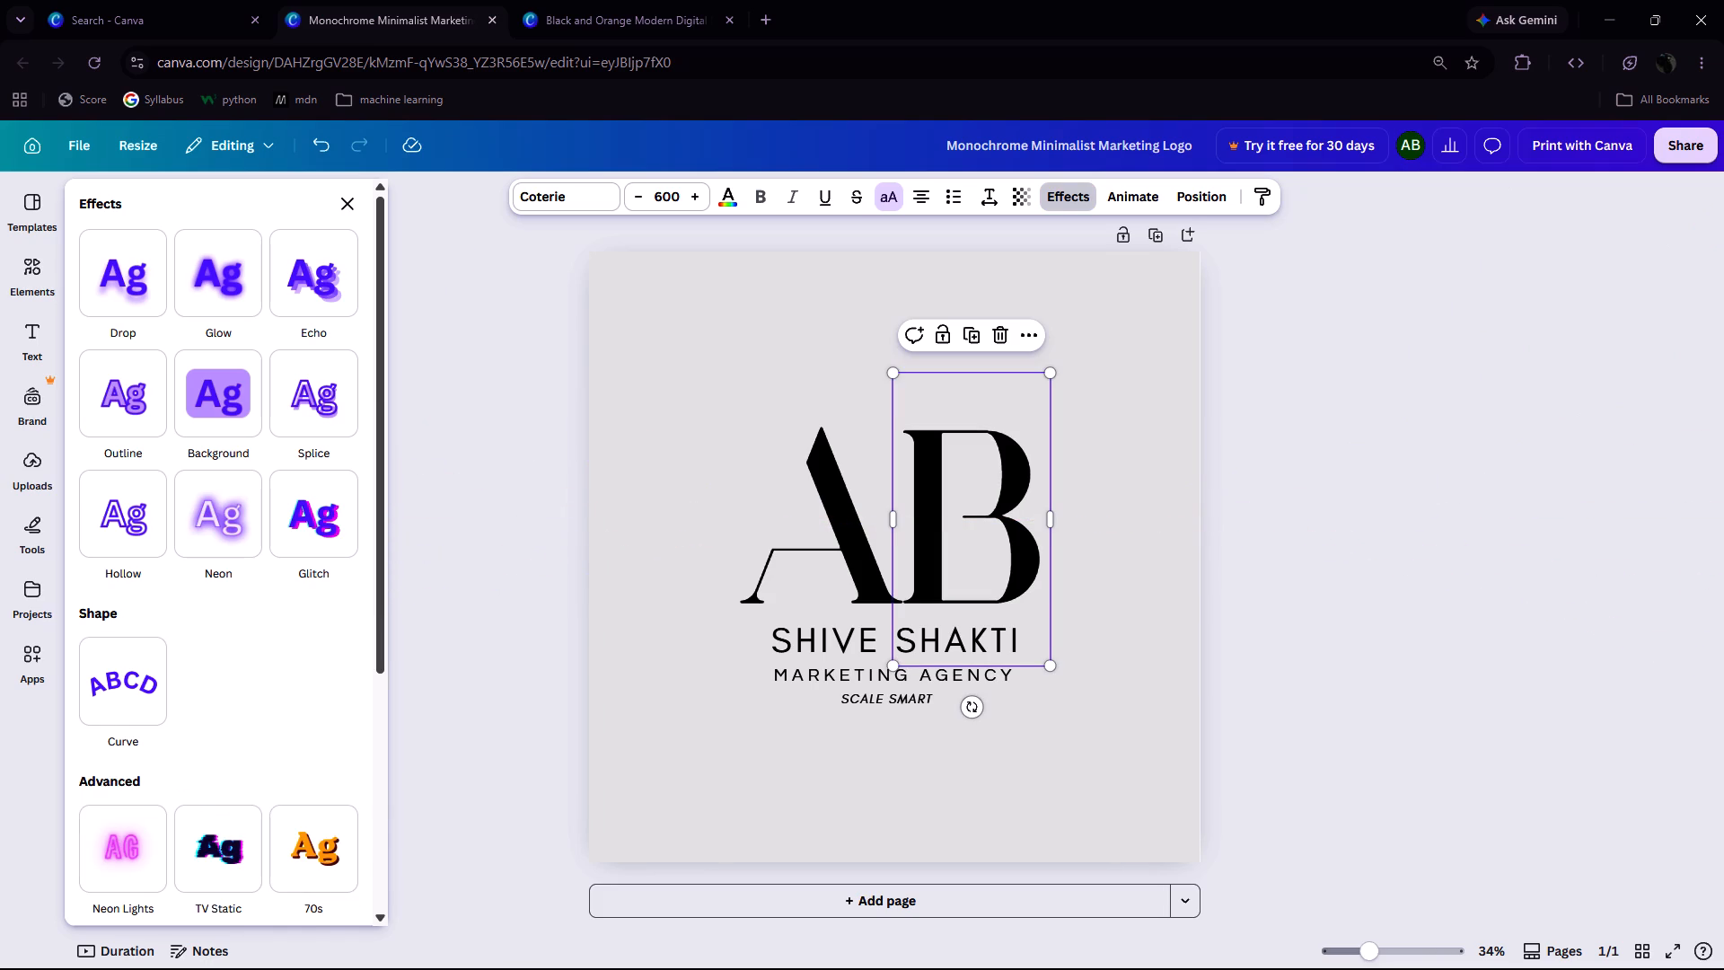
Apply the TV Static effect to the letter B.
{"action": "scroll", "coordinate": [255, 794], "scroll_direction": "down", "scroll_amount": 2}
{"action": "left_click", "coordinate": [226, 670]}
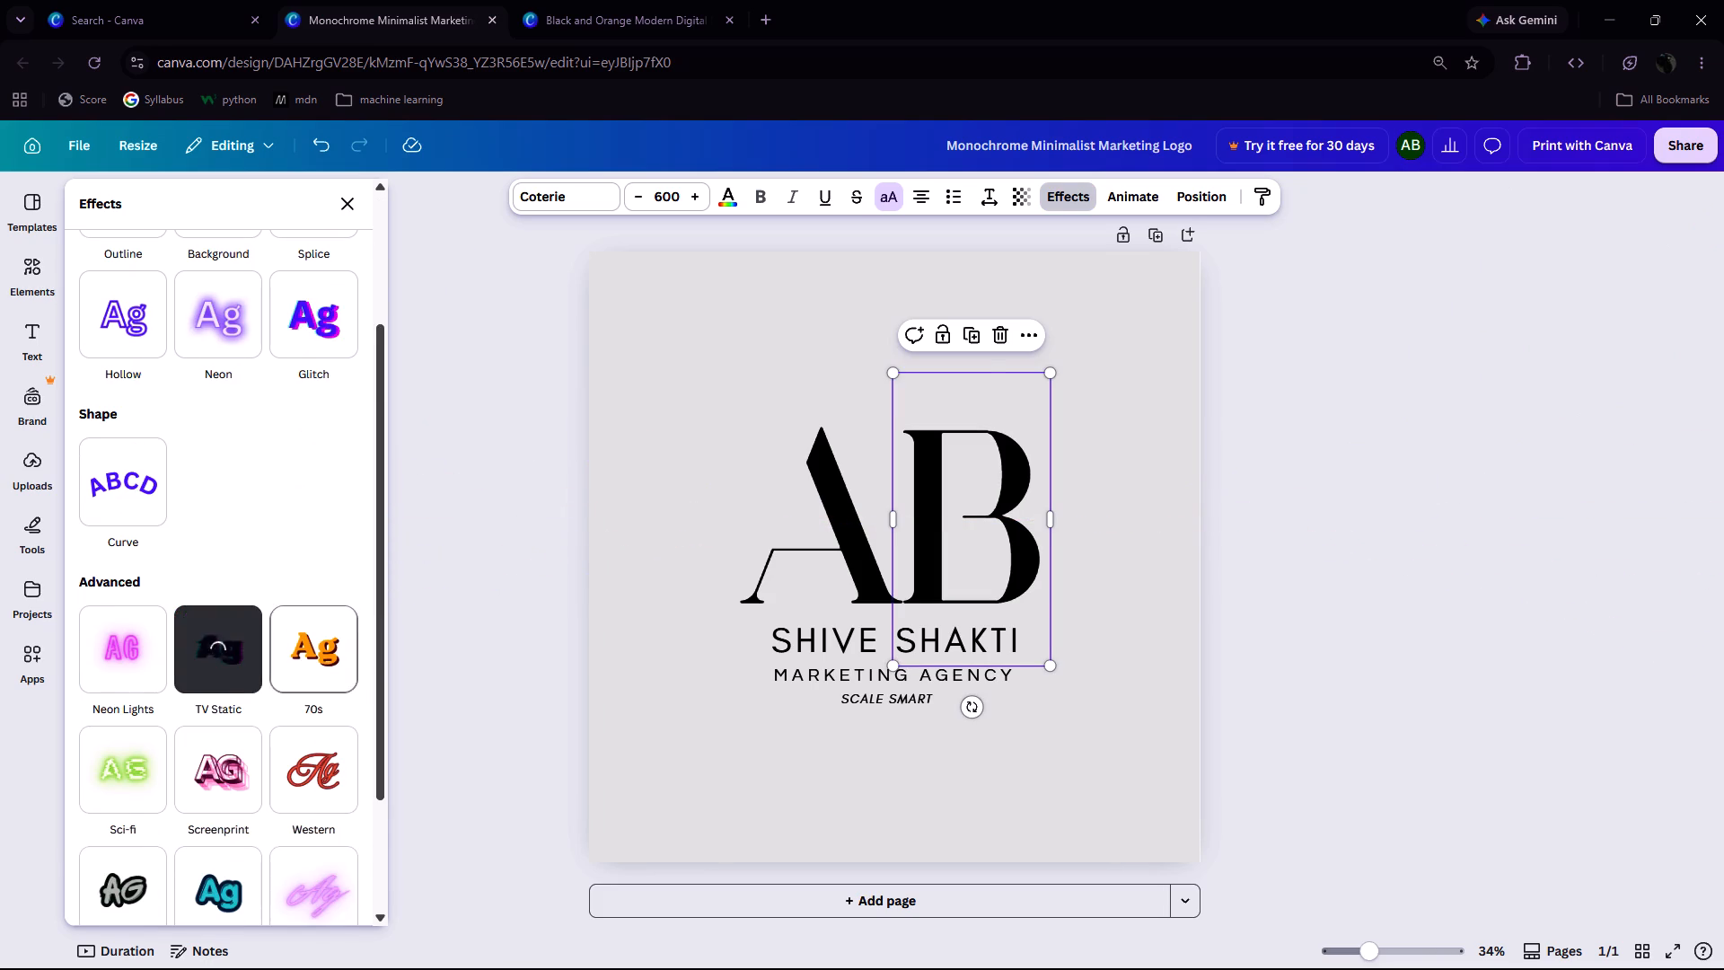
Try the TV Static, 70s and Sci-fi effects on the letter A, settling on Neon Lights.
{"action": "left_click", "coordinate": [822, 539]}
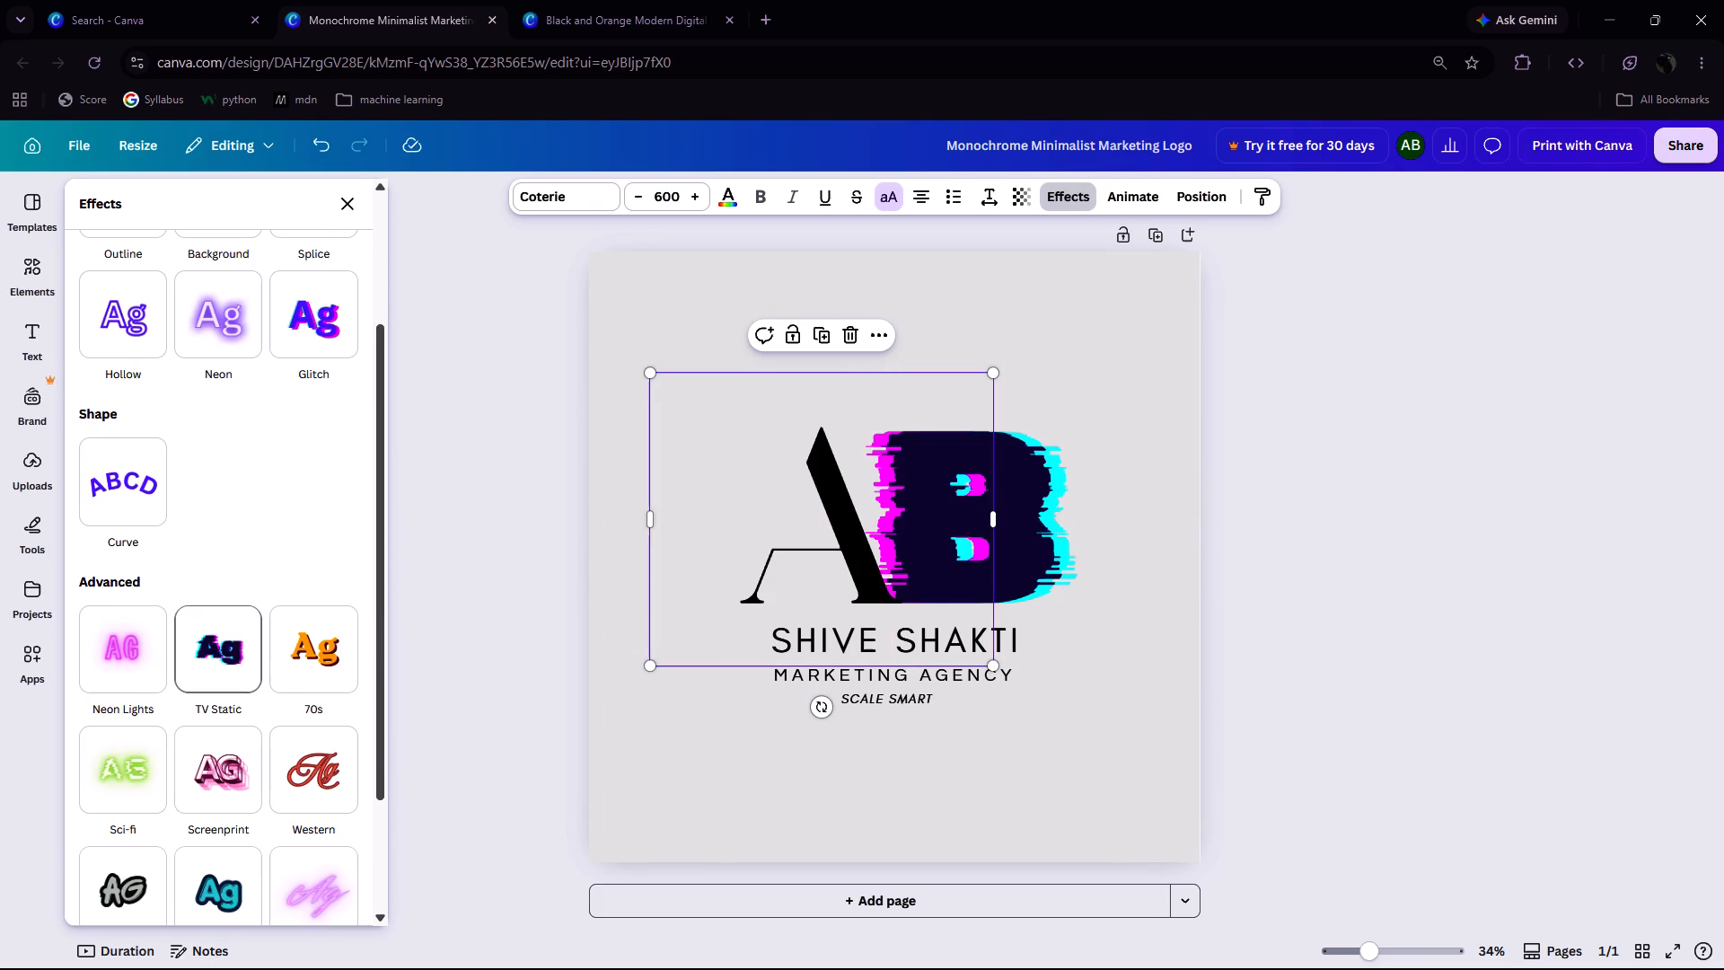
{"action": "left_click", "coordinate": [210, 650]}
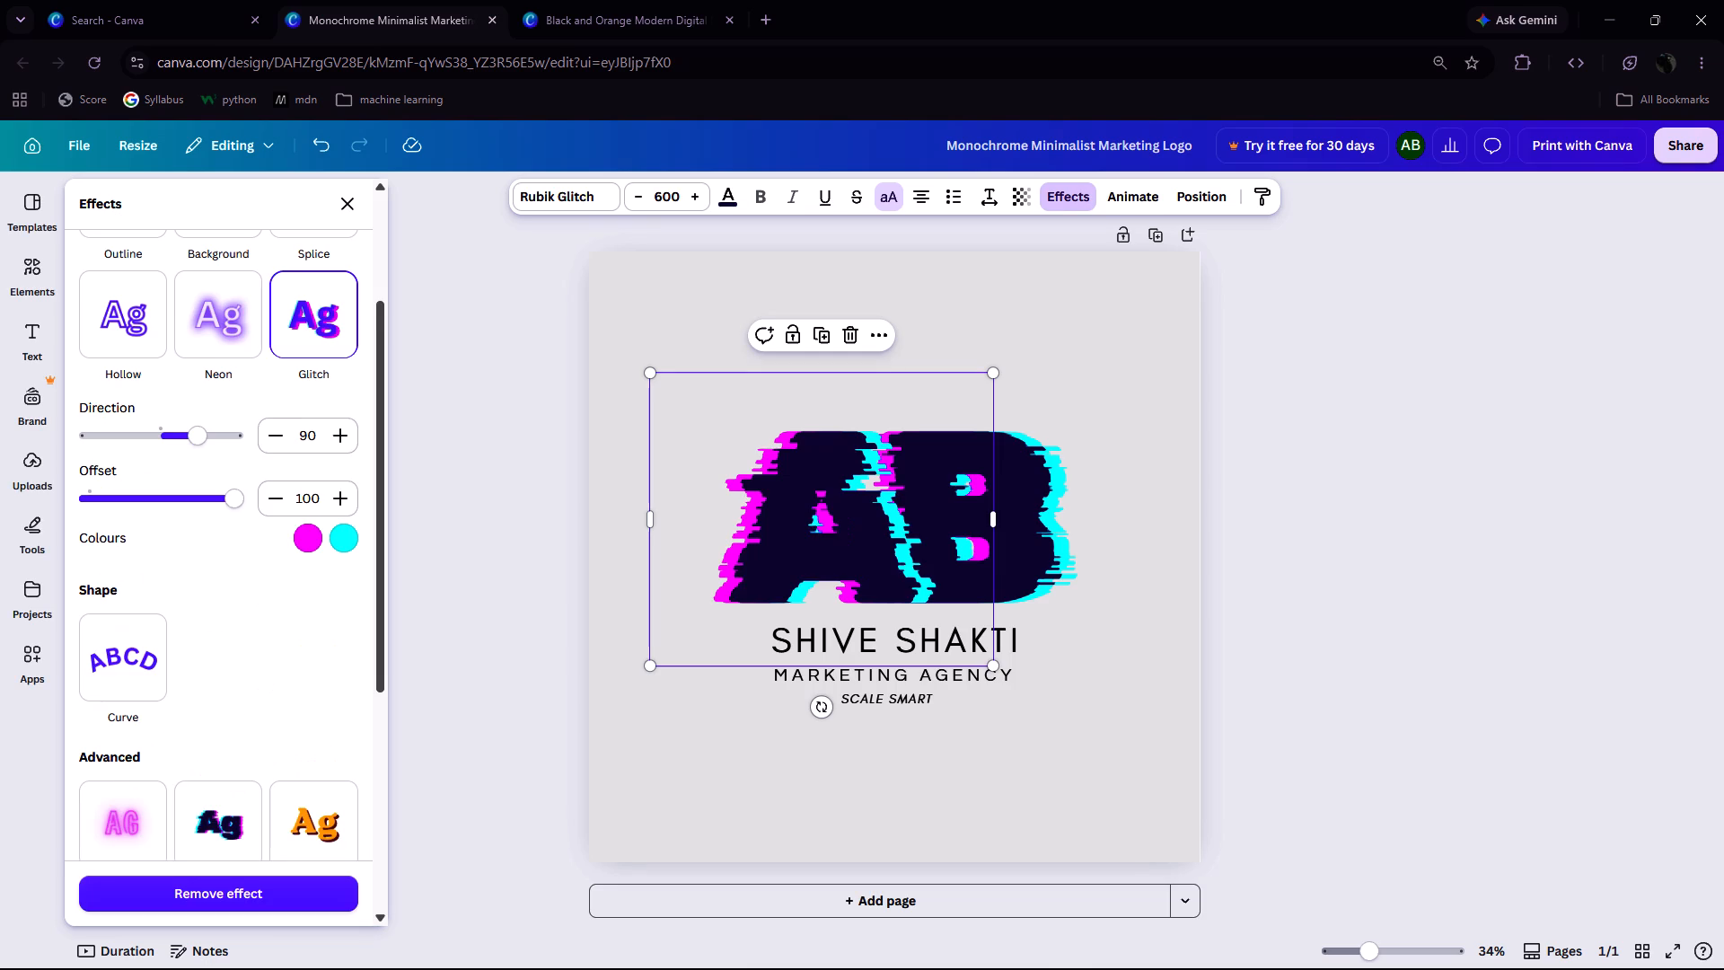
{"action": "left_click", "coordinate": [326, 835]}
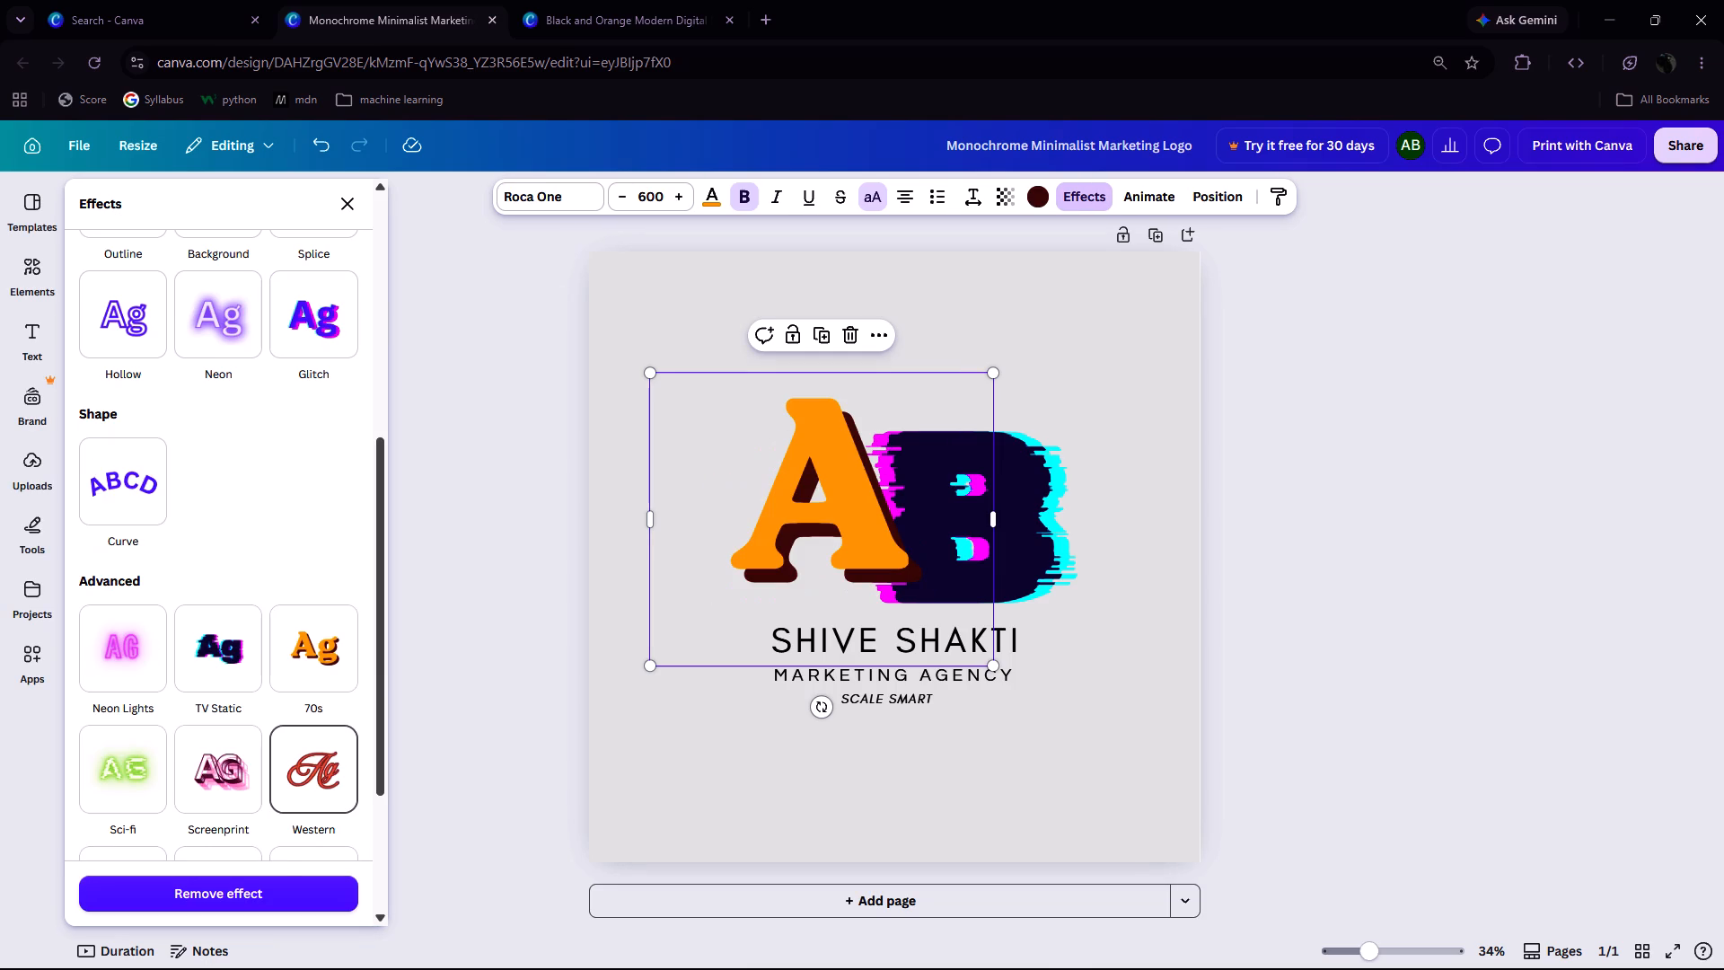
{"action": "left_click", "coordinate": [151, 766]}
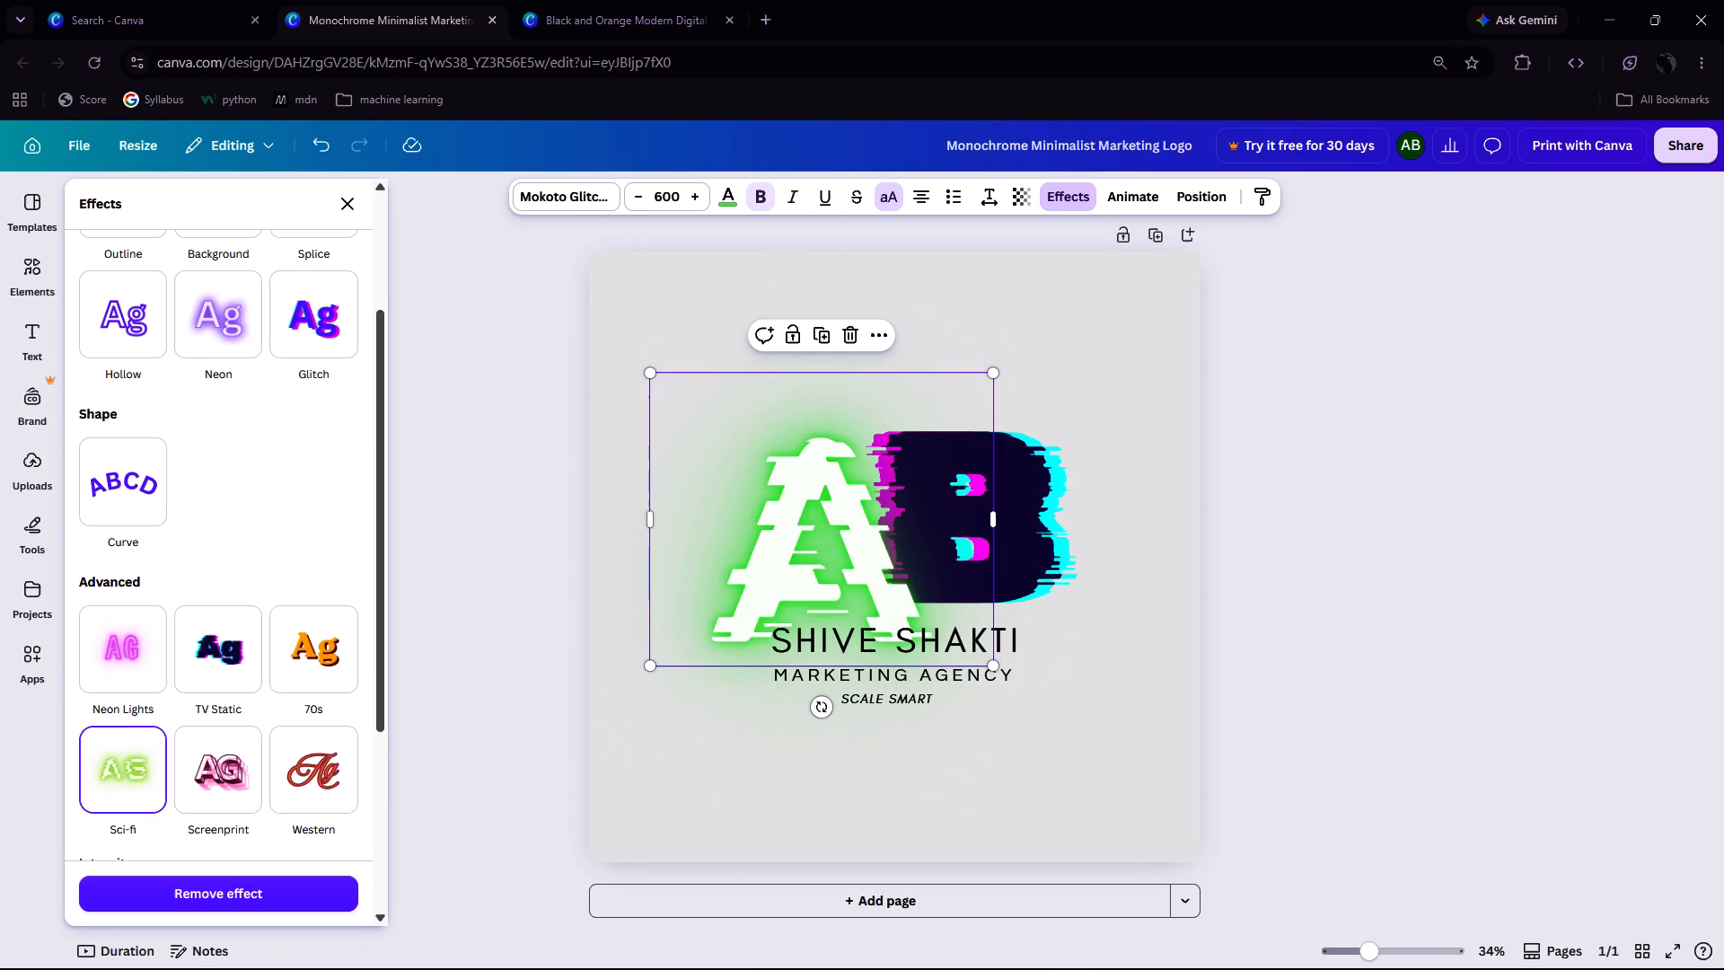
{"action": "left_click", "coordinate": [119, 660]}
{"action": "scroll", "coordinate": [145, 662], "scroll_direction": "down", "scroll_amount": 1}
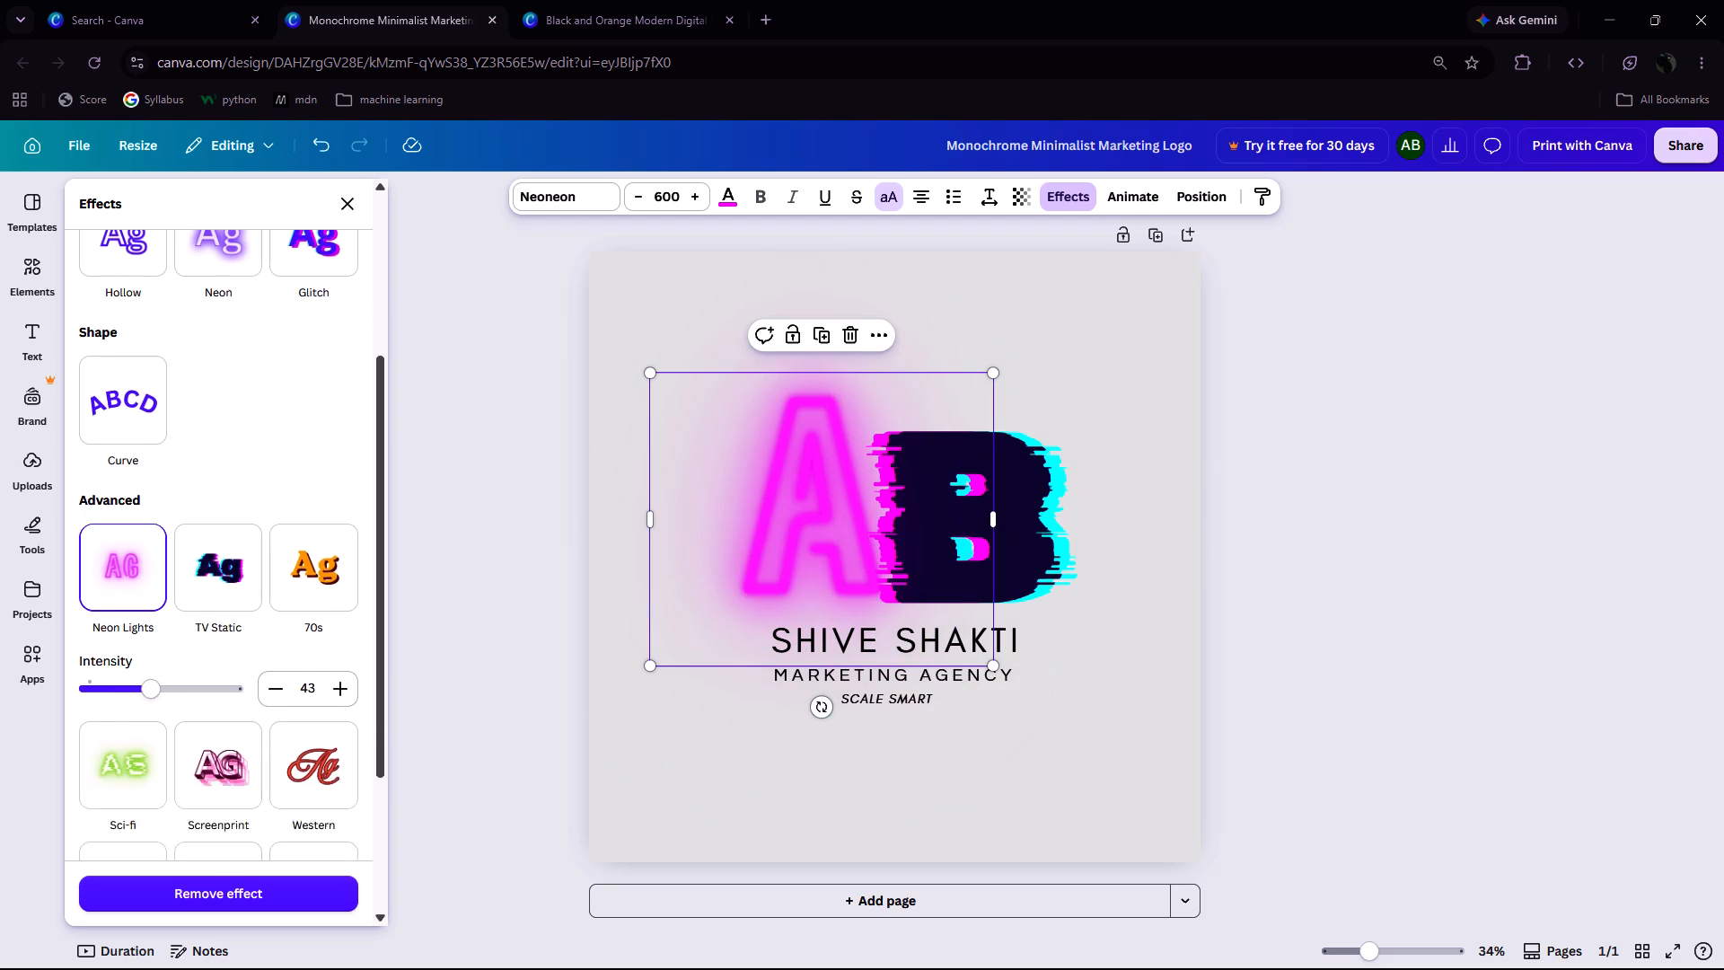
{"action": "scroll", "coordinate": [145, 662], "scroll_direction": "down", "scroll_amount": 2}
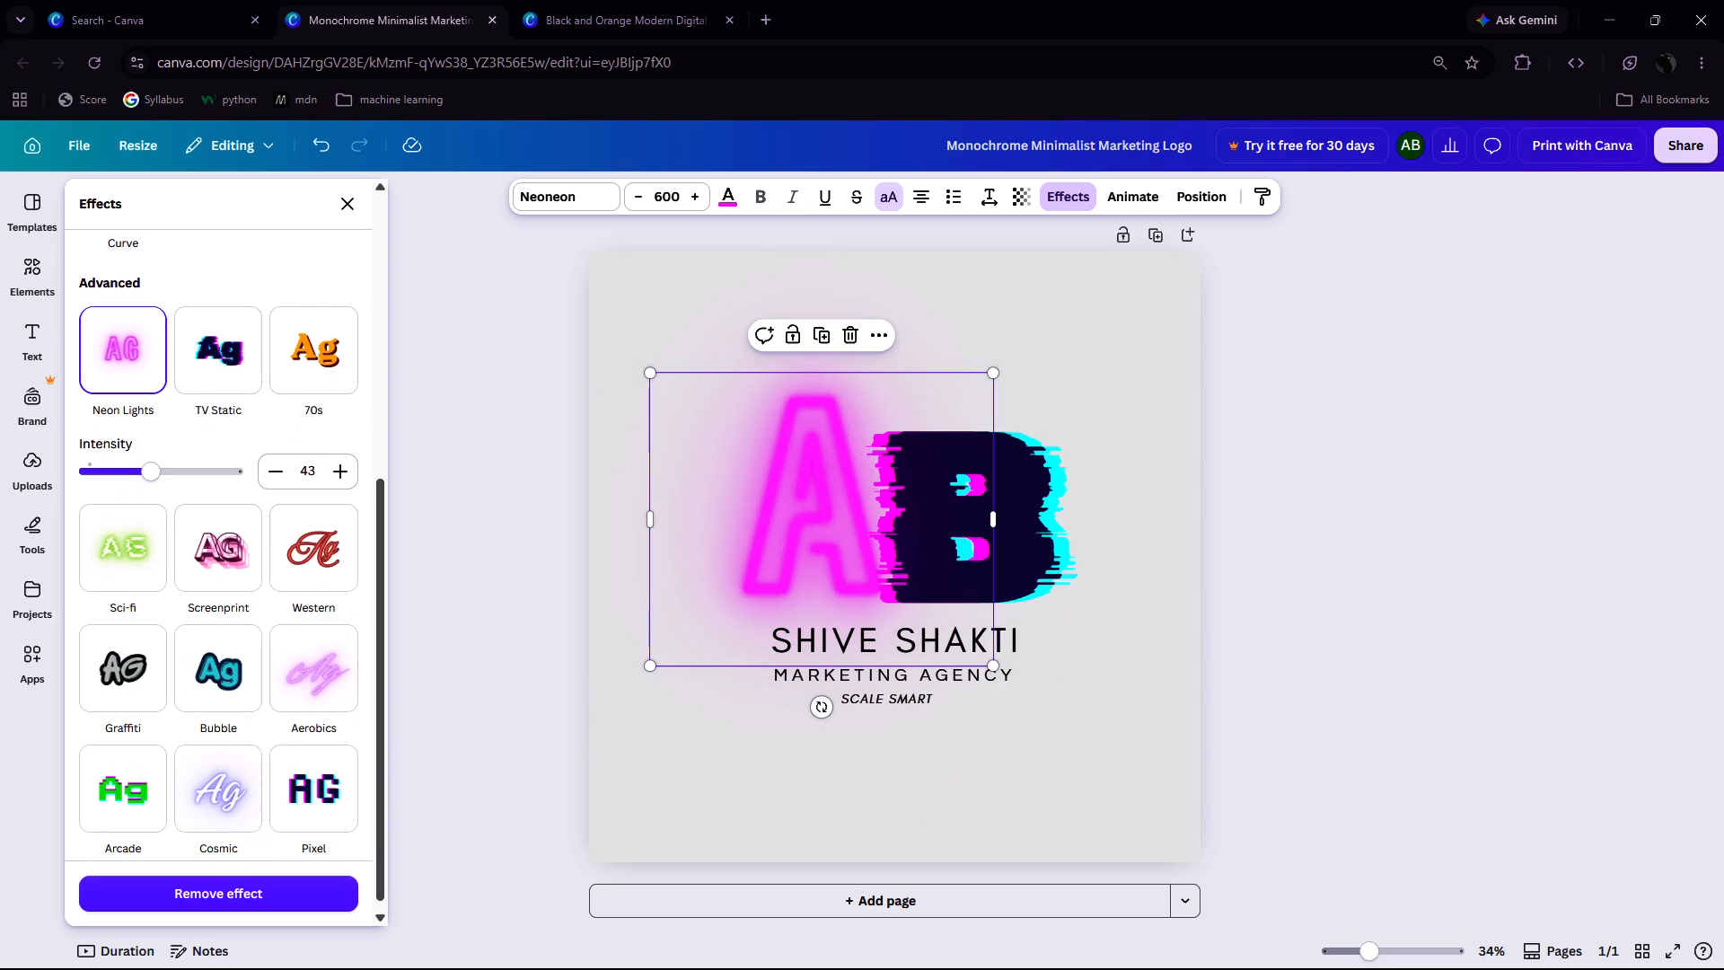
{"action": "left_click", "coordinate": [1061, 525]}
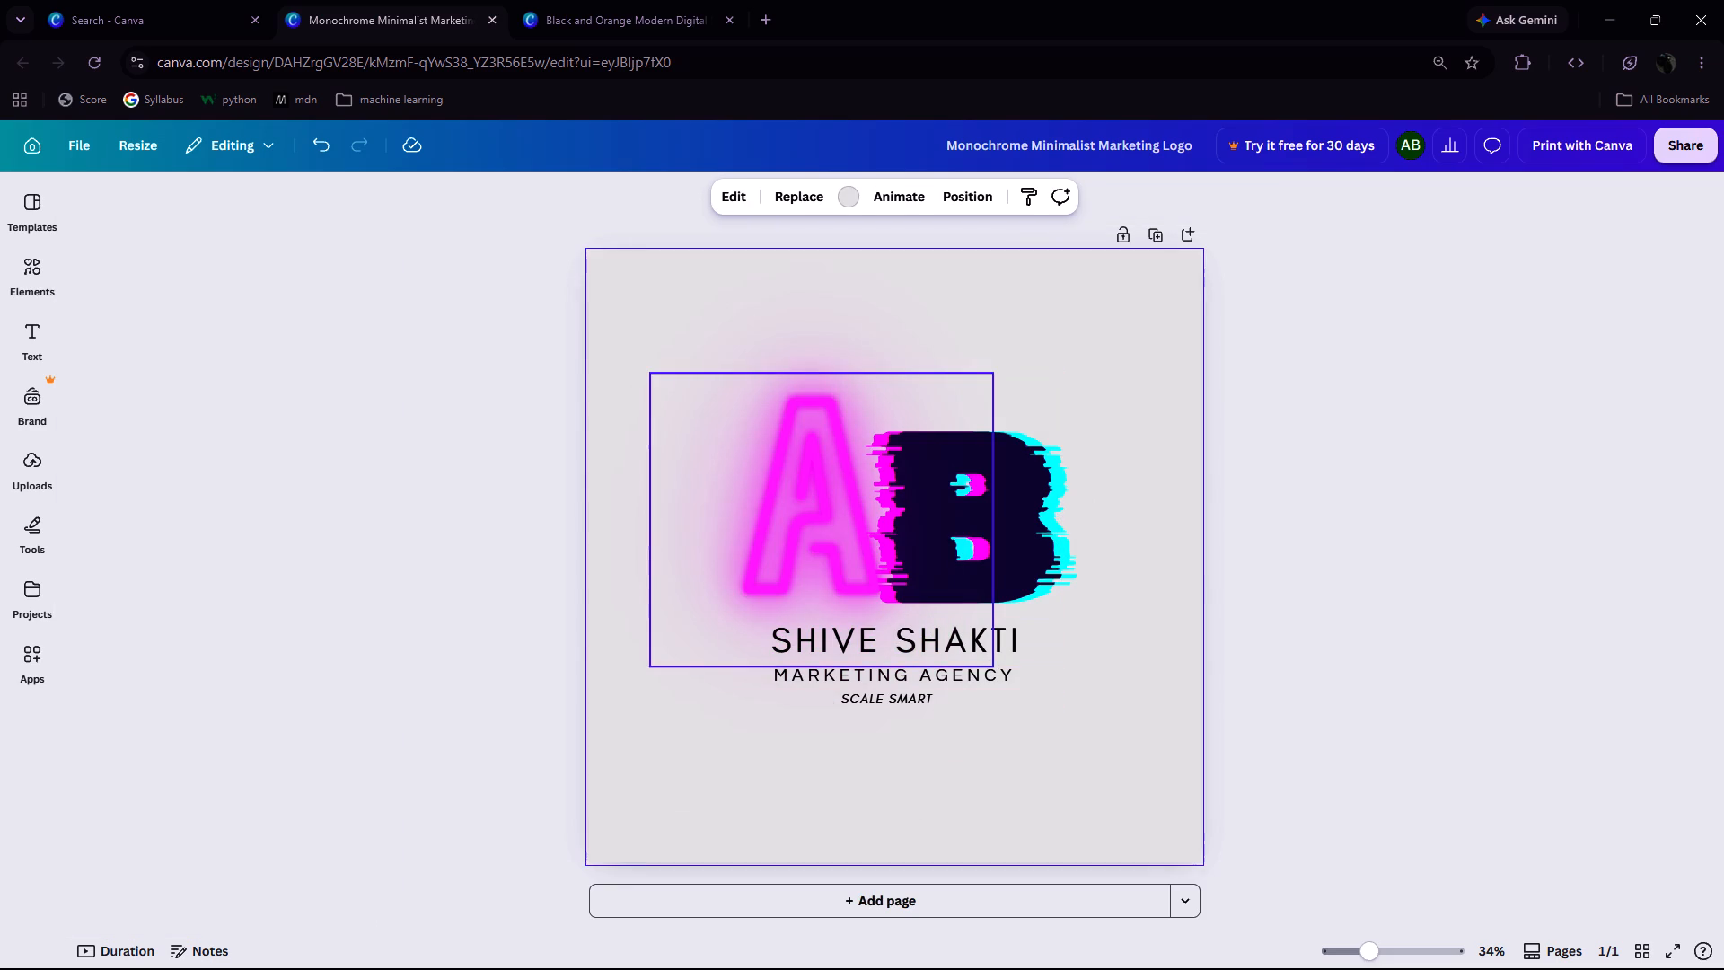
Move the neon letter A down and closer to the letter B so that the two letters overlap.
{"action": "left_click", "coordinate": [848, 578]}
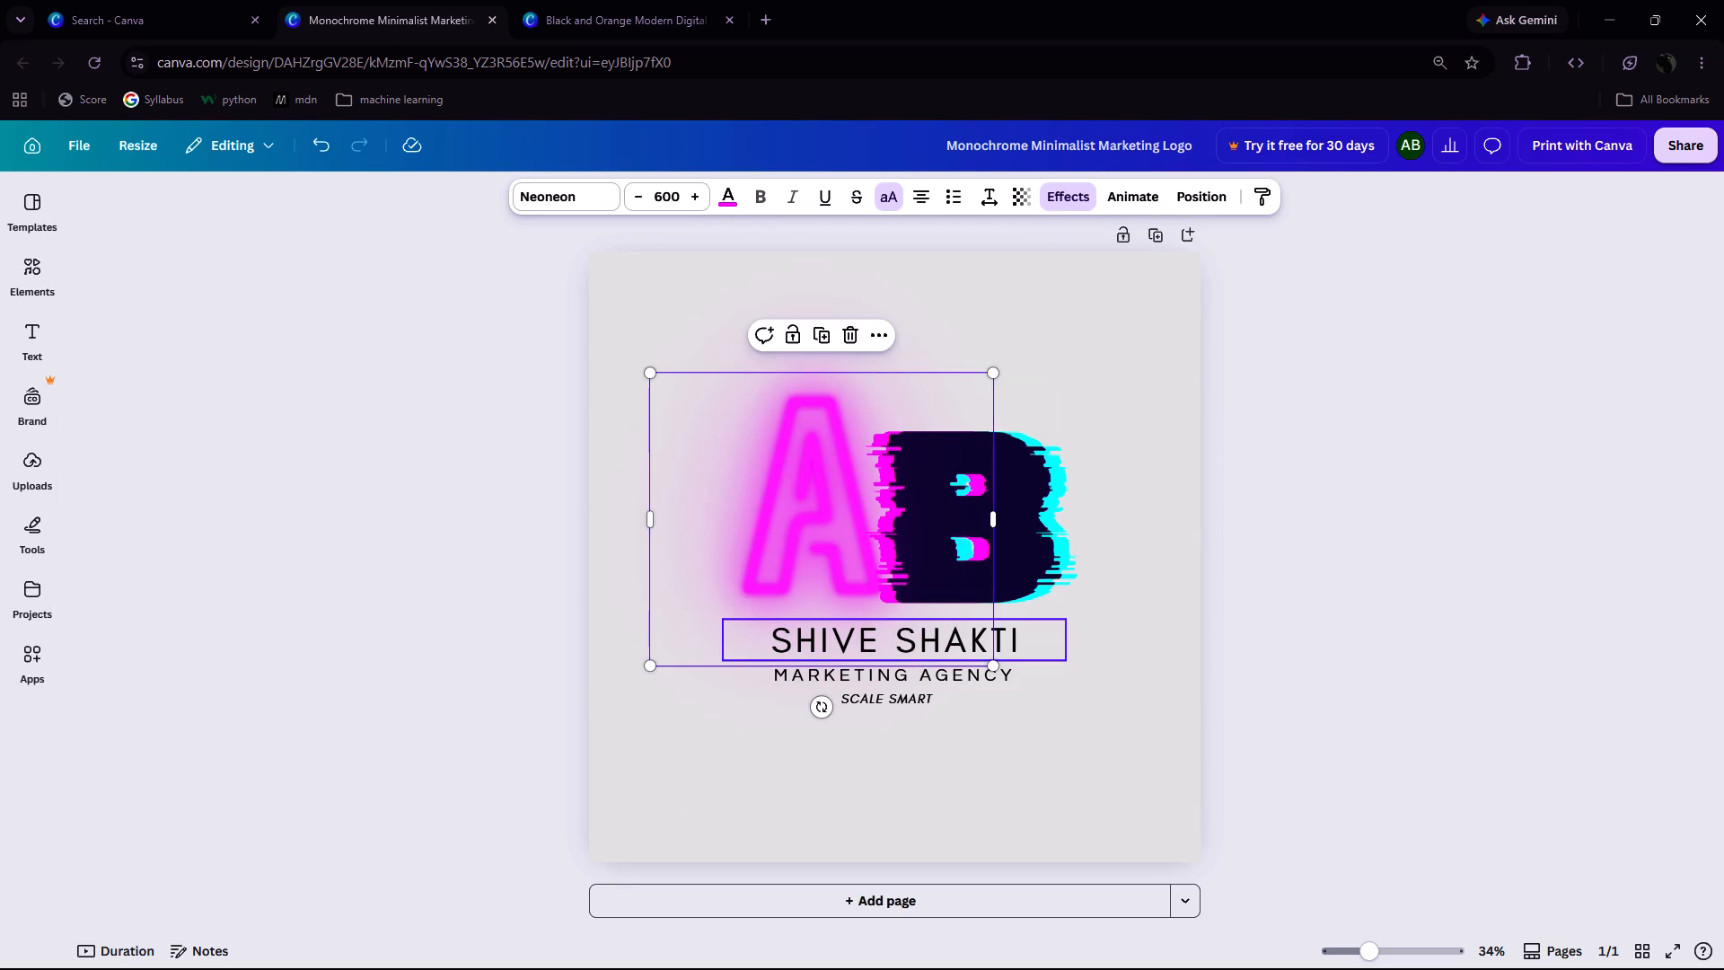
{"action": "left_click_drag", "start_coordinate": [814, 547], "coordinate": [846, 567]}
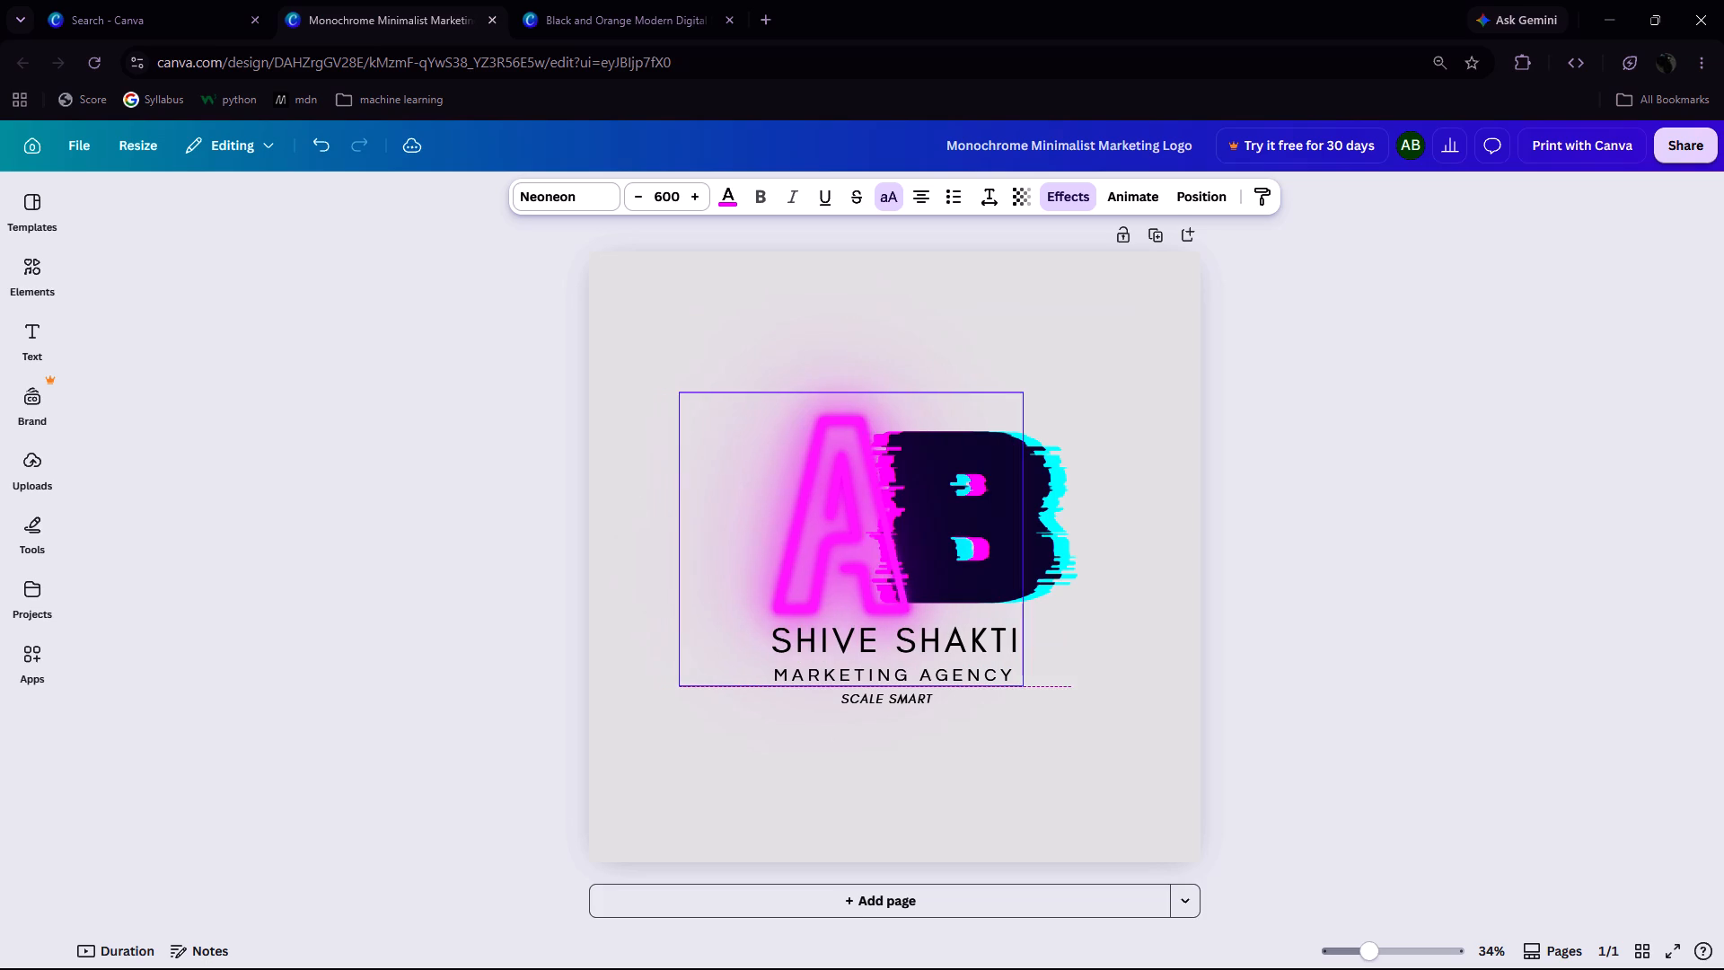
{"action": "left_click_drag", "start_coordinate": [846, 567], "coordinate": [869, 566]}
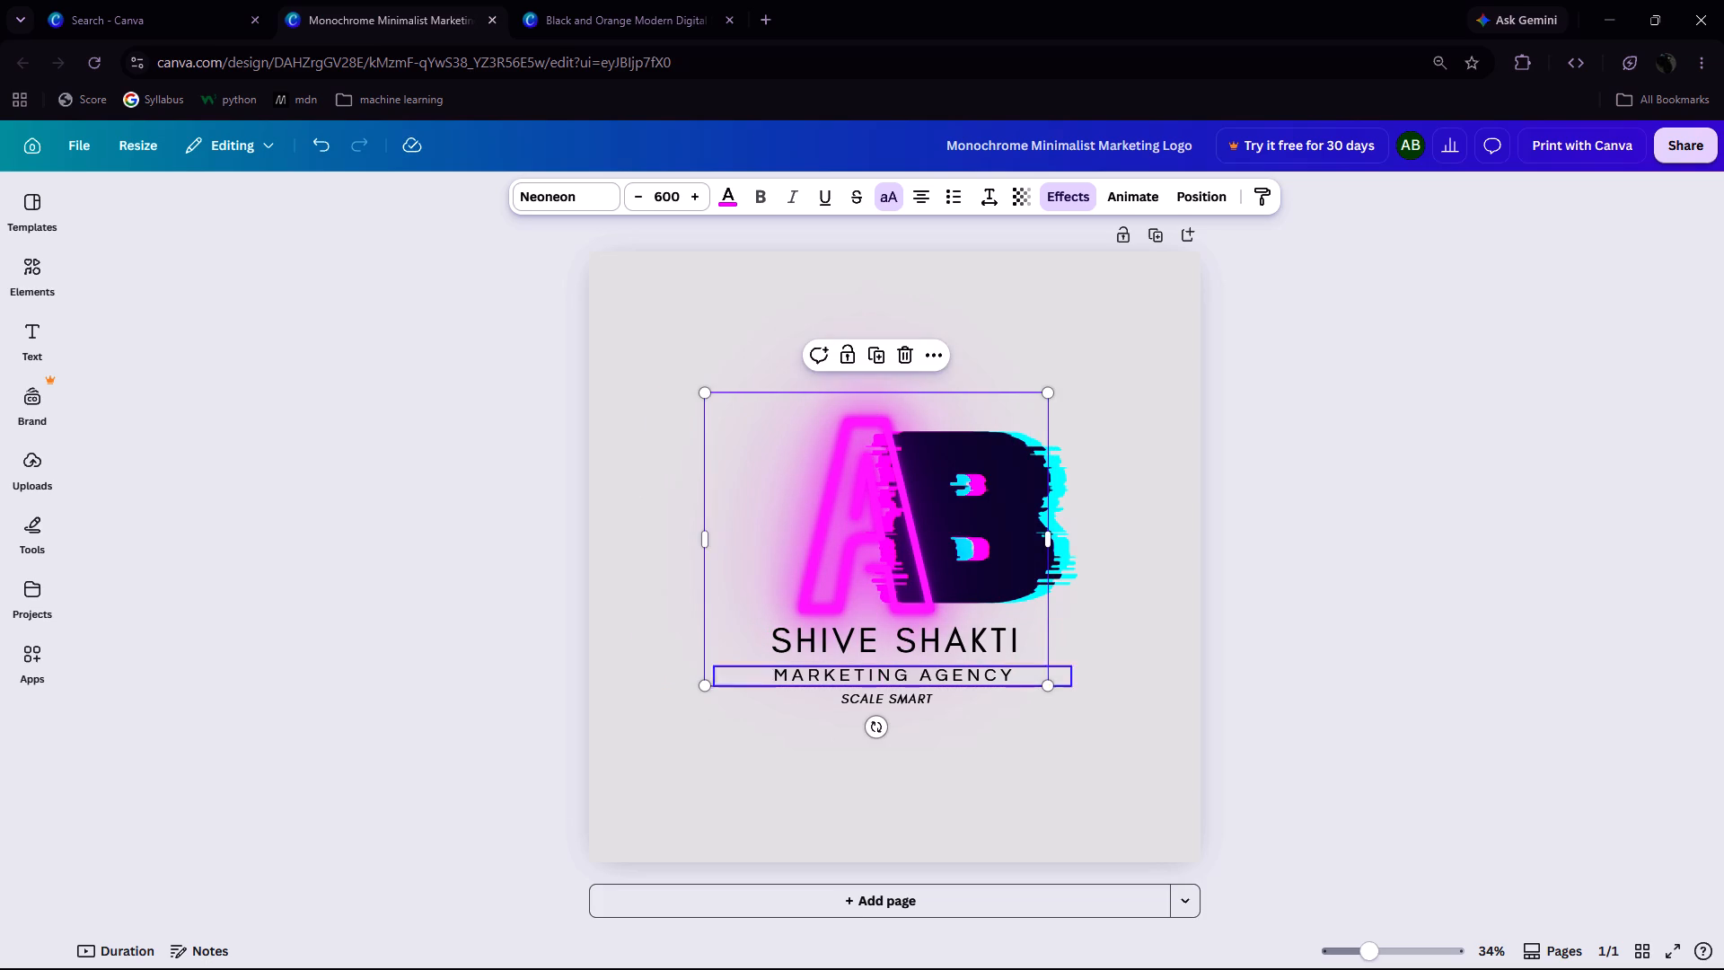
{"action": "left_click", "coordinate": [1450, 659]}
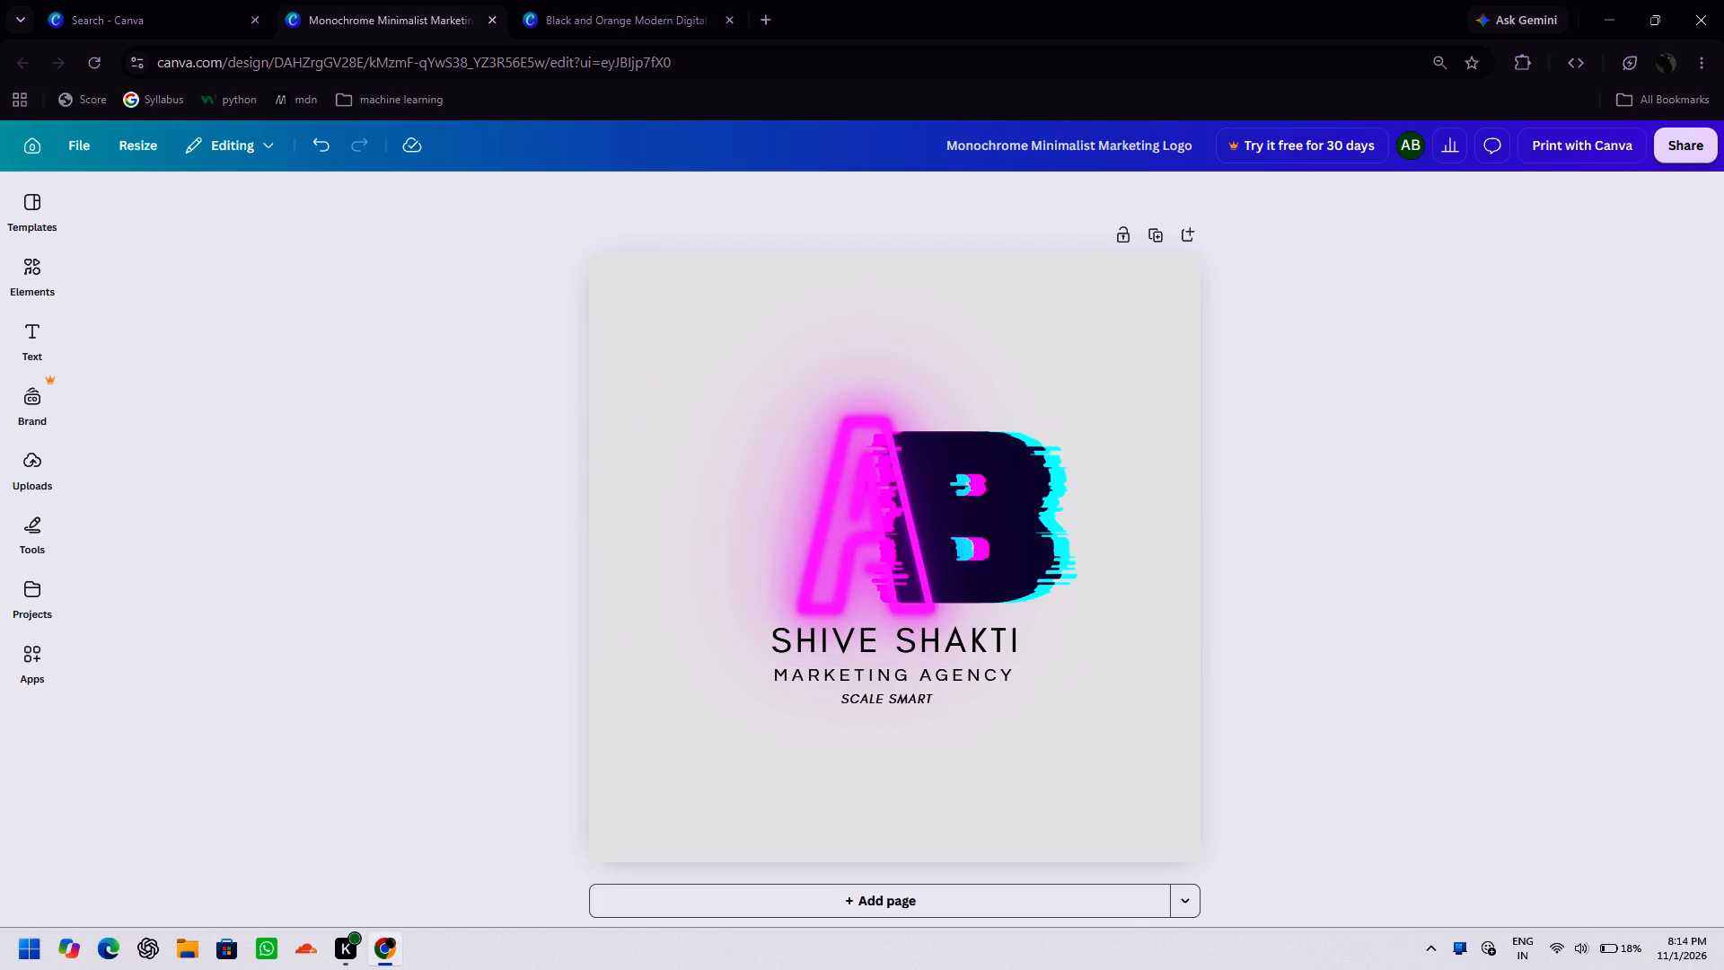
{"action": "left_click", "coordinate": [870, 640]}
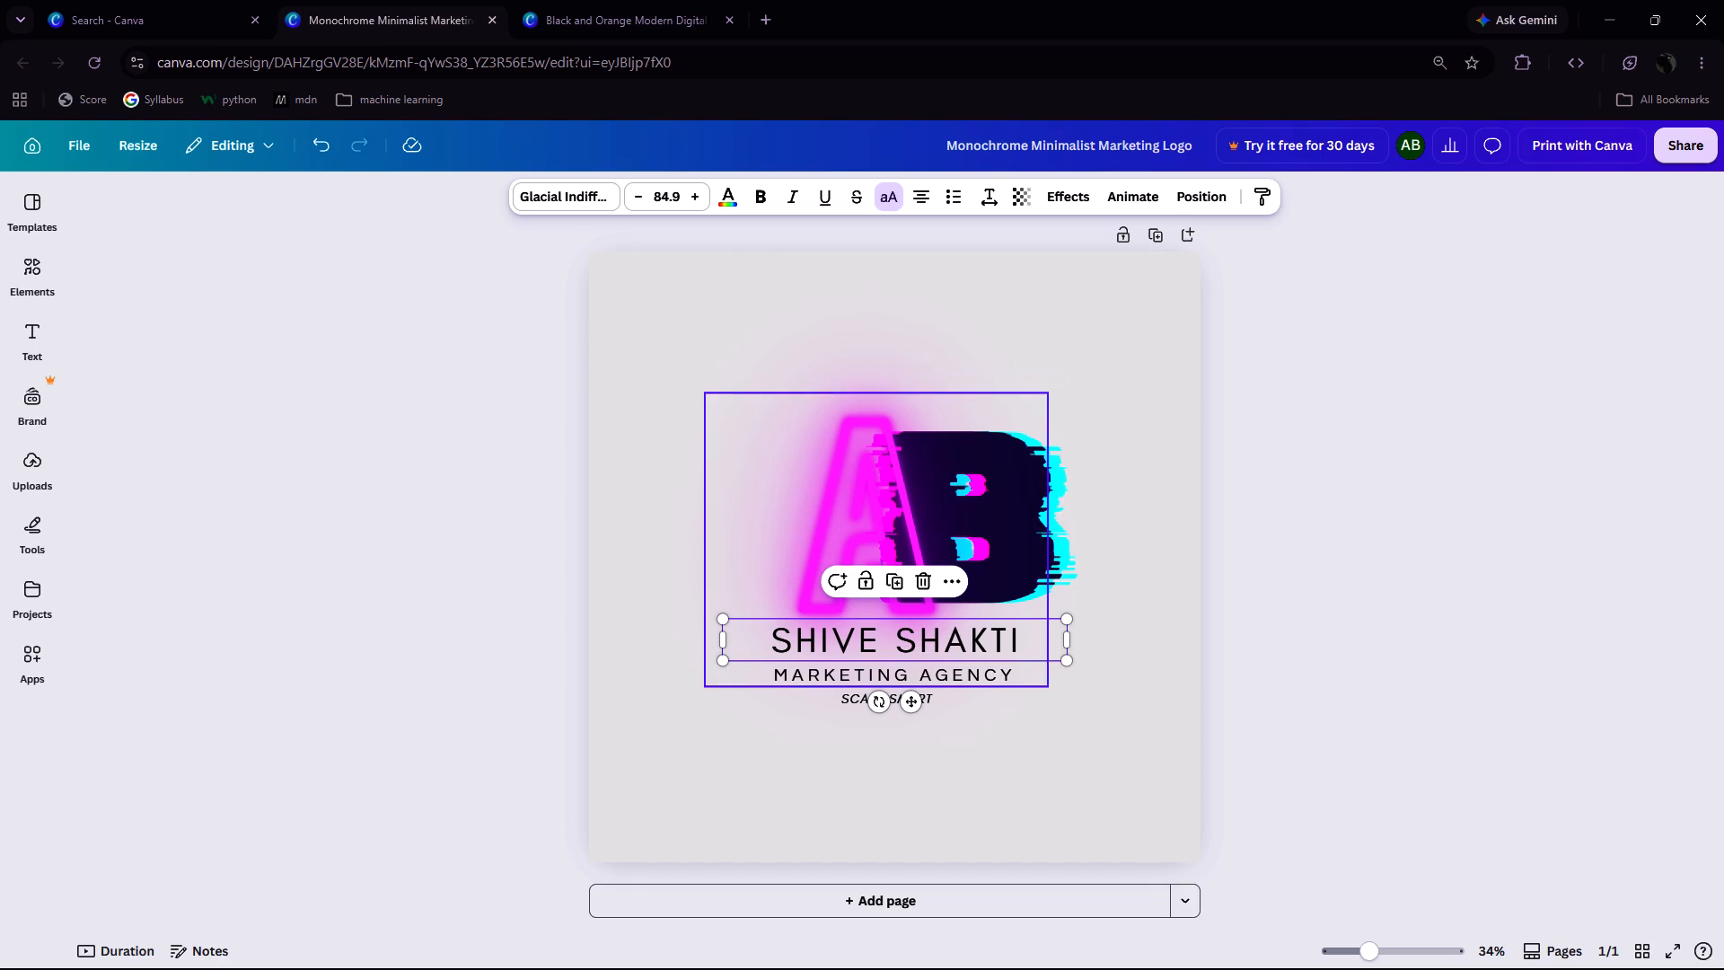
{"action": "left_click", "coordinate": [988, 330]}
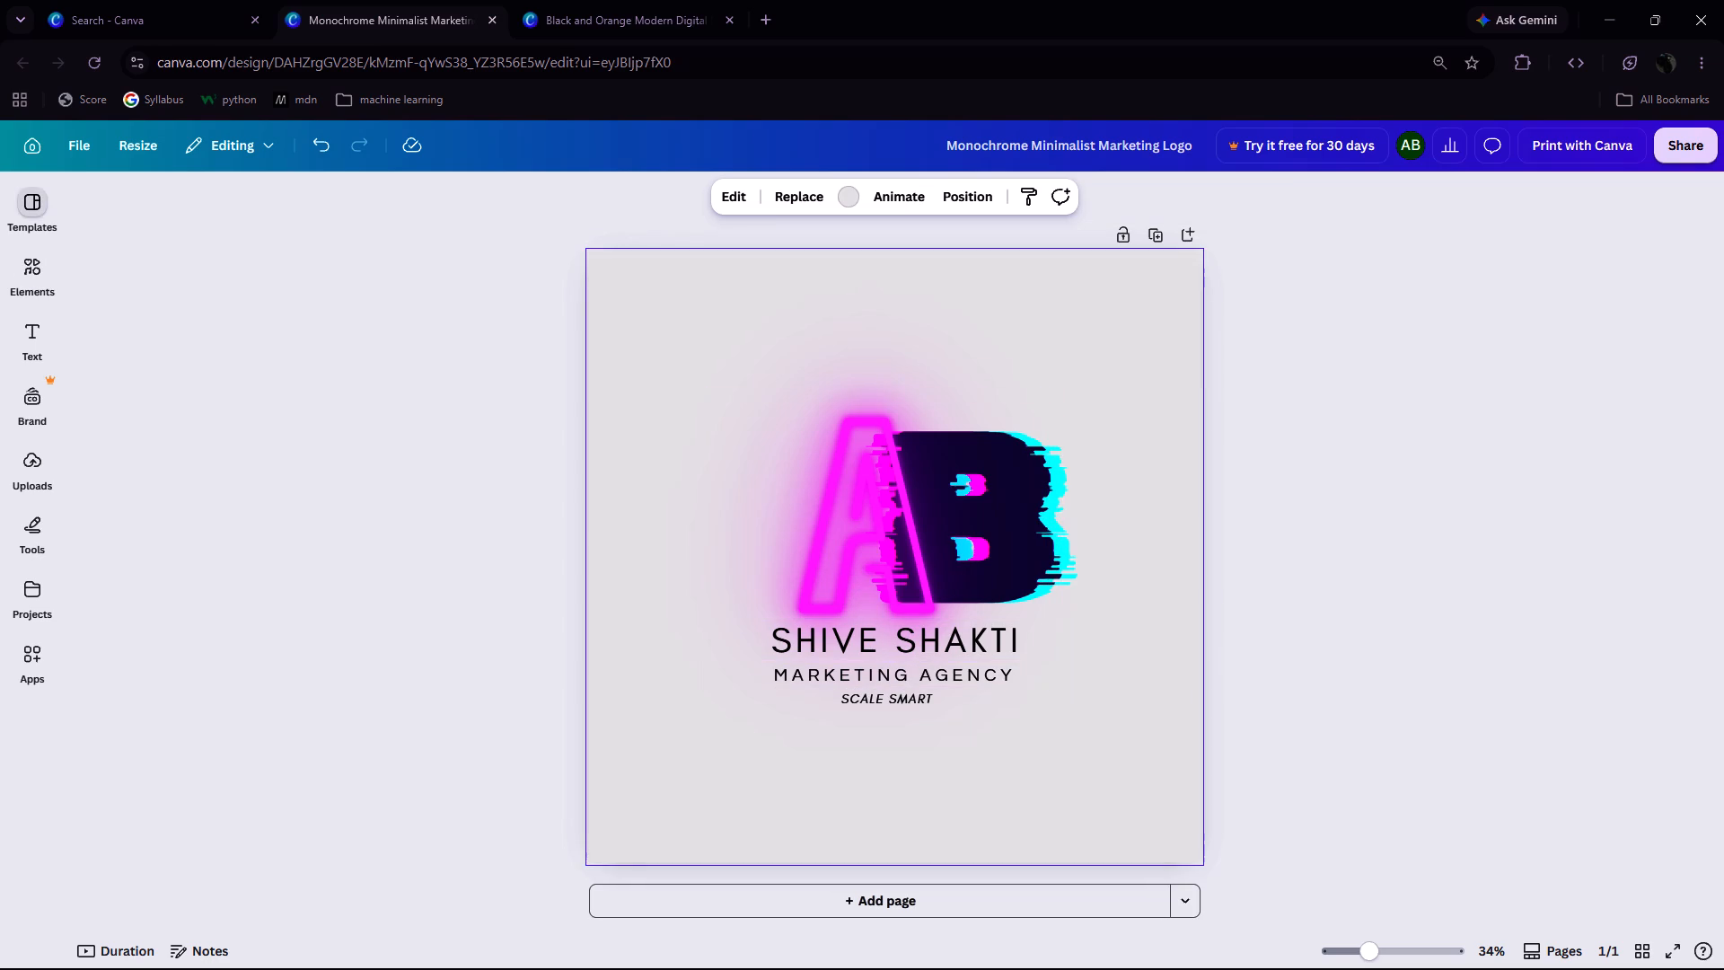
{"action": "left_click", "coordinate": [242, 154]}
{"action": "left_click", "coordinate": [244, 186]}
Search the logo templates for "background".
{"action": "left_click", "coordinate": [31, 216]}
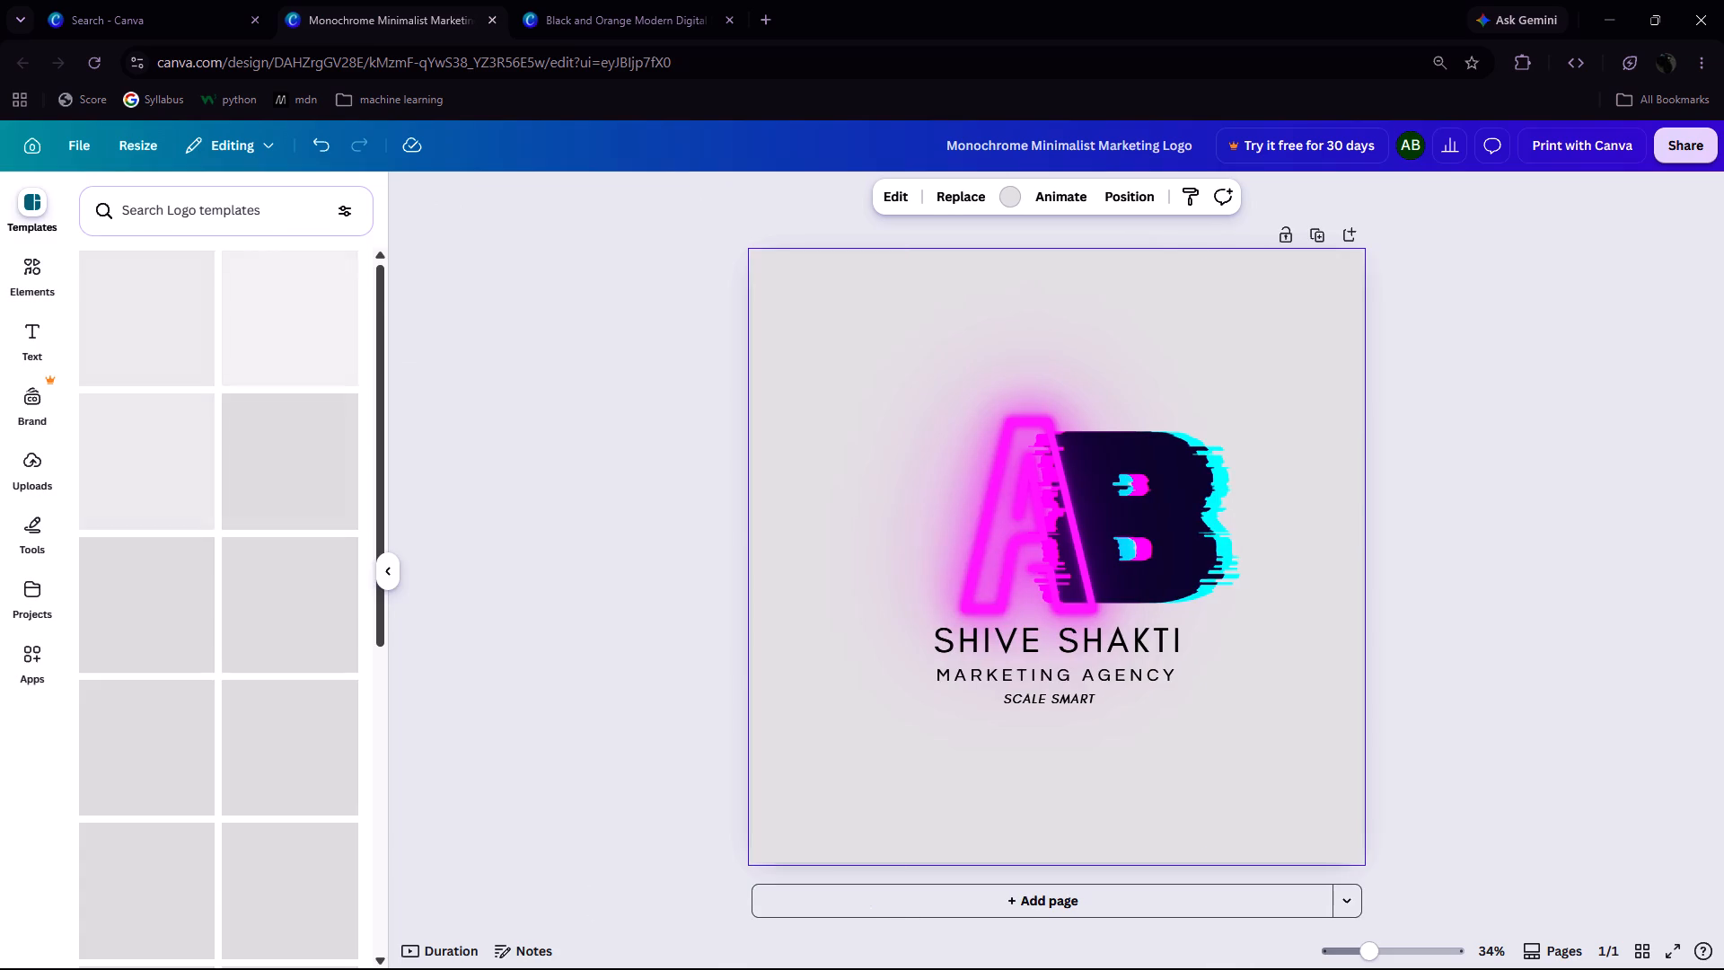
{"action": "left_click", "coordinate": [187, 212]}
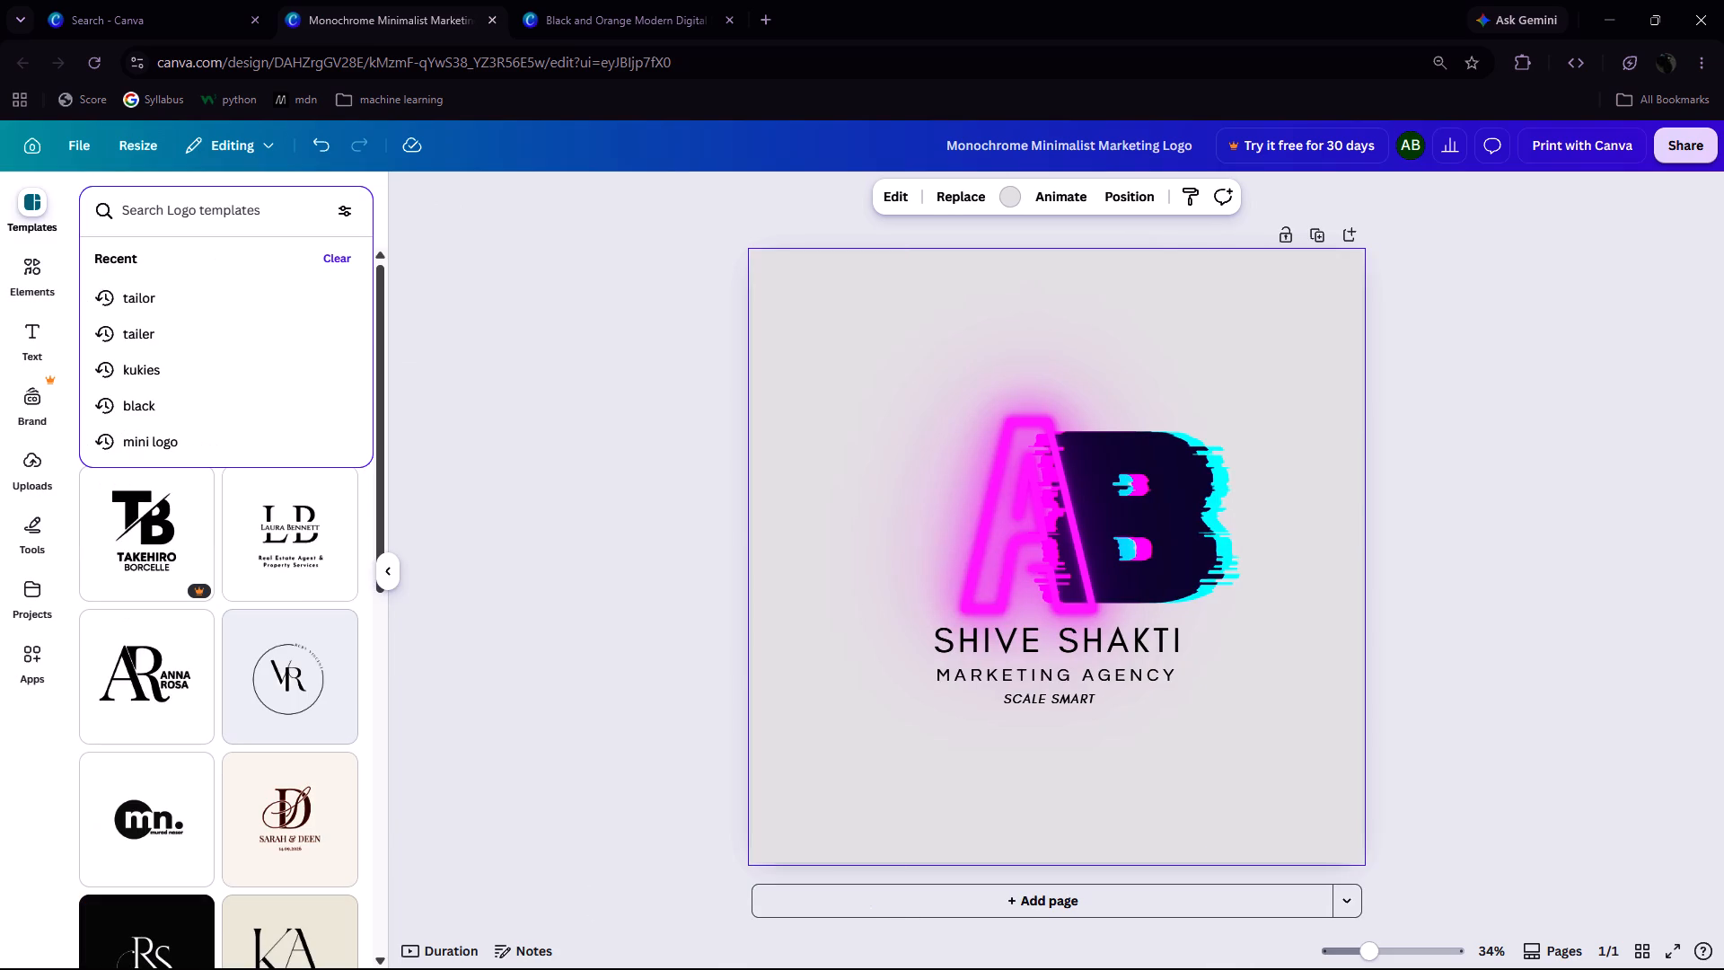
{"action": "type", "text": "ba"}
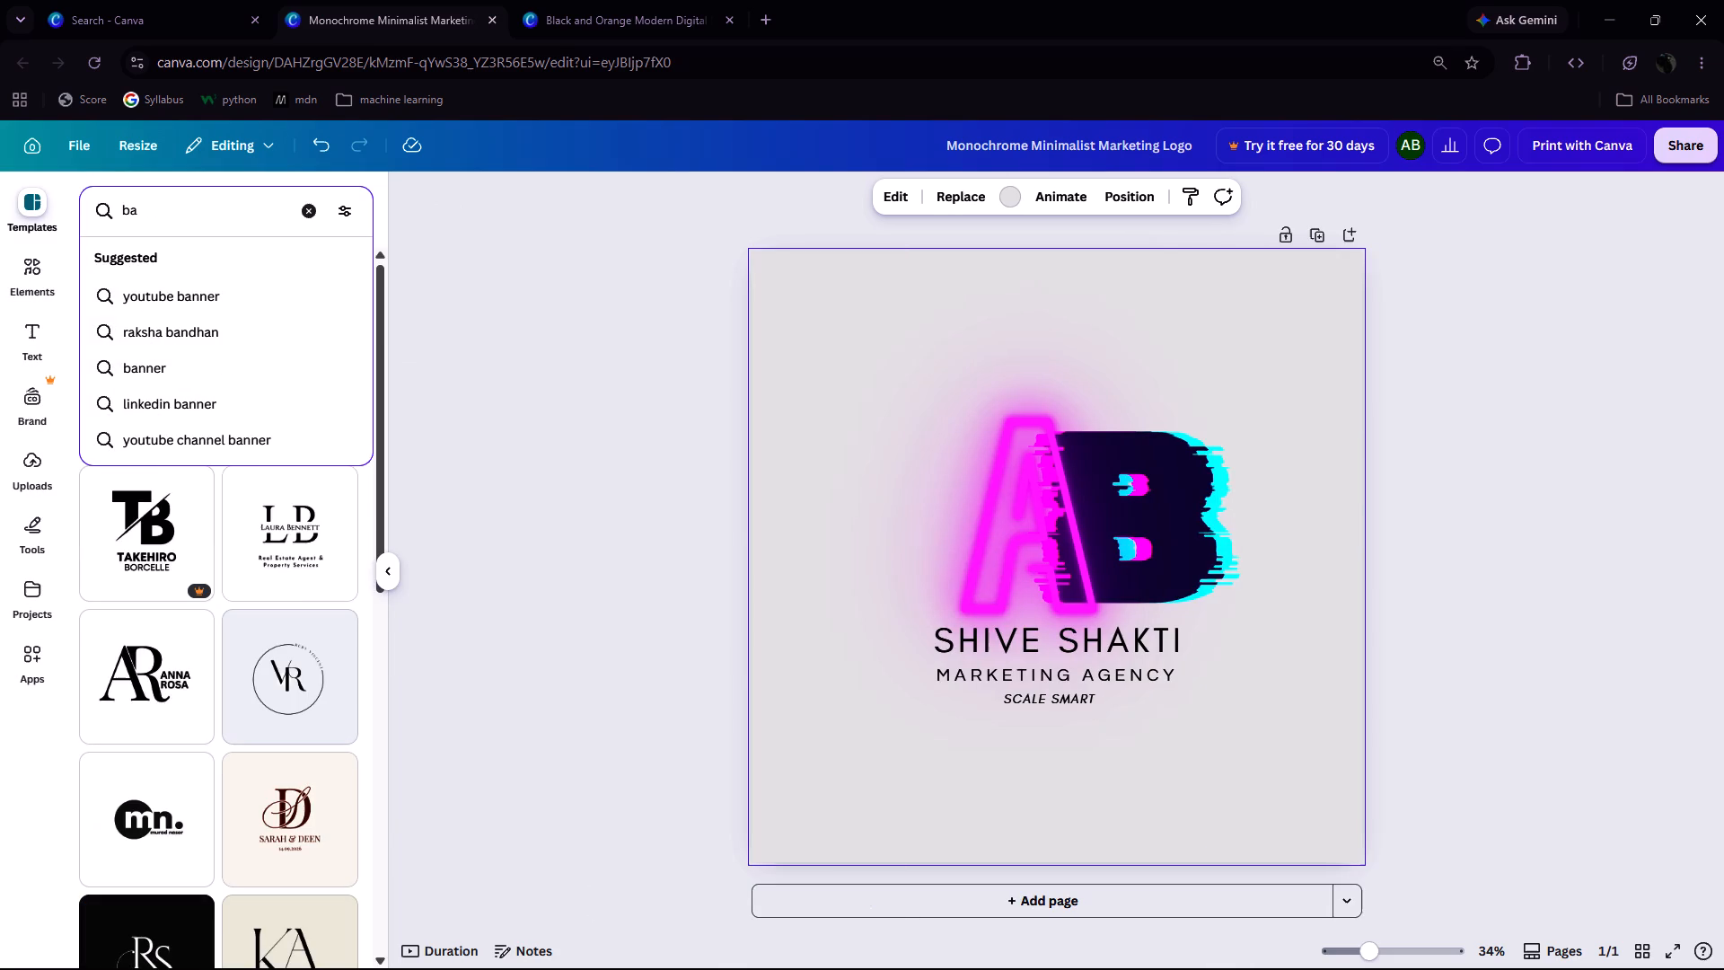
{"action": "type", "text": "ck"}
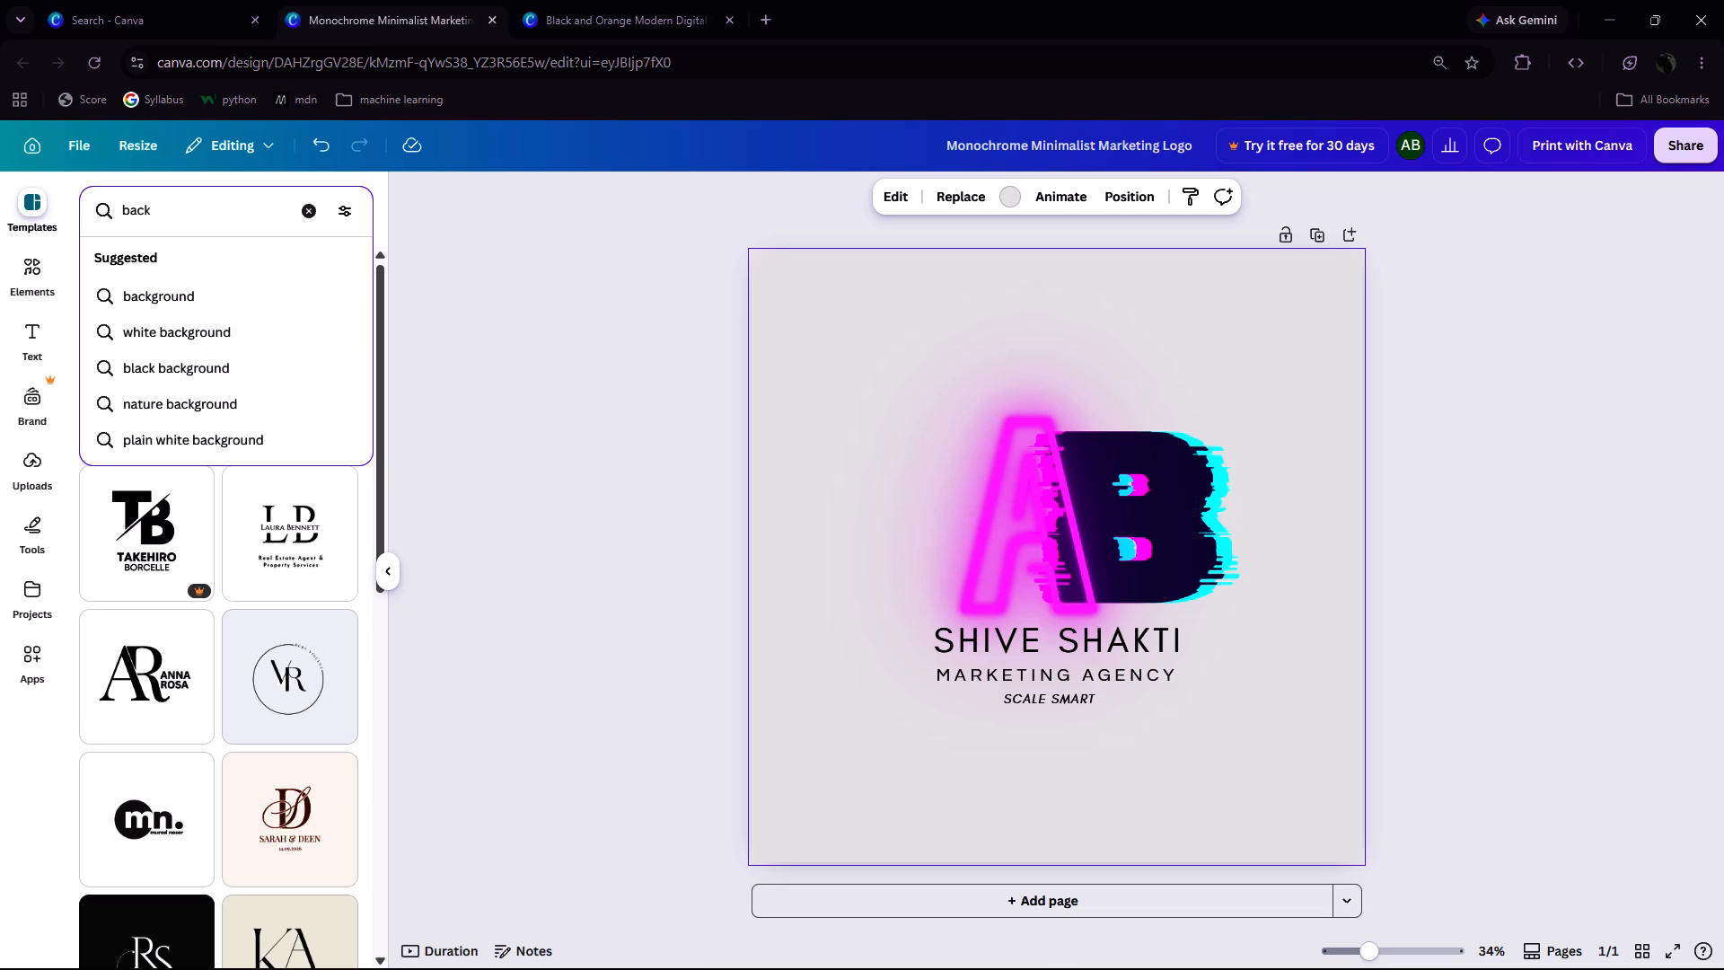
{"action": "key", "text": "Down"}
{"action": "key", "text": "Return"}
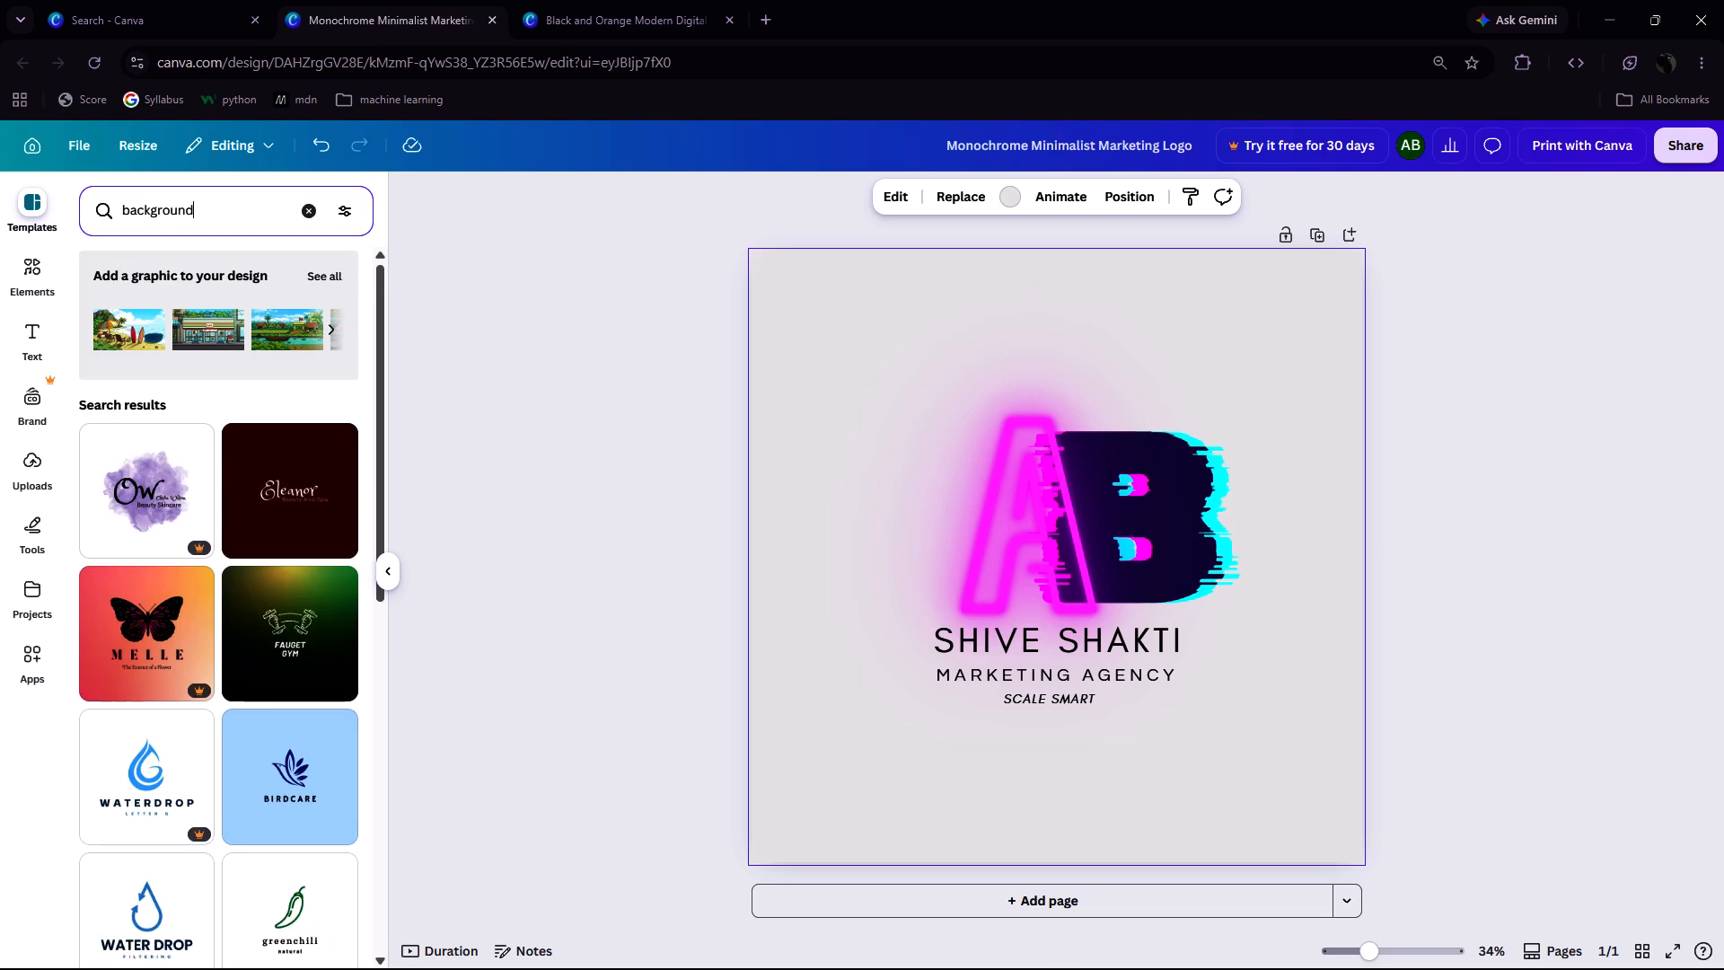
Look through the "background" template results for a suitable backdrop for the logo.
{"action": "scroll", "coordinate": [198, 384], "scroll_direction": "down", "scroll_amount": 3}
{"action": "scroll", "coordinate": [199, 384], "scroll_direction": "up", "scroll_amount": 1}
{"action": "scroll", "coordinate": [187, 428], "scroll_direction": "down", "scroll_amount": 1}
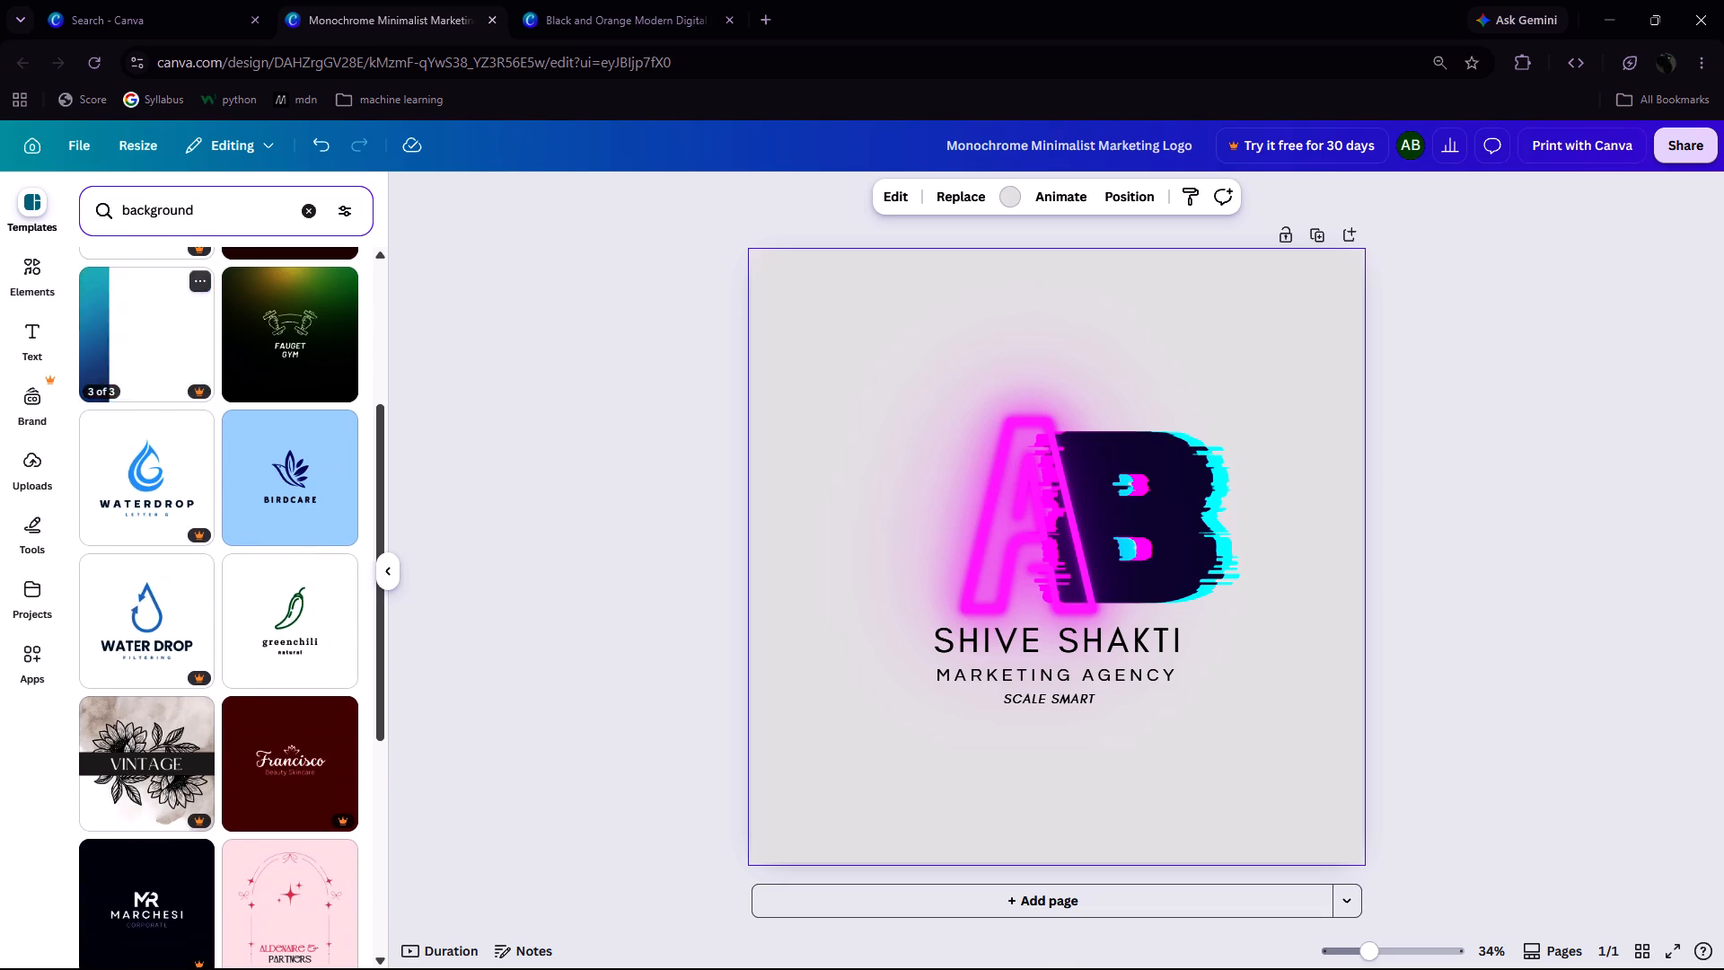
{"action": "scroll", "coordinate": [187, 428], "scroll_direction": "up", "scroll_amount": 1}
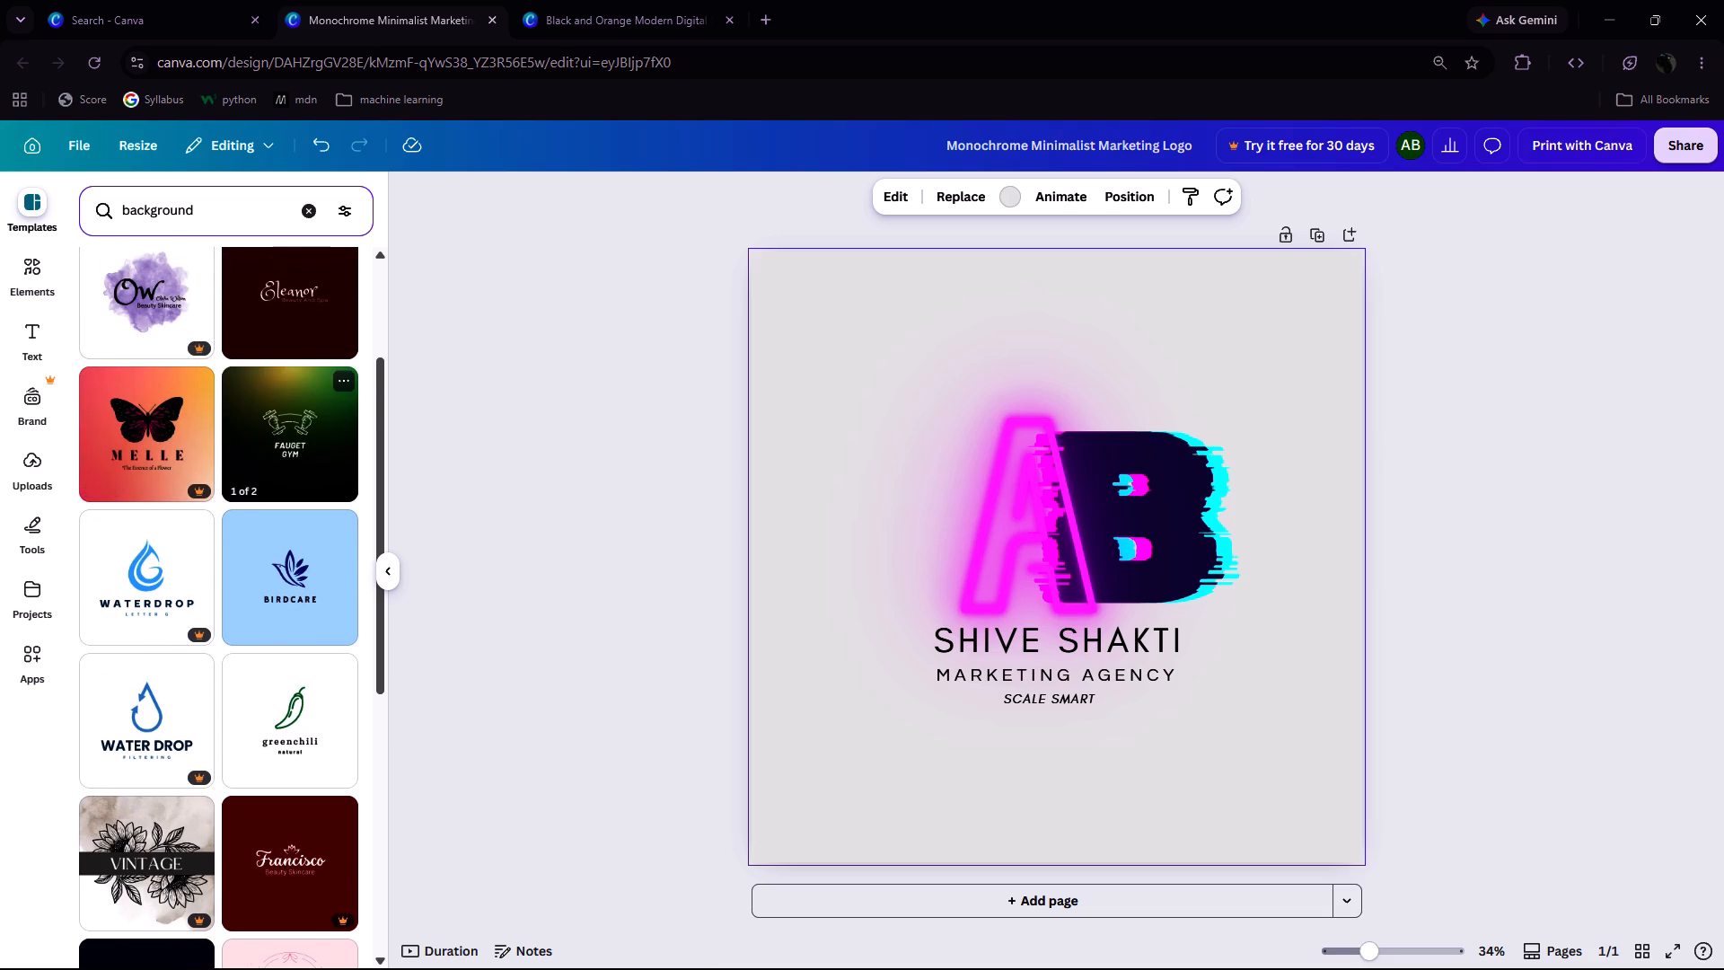
{"action": "scroll", "coordinate": [277, 427], "scroll_direction": "down", "scroll_amount": 3}
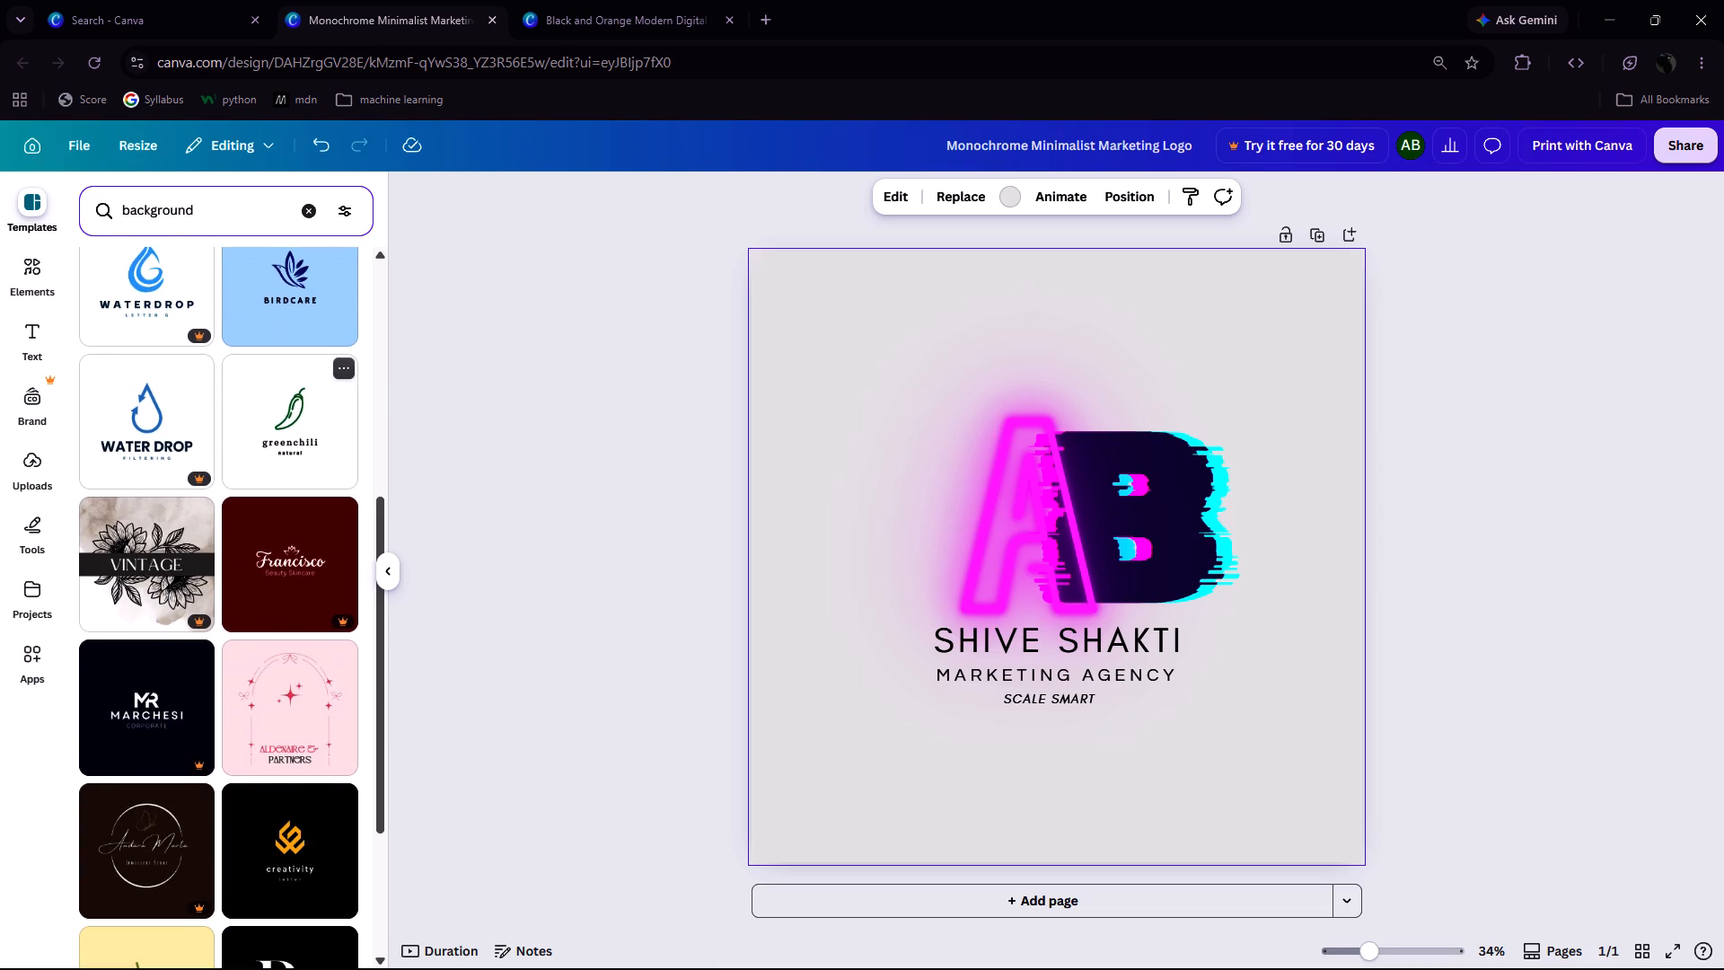
{"action": "scroll", "coordinate": [277, 427], "scroll_direction": "down", "scroll_amount": 8}
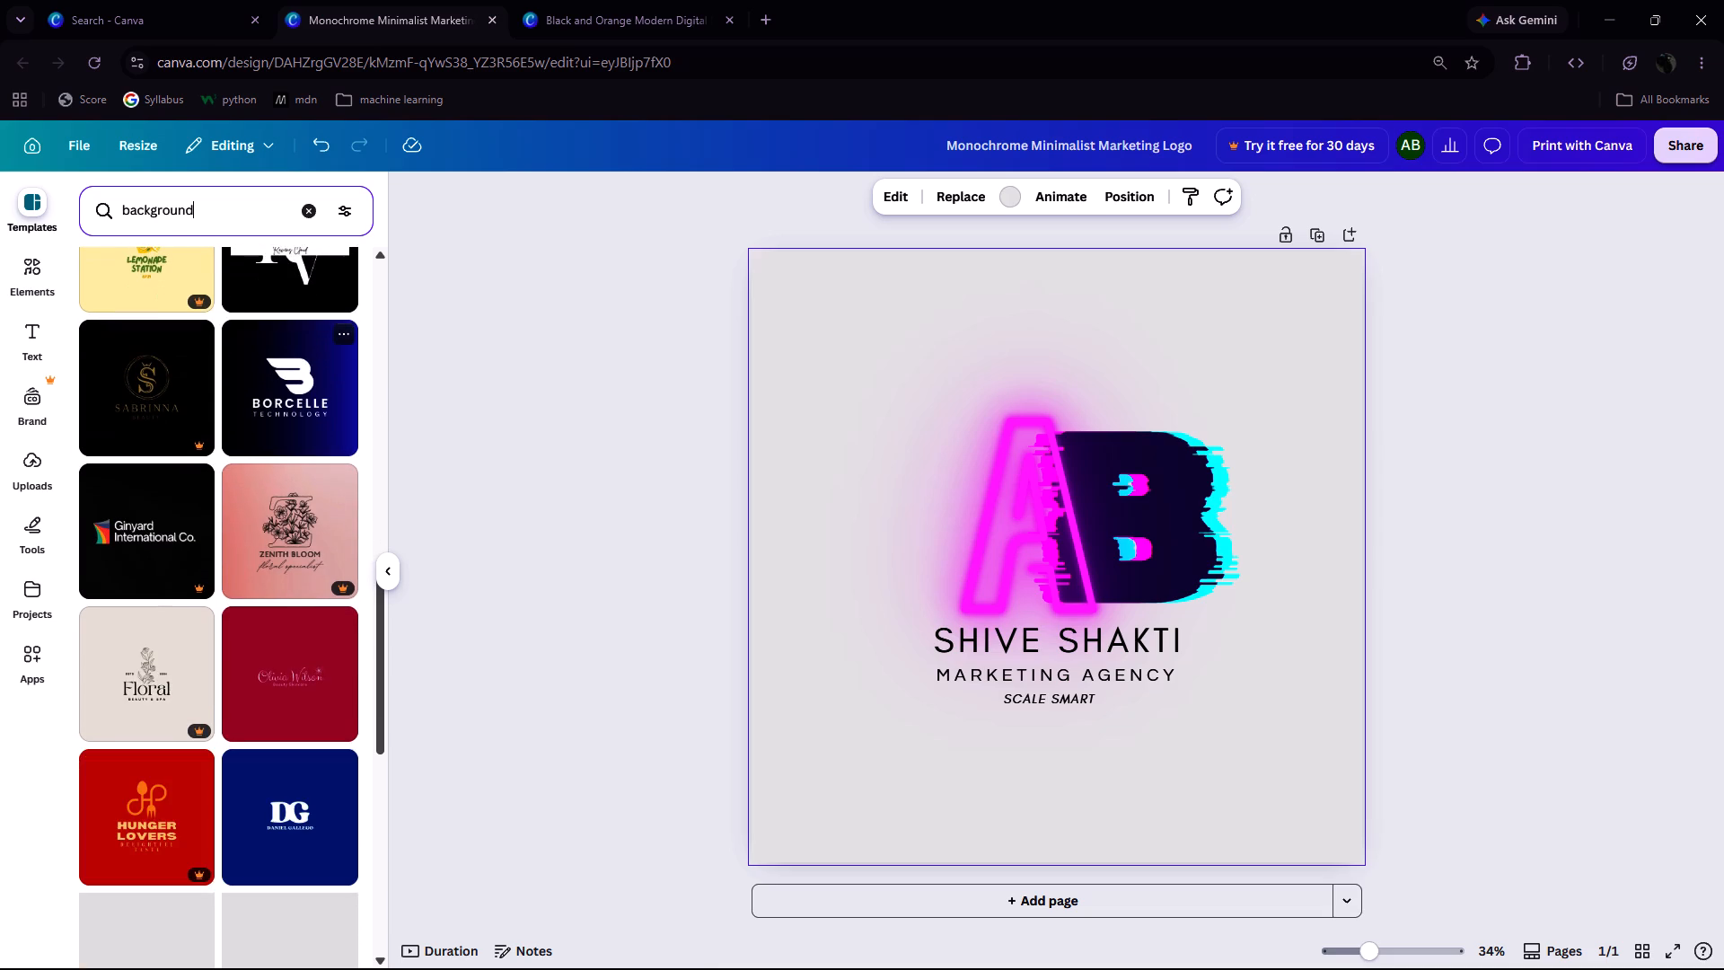
{"action": "scroll", "coordinate": [278, 427], "scroll_direction": "up", "scroll_amount": 5}
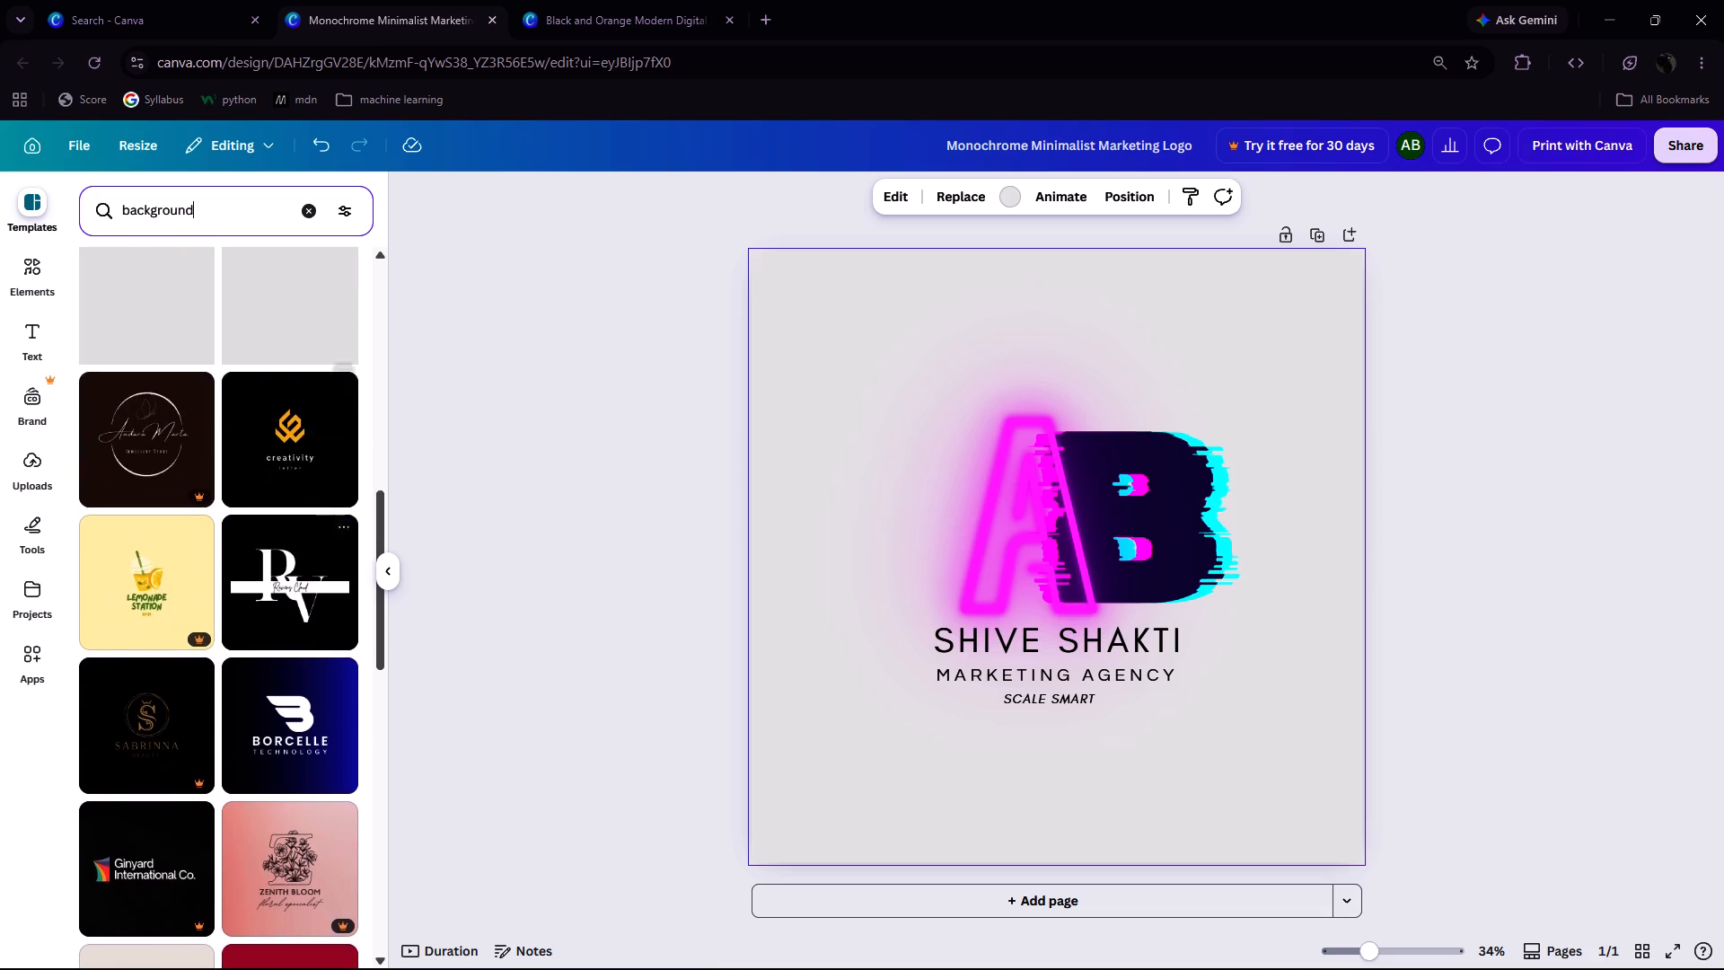
{"action": "scroll", "coordinate": [278, 427], "scroll_direction": "up", "scroll_amount": 10}
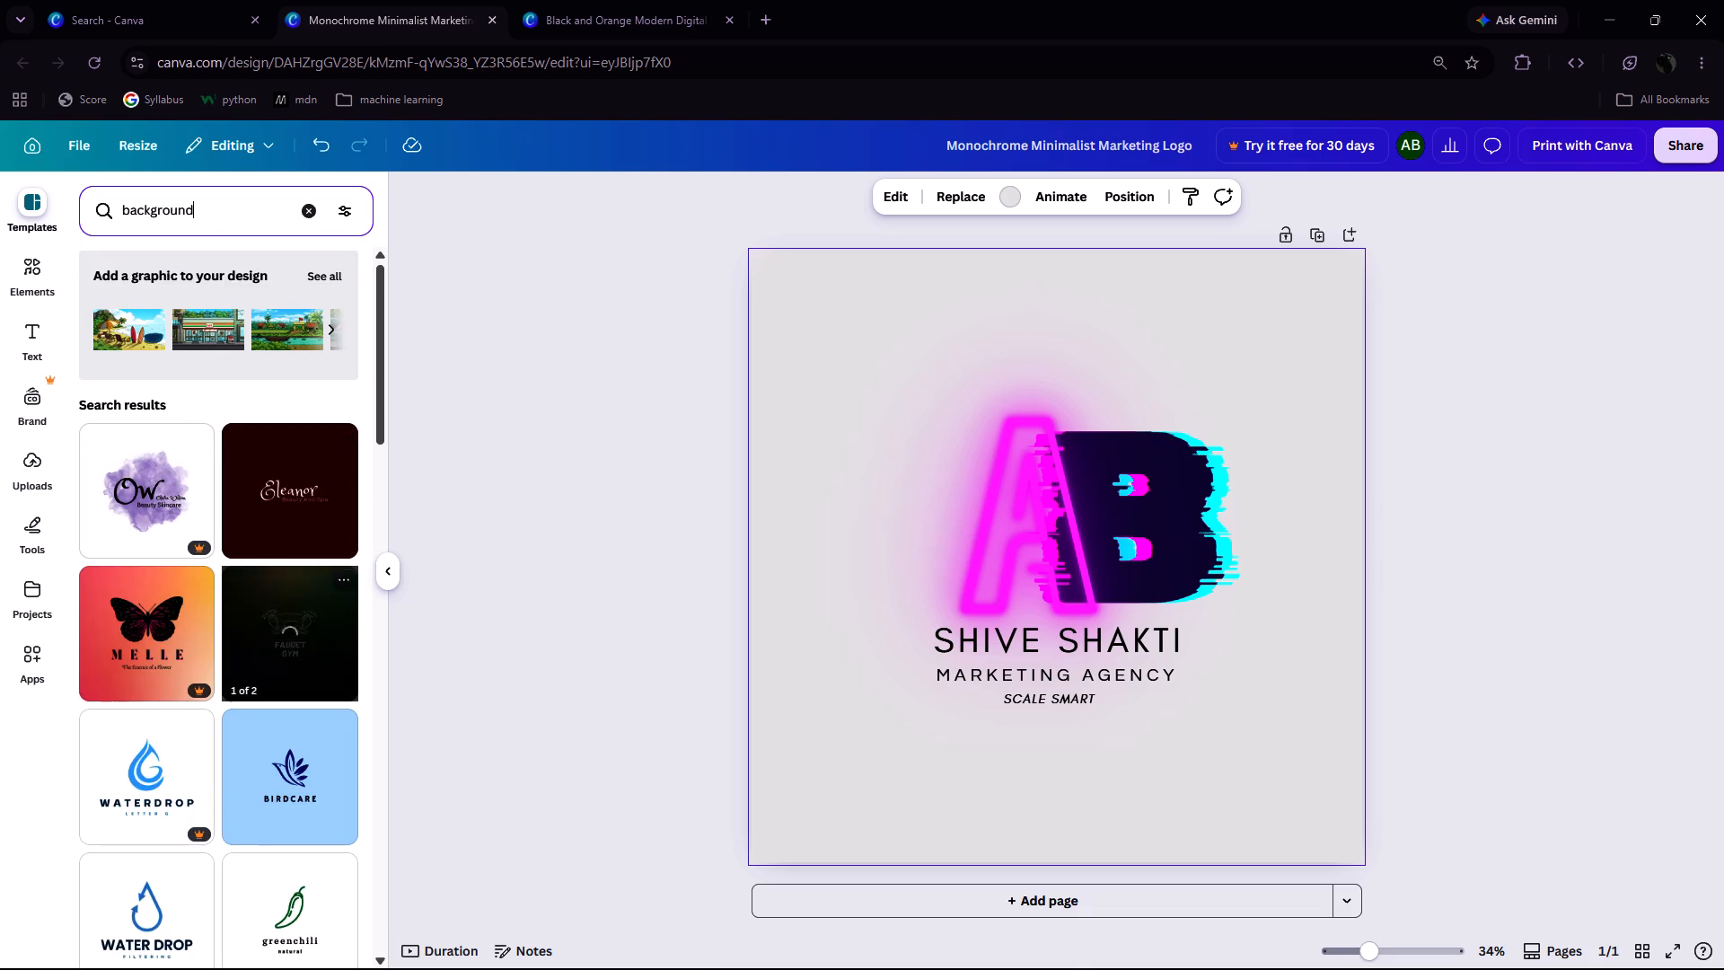
From the templates similar to the Faucet Gym logo, add the orange-gradient "shine bright" cosmetics template as a new page.
{"action": "left_click", "coordinate": [284, 601]}
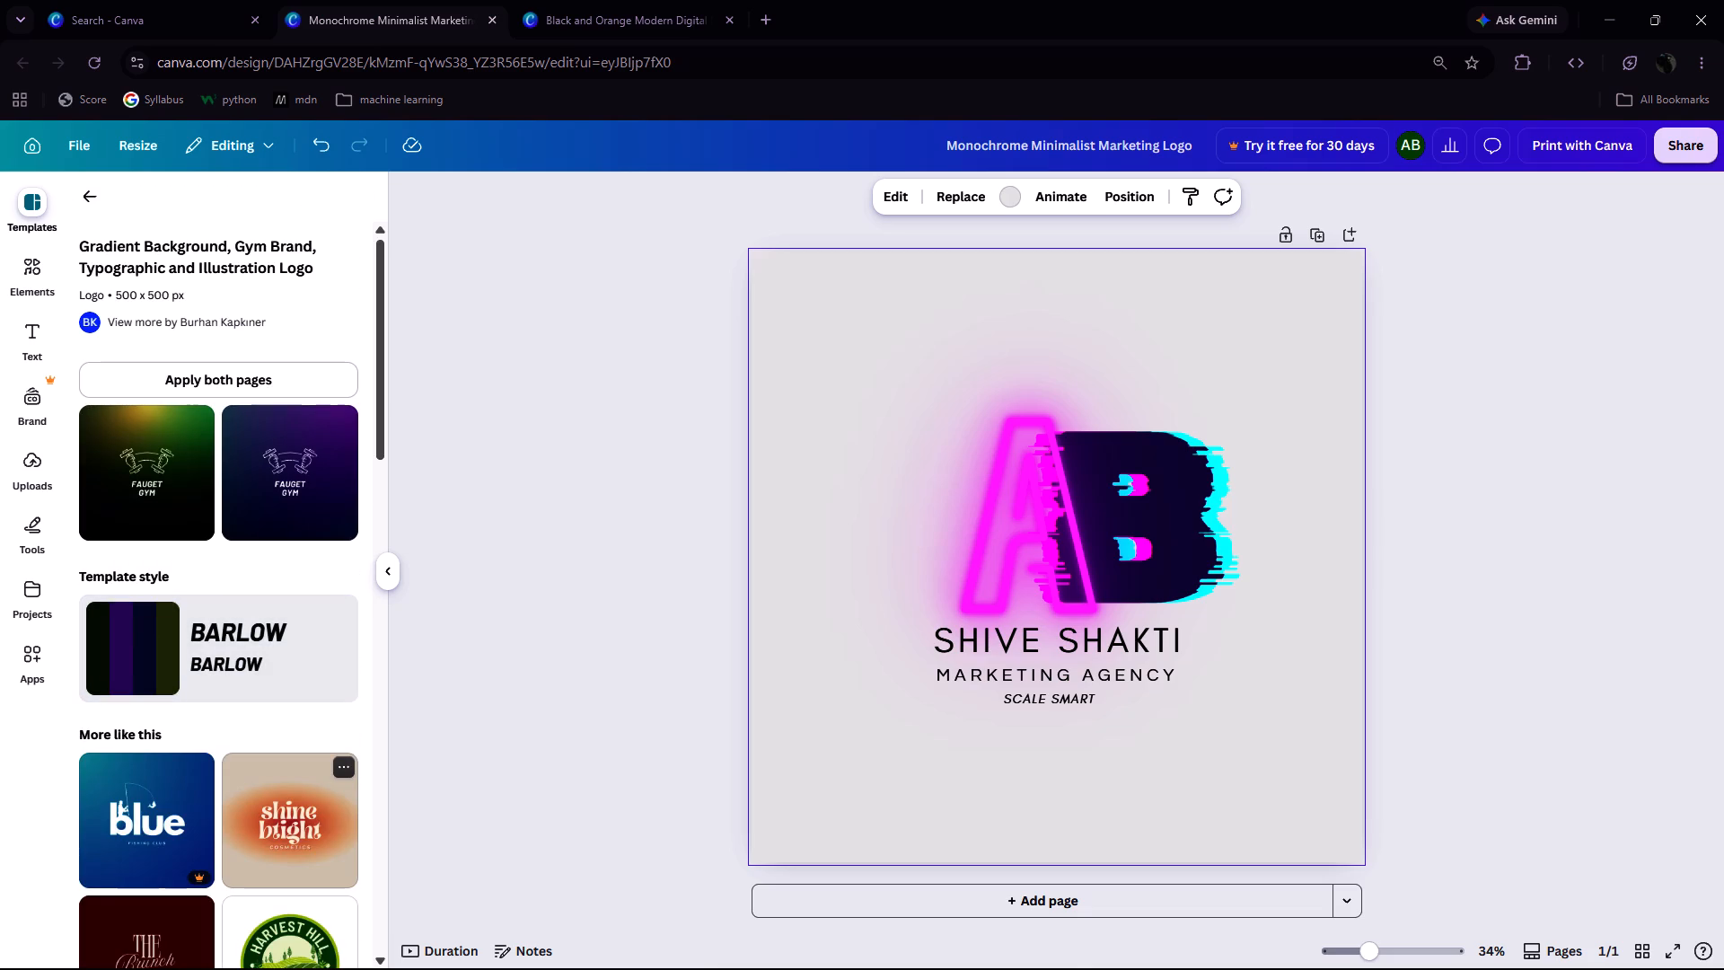
{"action": "left_click_drag", "start_coordinate": [278, 800], "coordinate": [930, 419]}
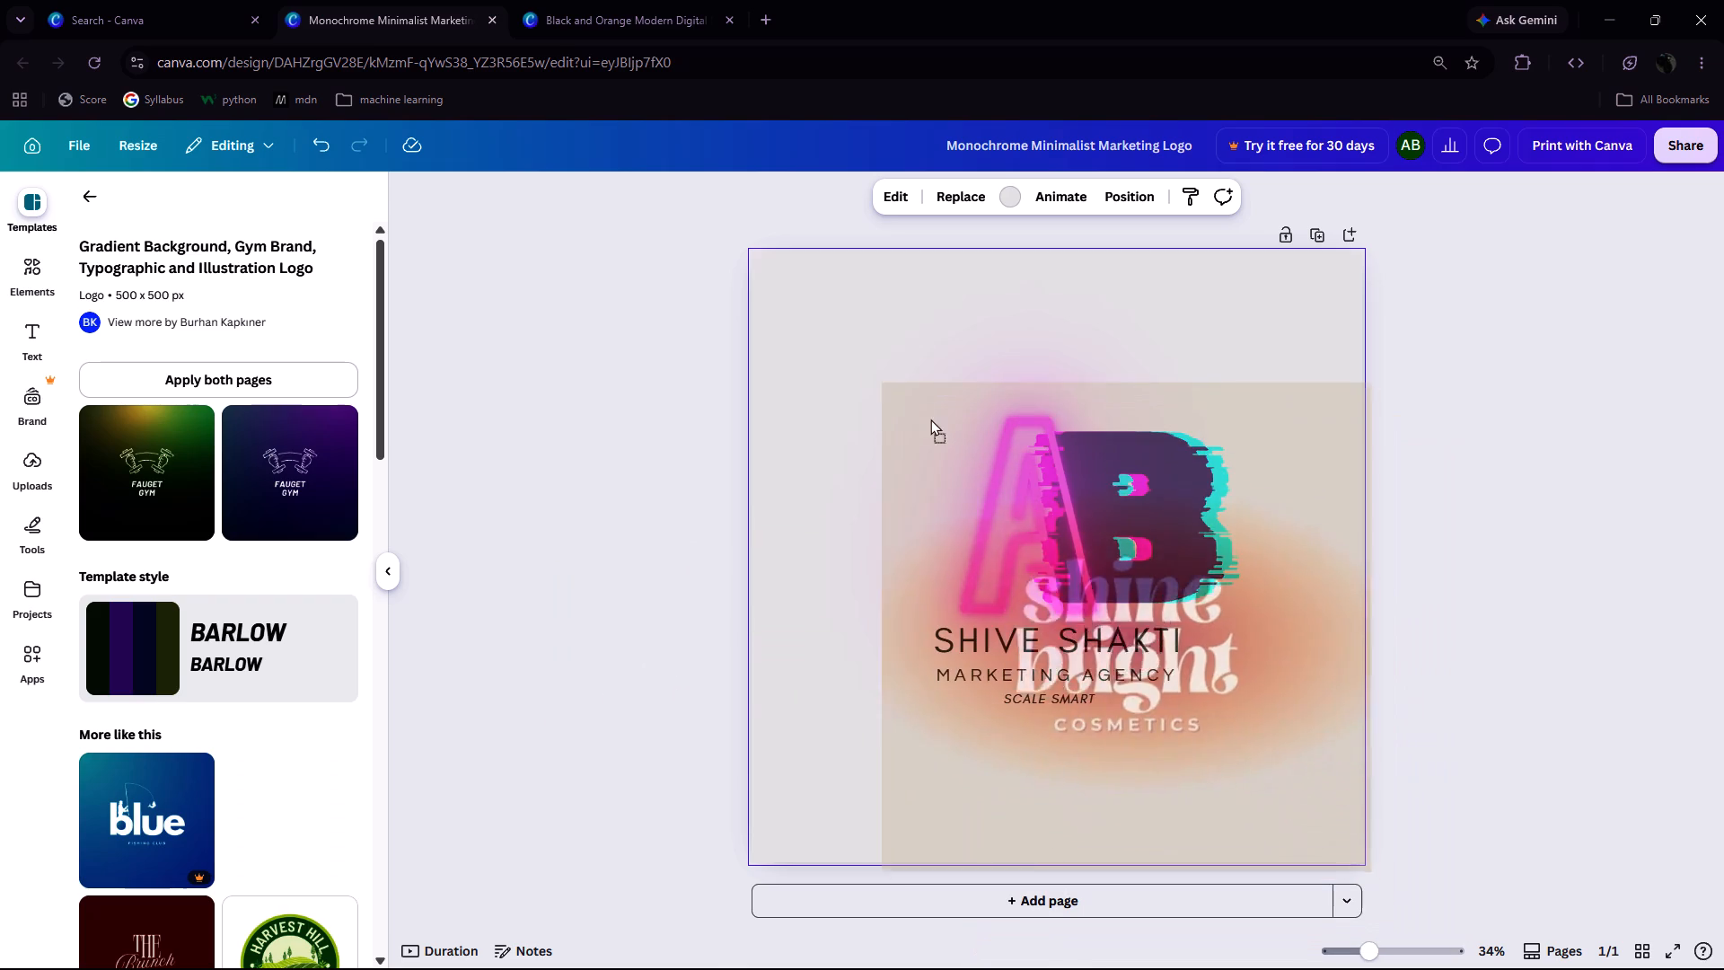
{"action": "left_click_drag", "start_coordinate": [930, 419], "coordinate": [875, 347]}
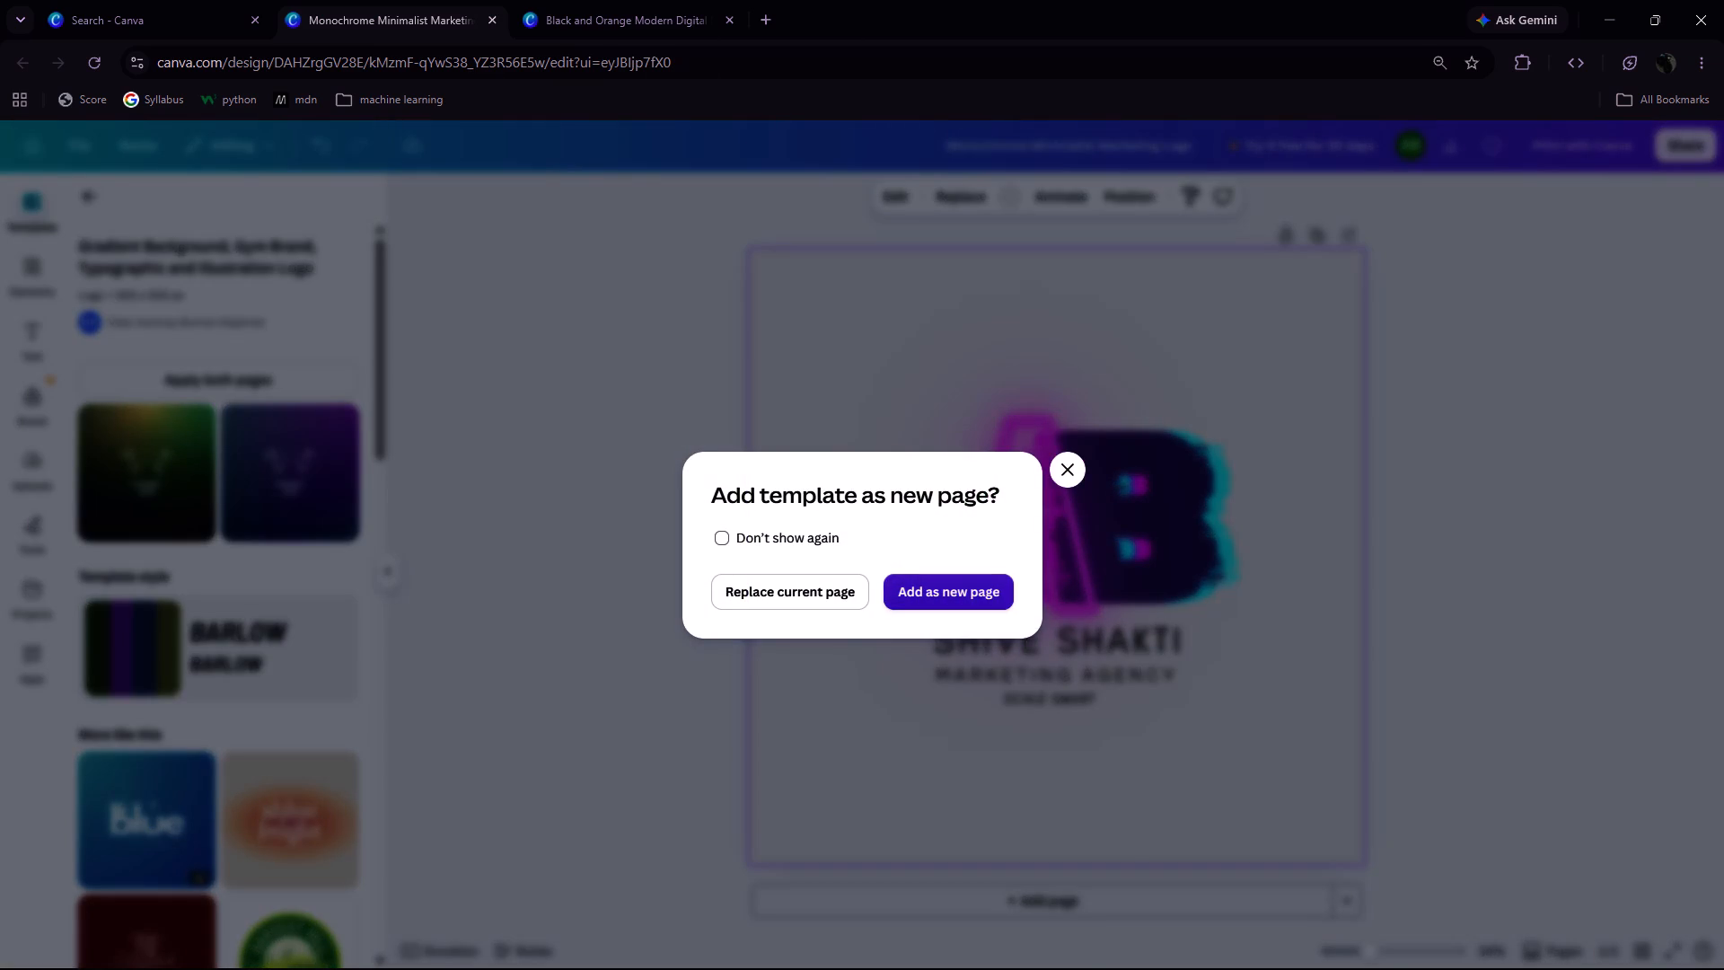
{"action": "left_click", "coordinate": [954, 589]}
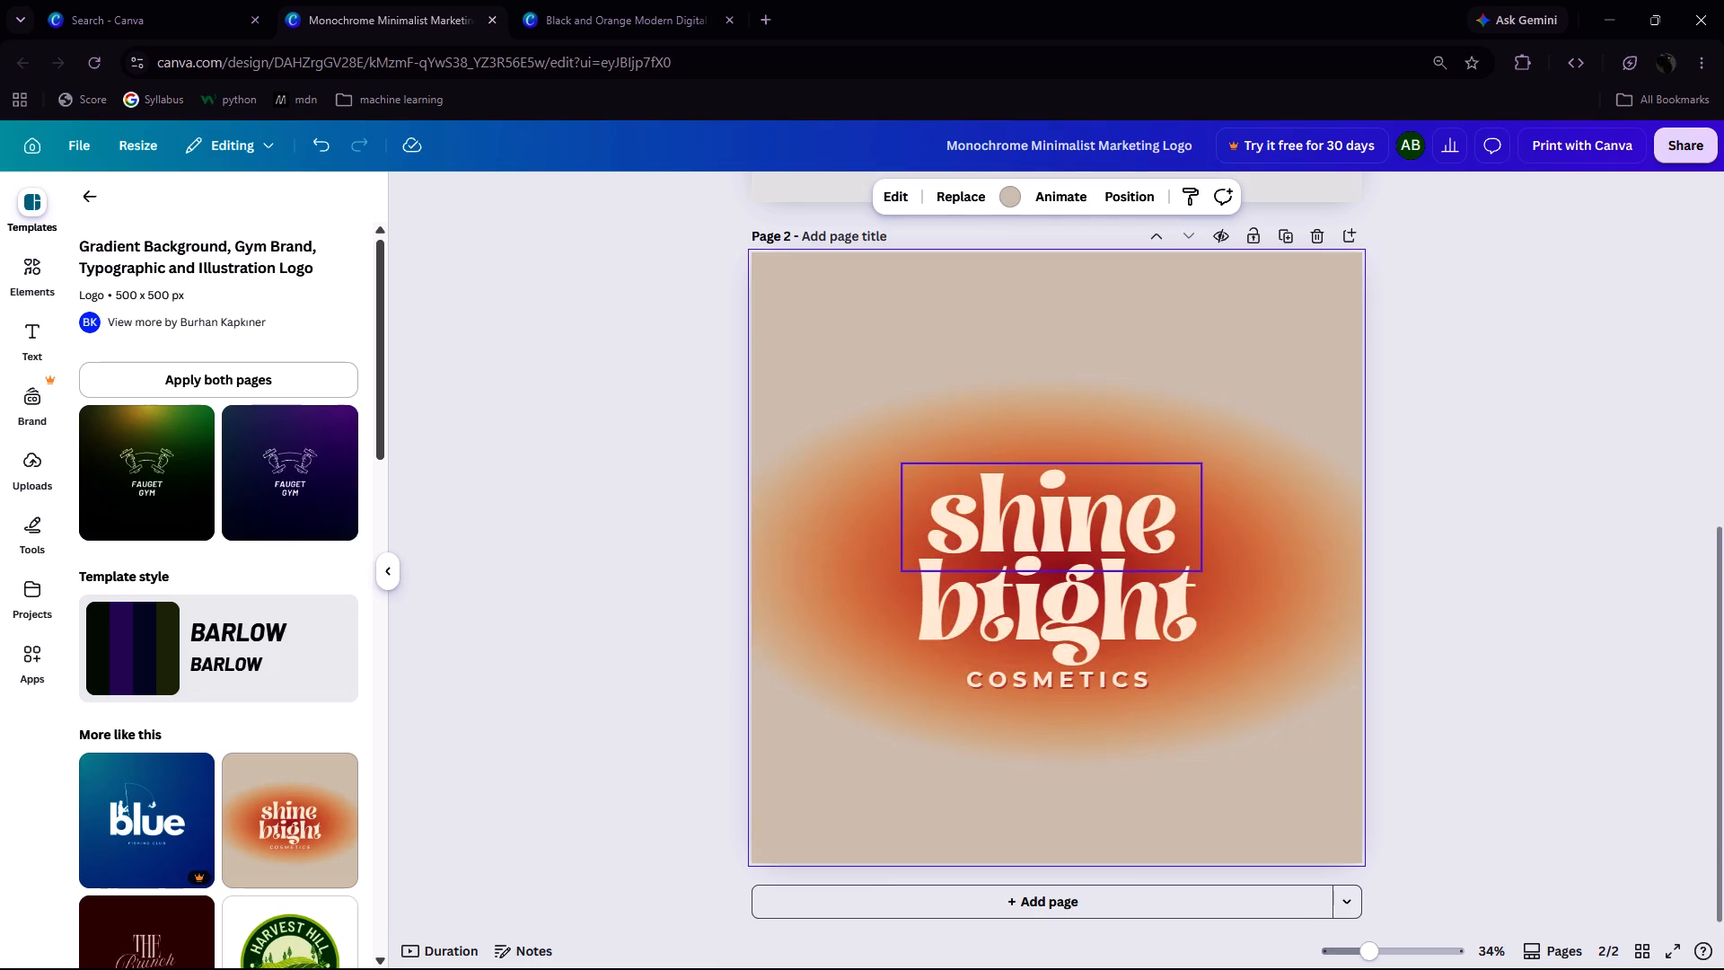
Delete the beige background and the texts "shine", "bright" and "COSMETICS" from page 2, keeping the orange gradient.
{"action": "key", "text": "BackSpace"}
{"action": "left_click", "coordinate": [1089, 509]}
{"action": "key", "text": "BackSpace"}
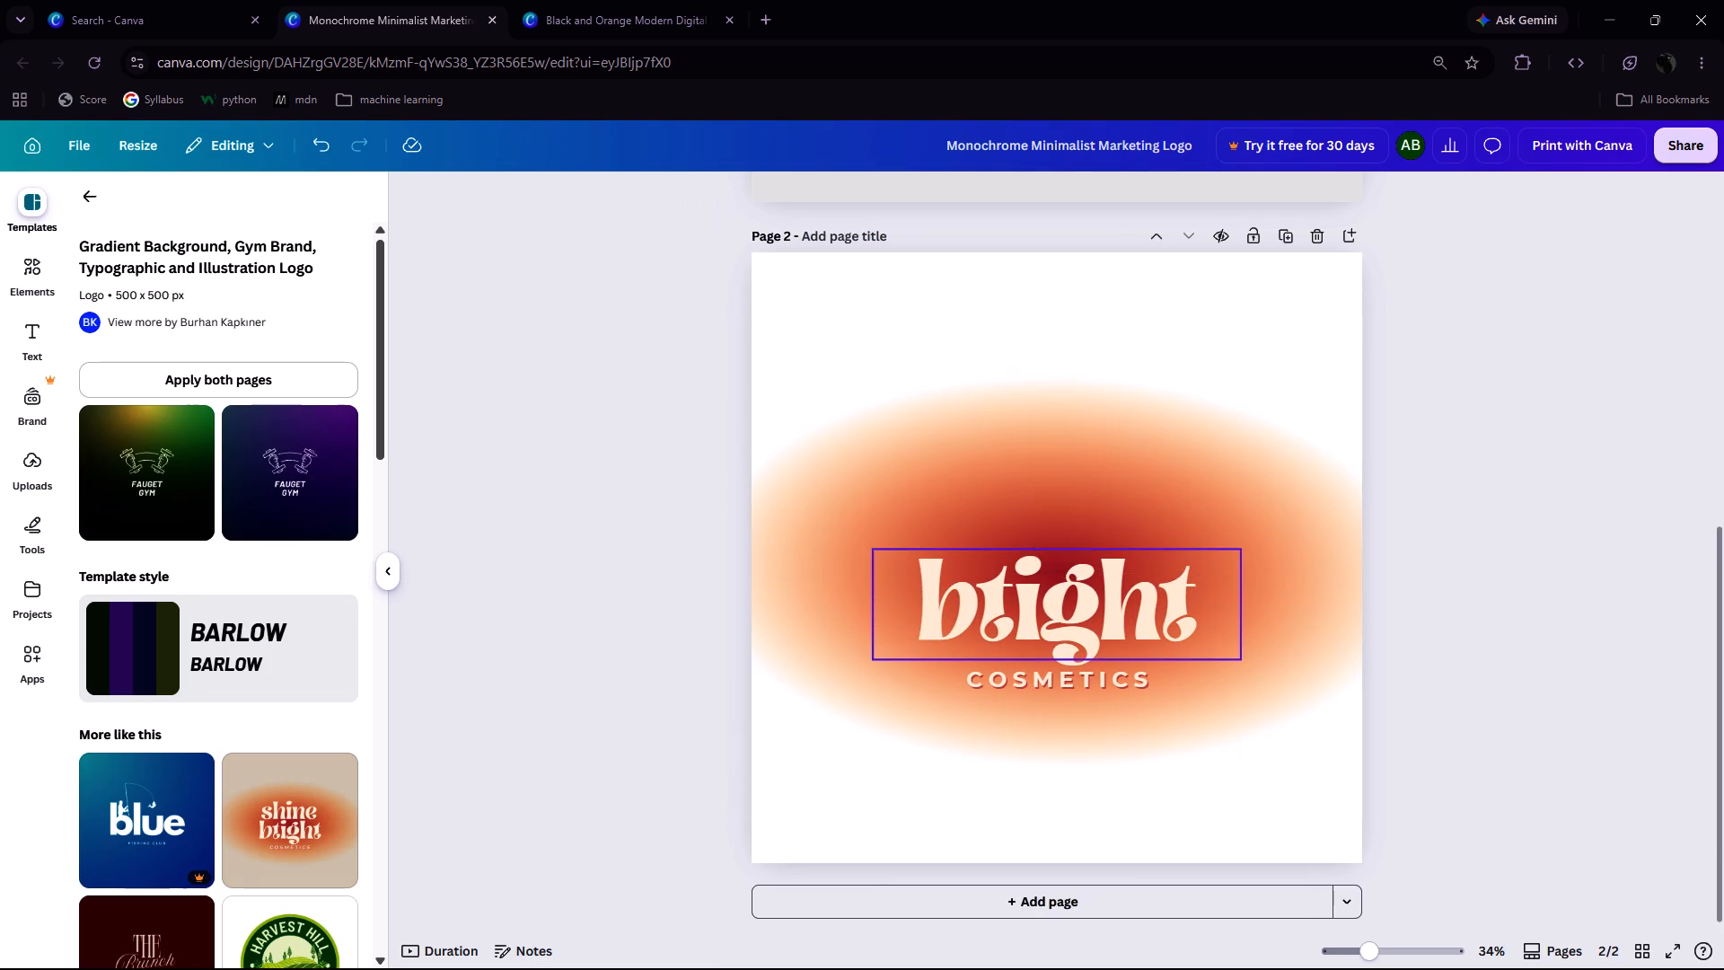
{"action": "left_click", "coordinate": [1092, 594]}
{"action": "key", "text": "BackSpace"}
{"action": "left_click", "coordinate": [1092, 684]}
{"action": "key", "text": "BackSpace"}
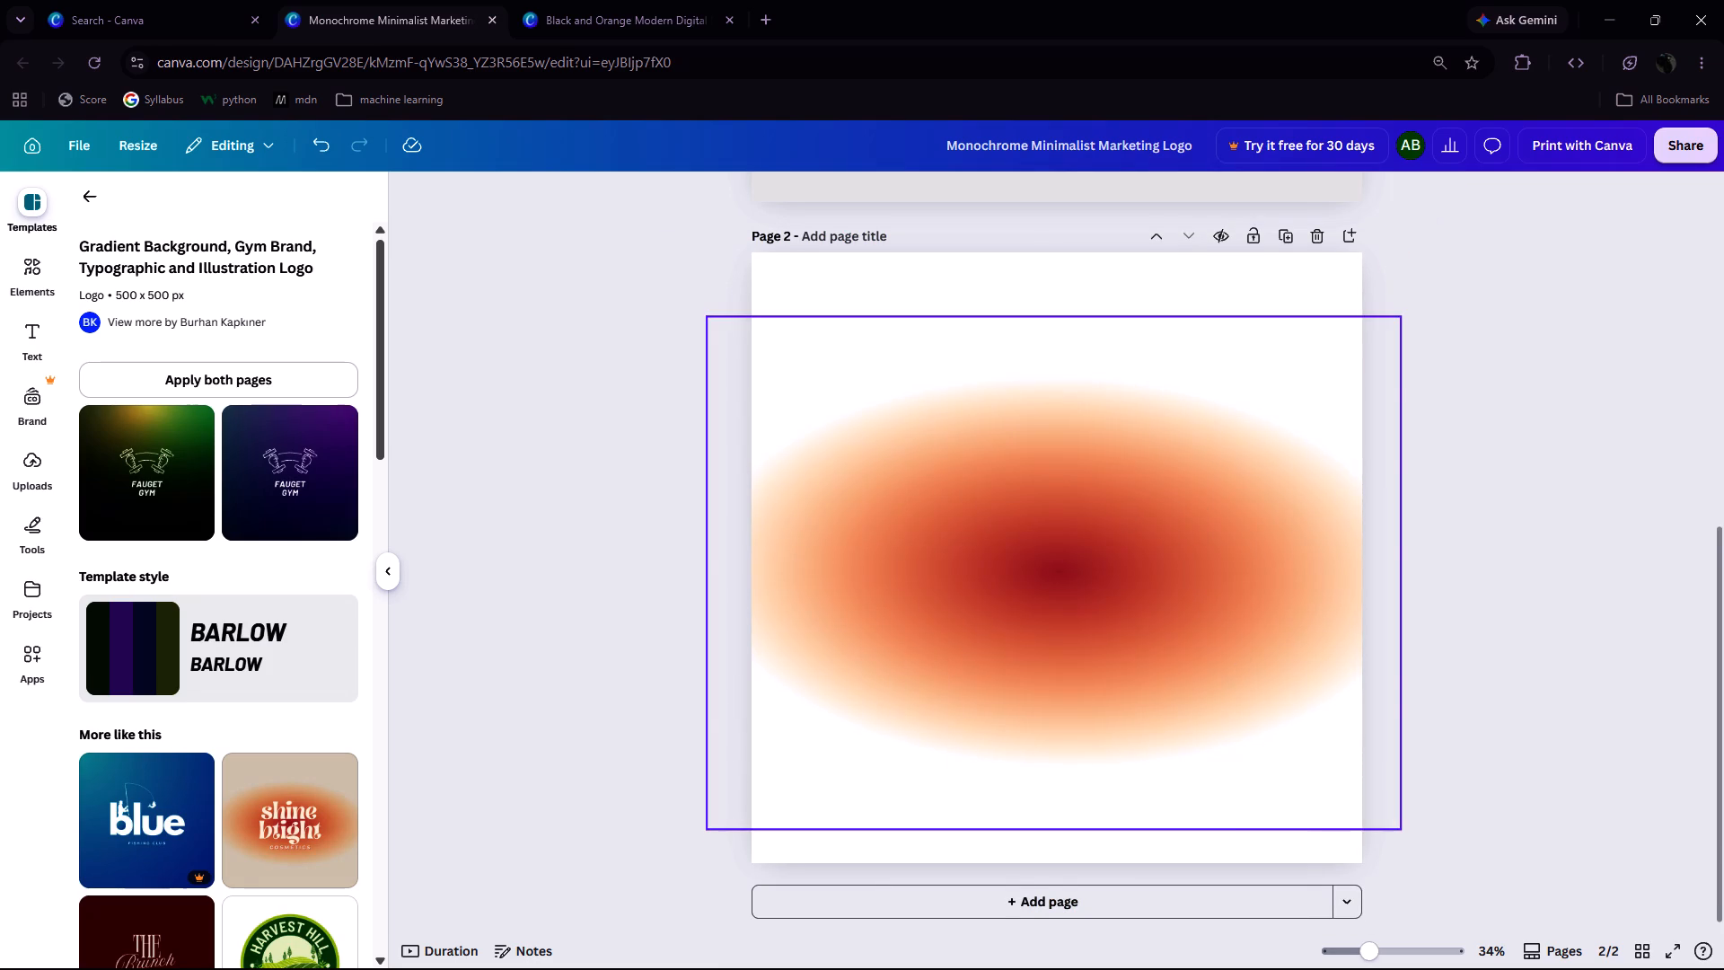
Move the neon letter A from page 1 onto the orange gradient on page 2.
{"action": "scroll", "coordinate": [1080, 529], "scroll_direction": "up", "scroll_amount": 6}
{"action": "left_click", "coordinate": [1094, 481]}
{"action": "left_click_drag", "start_coordinate": [1081, 477], "coordinate": [1059, 558]}
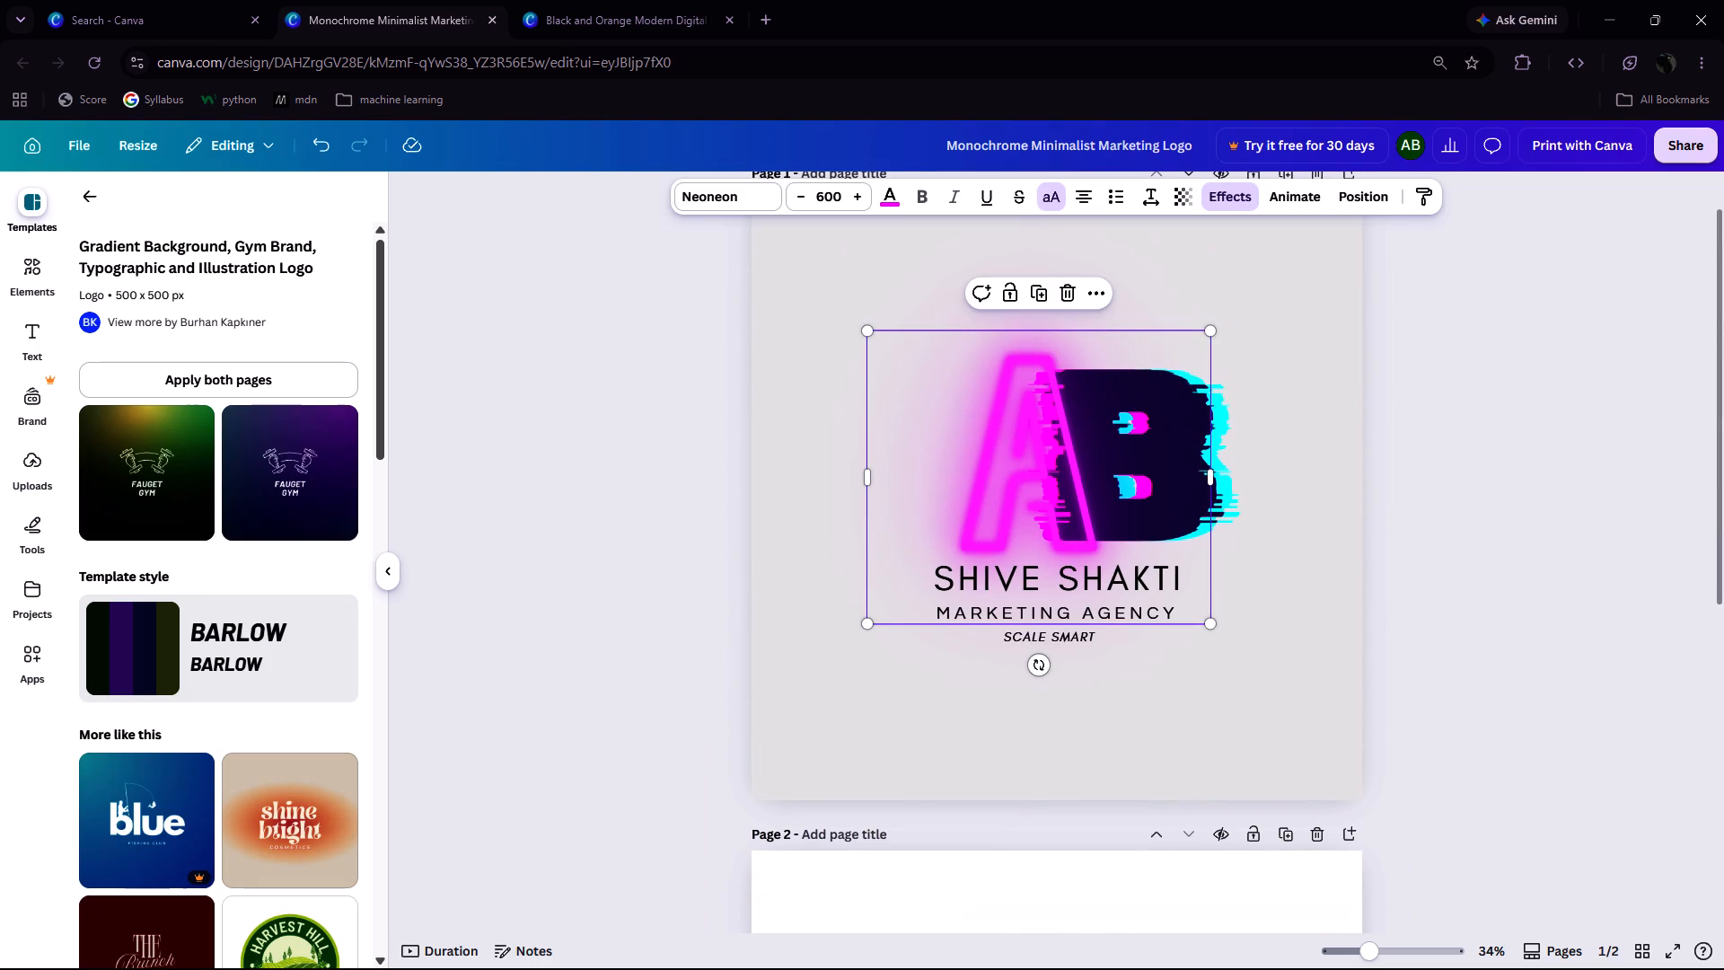
{"action": "left_click_drag", "start_coordinate": [1059, 558], "coordinate": [1041, 751]}
{"action": "scroll", "coordinate": [1052, 648], "scroll_direction": "down", "scroll_amount": 4}
Move the glitch letter B from page 1 to page 2 and align it beside the neon A.
{"action": "scroll", "coordinate": [1103, 460], "scroll_direction": "up", "scroll_amount": 3}
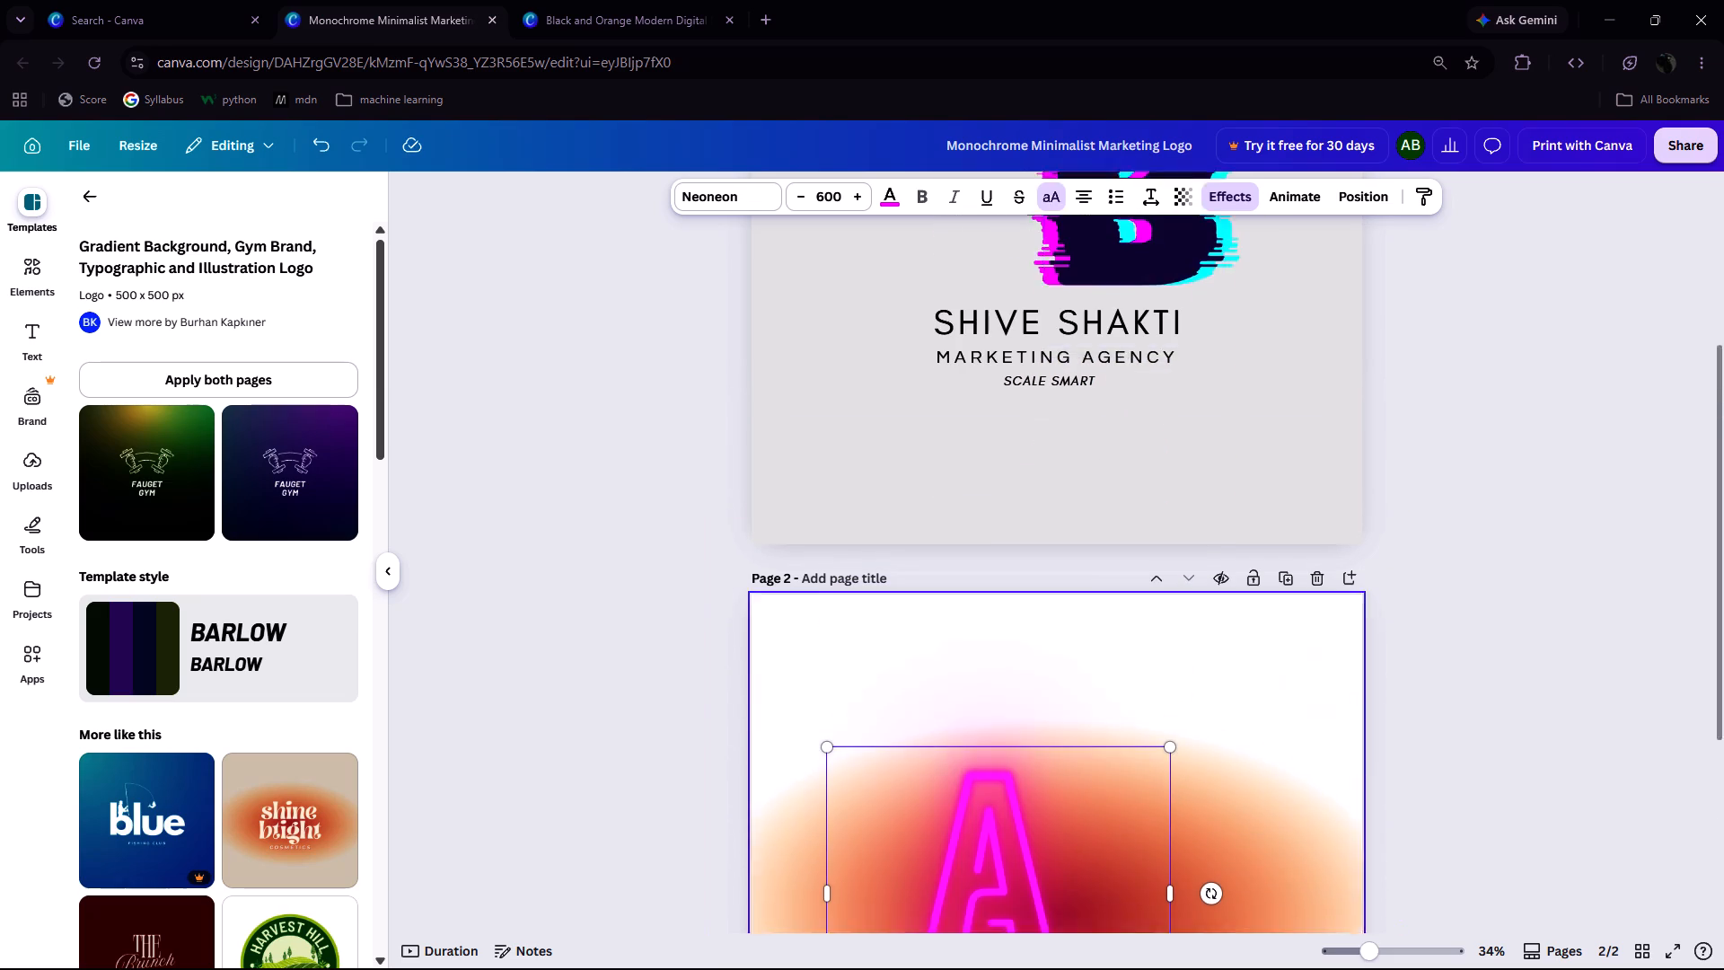
{"action": "scroll", "coordinate": [1103, 460], "scroll_direction": "up", "scroll_amount": 2}
{"action": "left_click_drag", "start_coordinate": [1120, 475], "coordinate": [1139, 507]}
{"action": "scroll", "coordinate": [1134, 504], "scroll_direction": "down", "scroll_amount": 8}
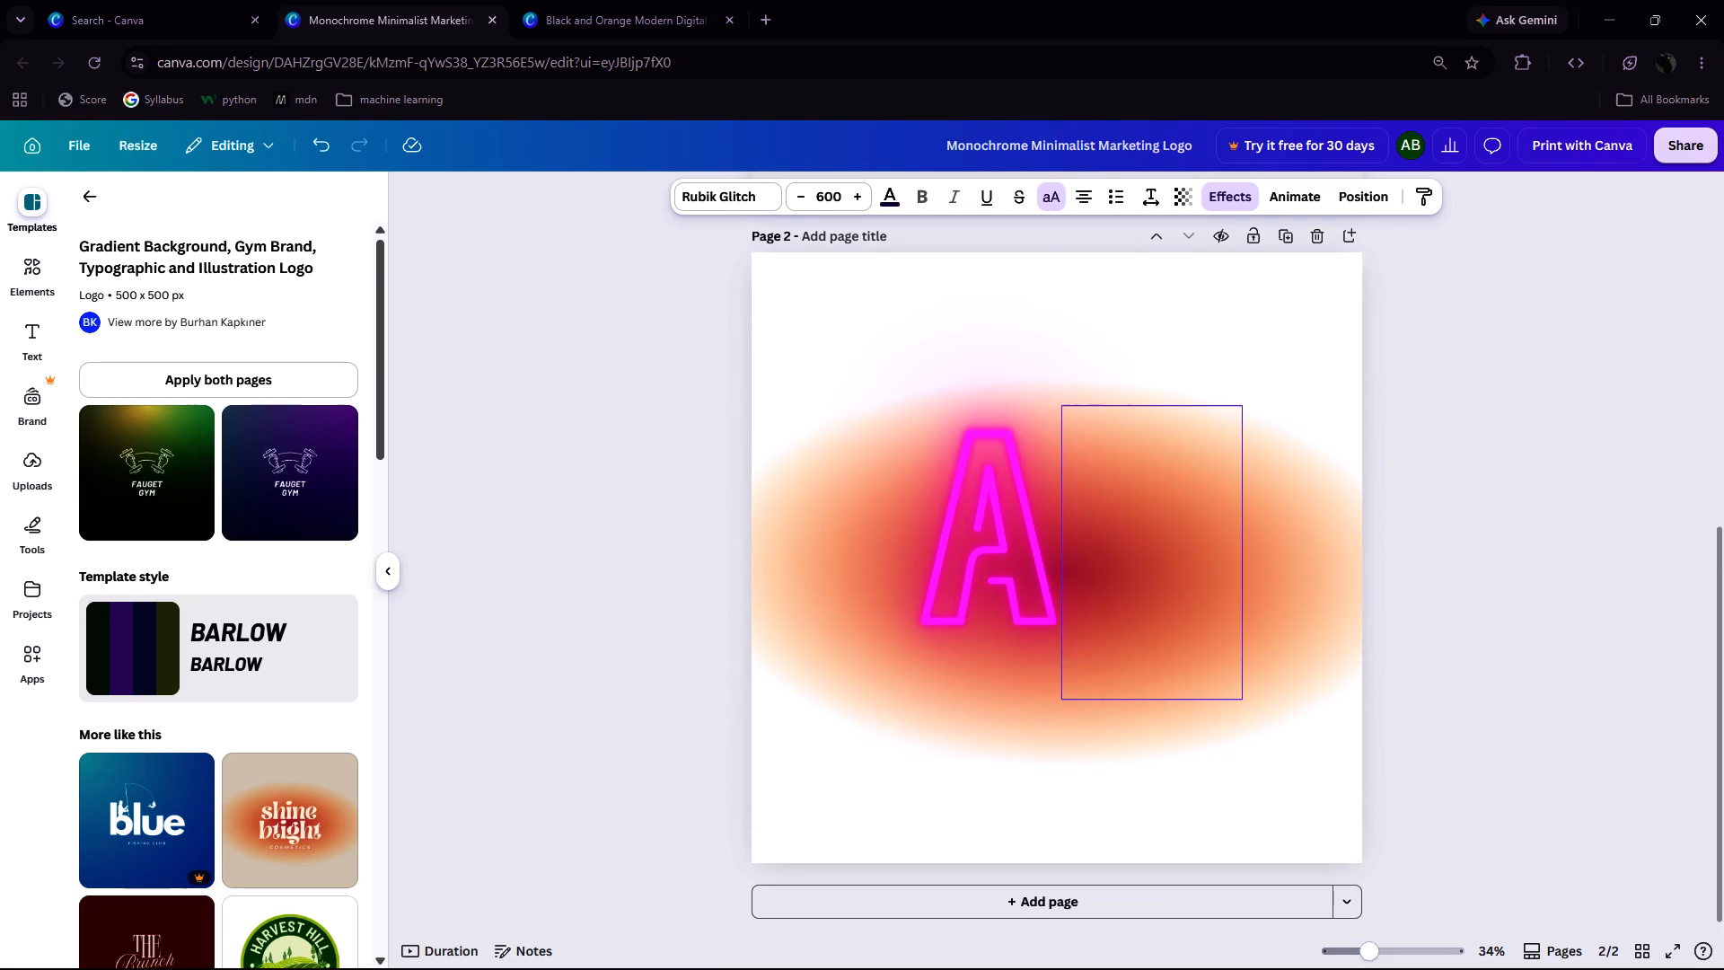
{"action": "left_click_drag", "start_coordinate": [1139, 507], "coordinate": [1117, 509]}
{"action": "left_click_drag", "start_coordinate": [1135, 525], "coordinate": [1136, 516]}
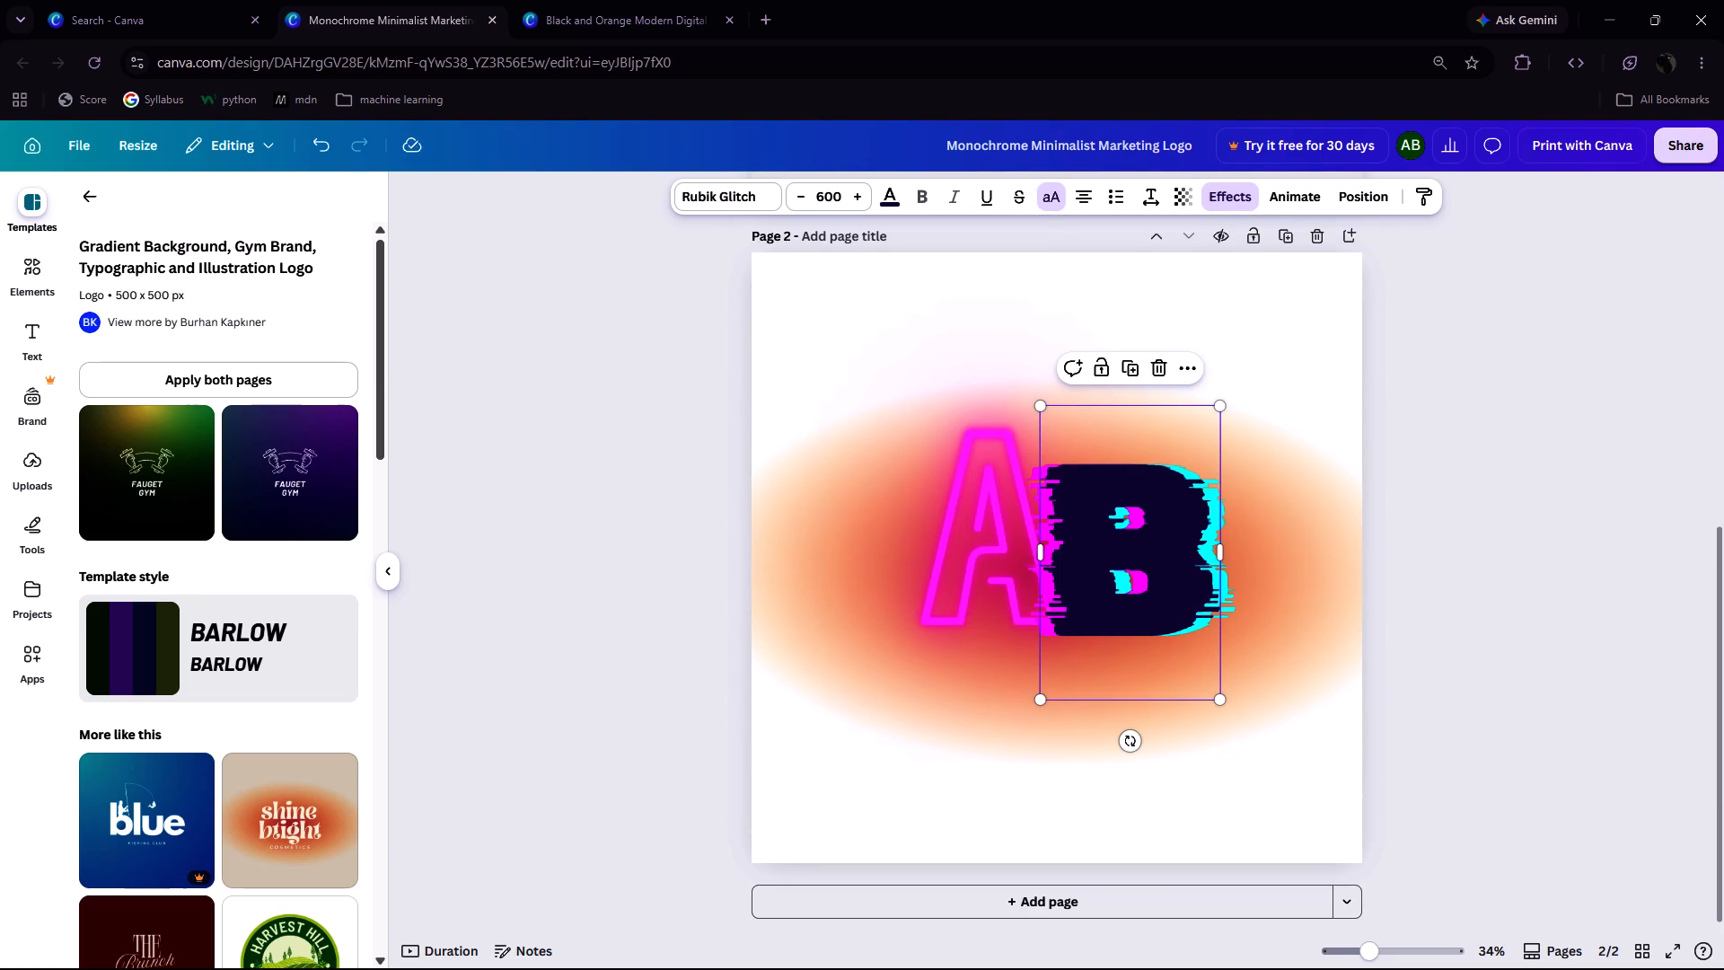
{"action": "left_click_drag", "start_coordinate": [1136, 516], "coordinate": [1135, 502]}
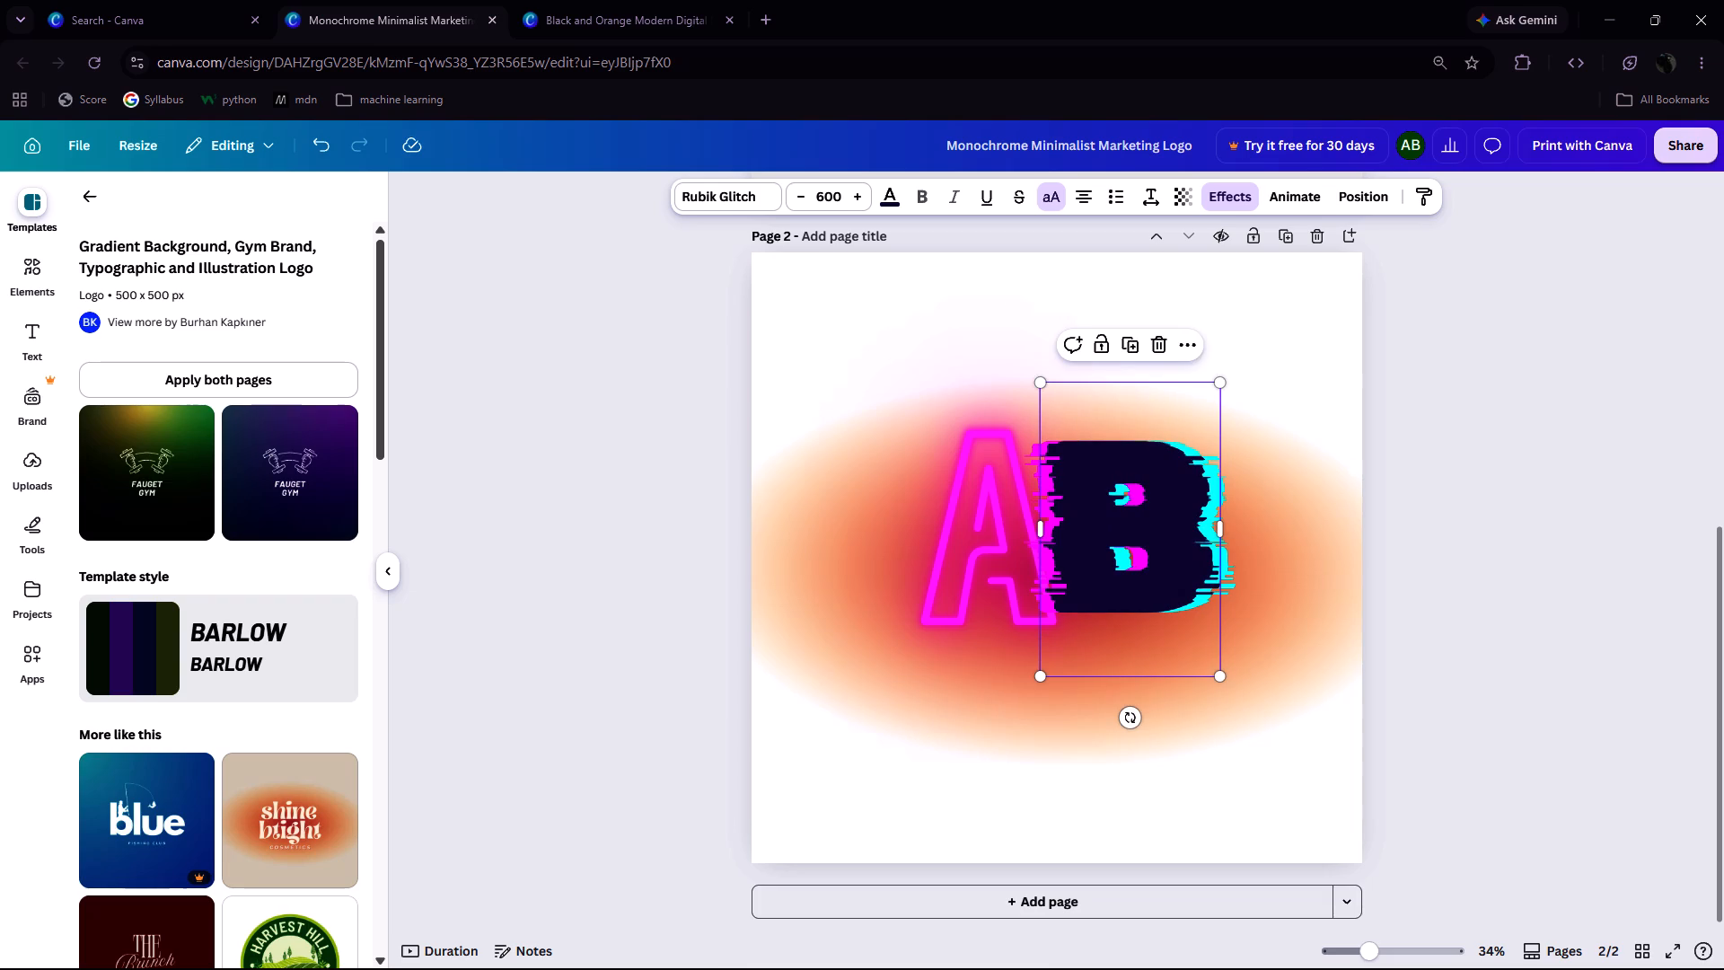
Enlarge the letter B on page 2 to about size 631 and reposition it right beside the A.
{"action": "left_click_drag", "start_coordinate": [1038, 384], "coordinate": [1026, 370]}
{"action": "left_click_drag", "start_coordinate": [1102, 469], "coordinate": [1121, 489]}
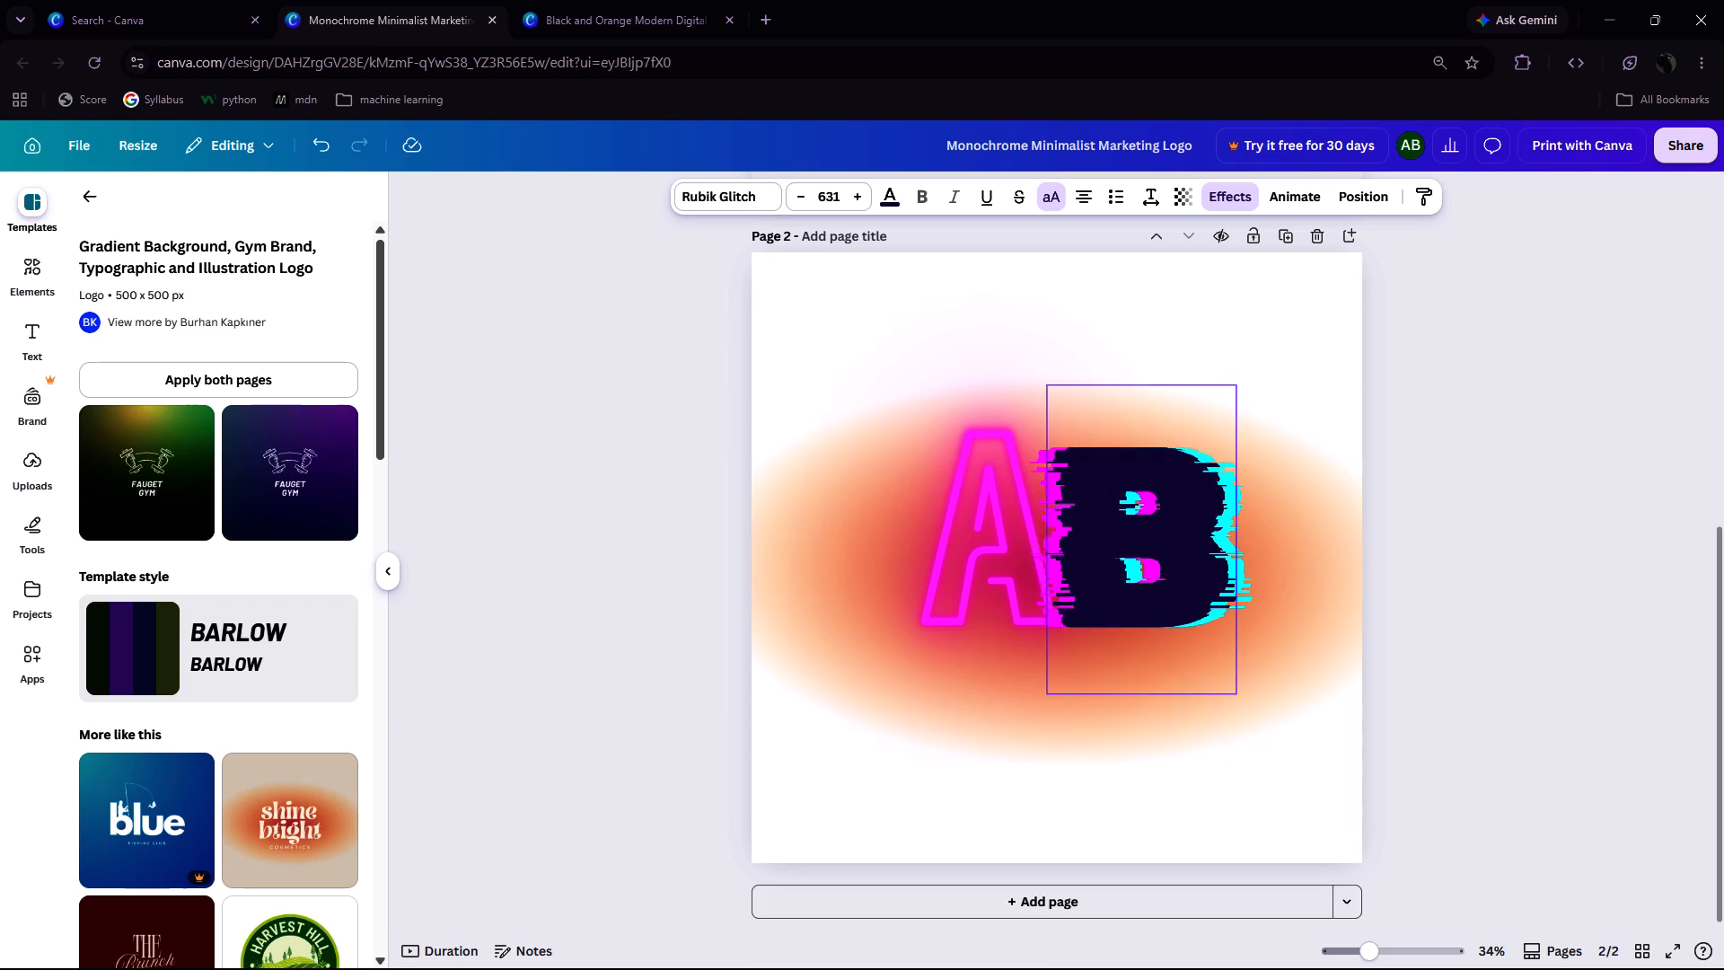
{"action": "left_click_drag", "start_coordinate": [1121, 489], "coordinate": [1116, 482]}
{"action": "left_click", "coordinate": [1390, 438]}
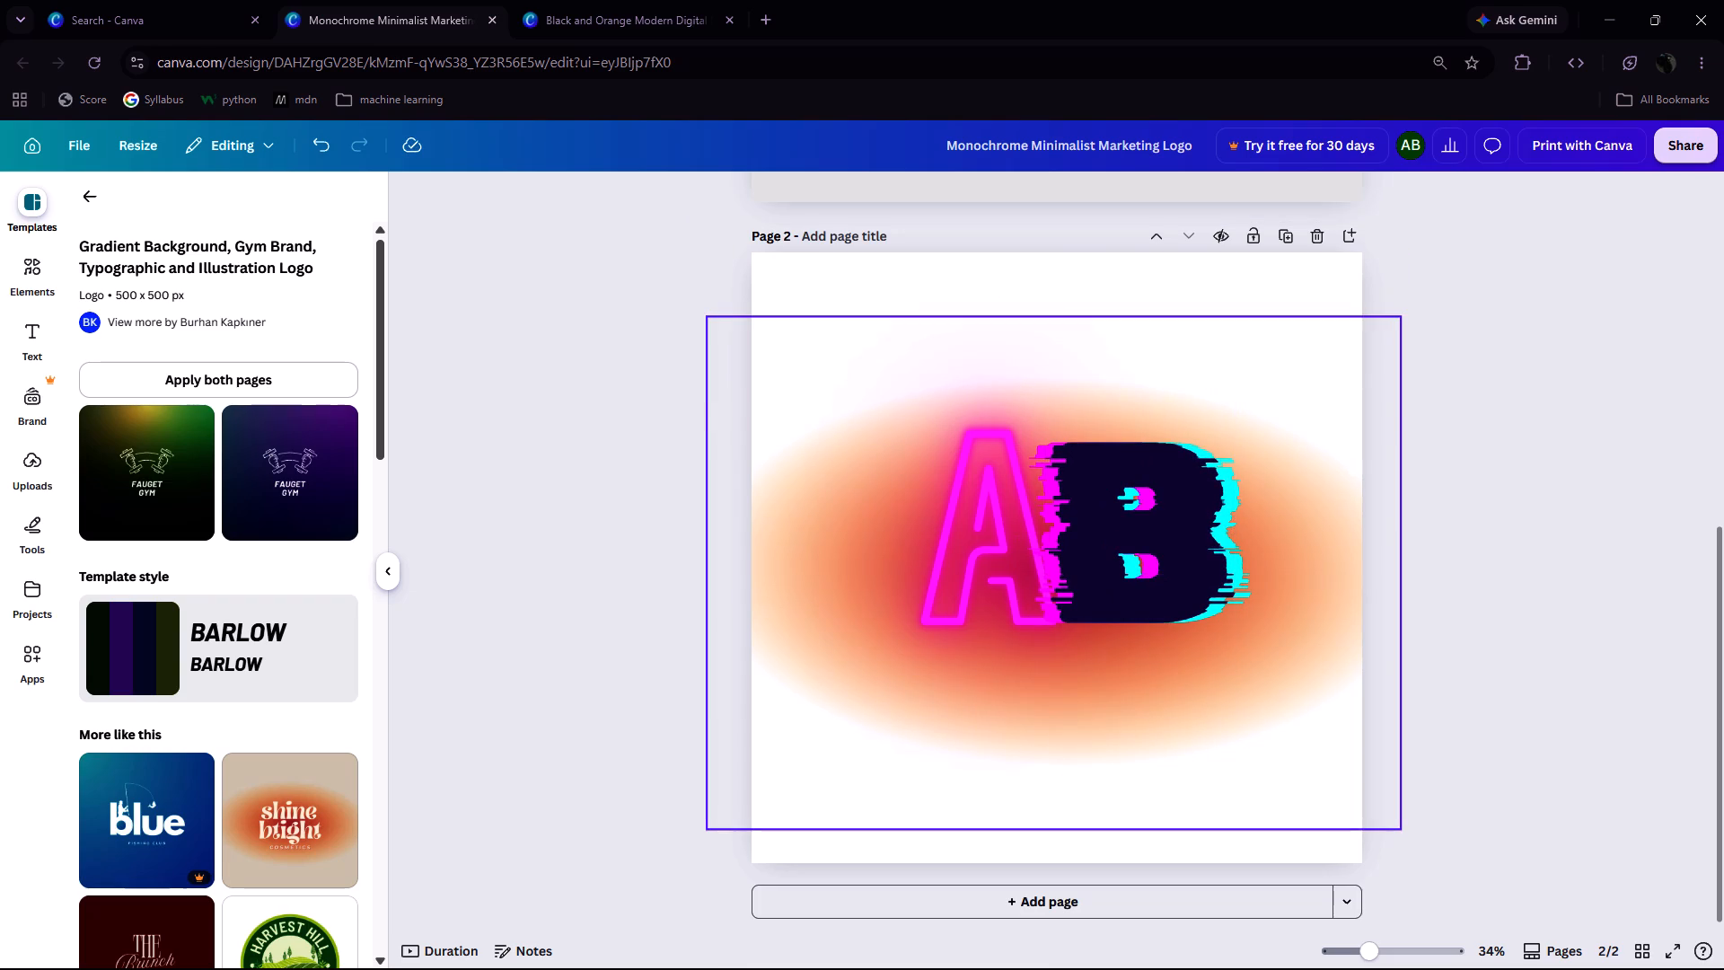
Move the SHIVE SHAKTI text from page 1 to page 2, centred just beneath the AB monogram.
{"action": "scroll", "coordinate": [1120, 422], "scroll_direction": "up", "scroll_amount": 3}
{"action": "left_click_drag", "start_coordinate": [1112, 575], "coordinate": [1113, 578]}
{"action": "scroll", "coordinate": [1112, 577], "scroll_direction": "down", "scroll_amount": 5}
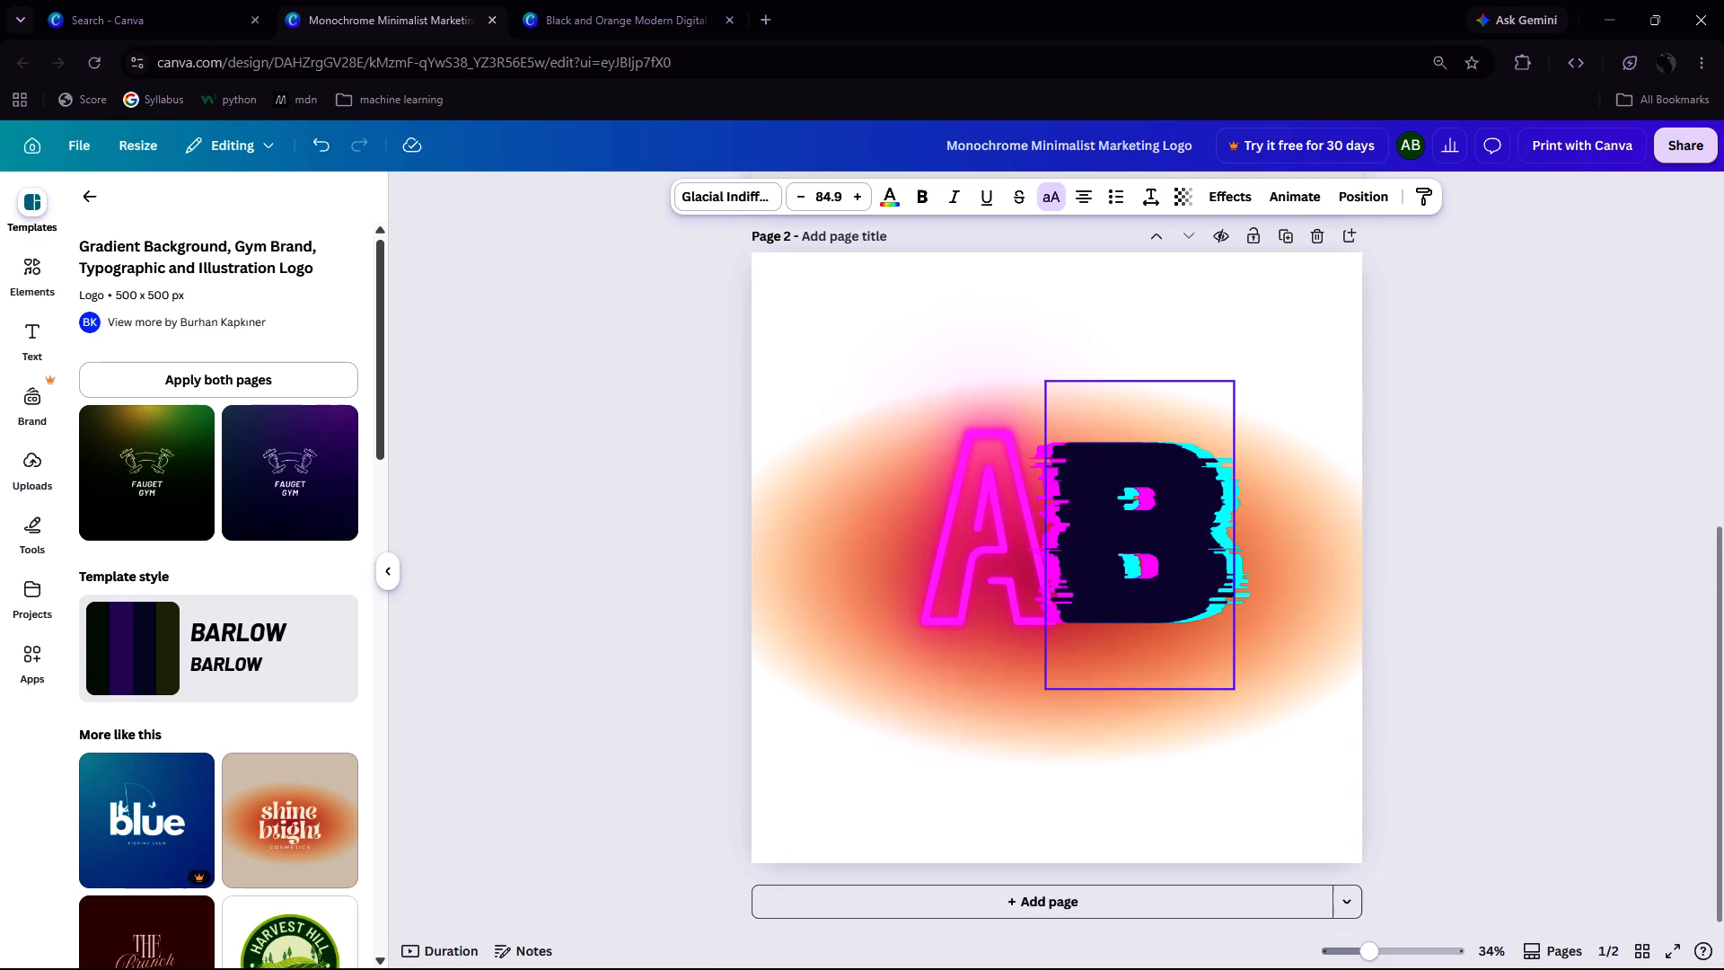
{"action": "left_click_drag", "start_coordinate": [1113, 578], "coordinate": [1039, 677]}
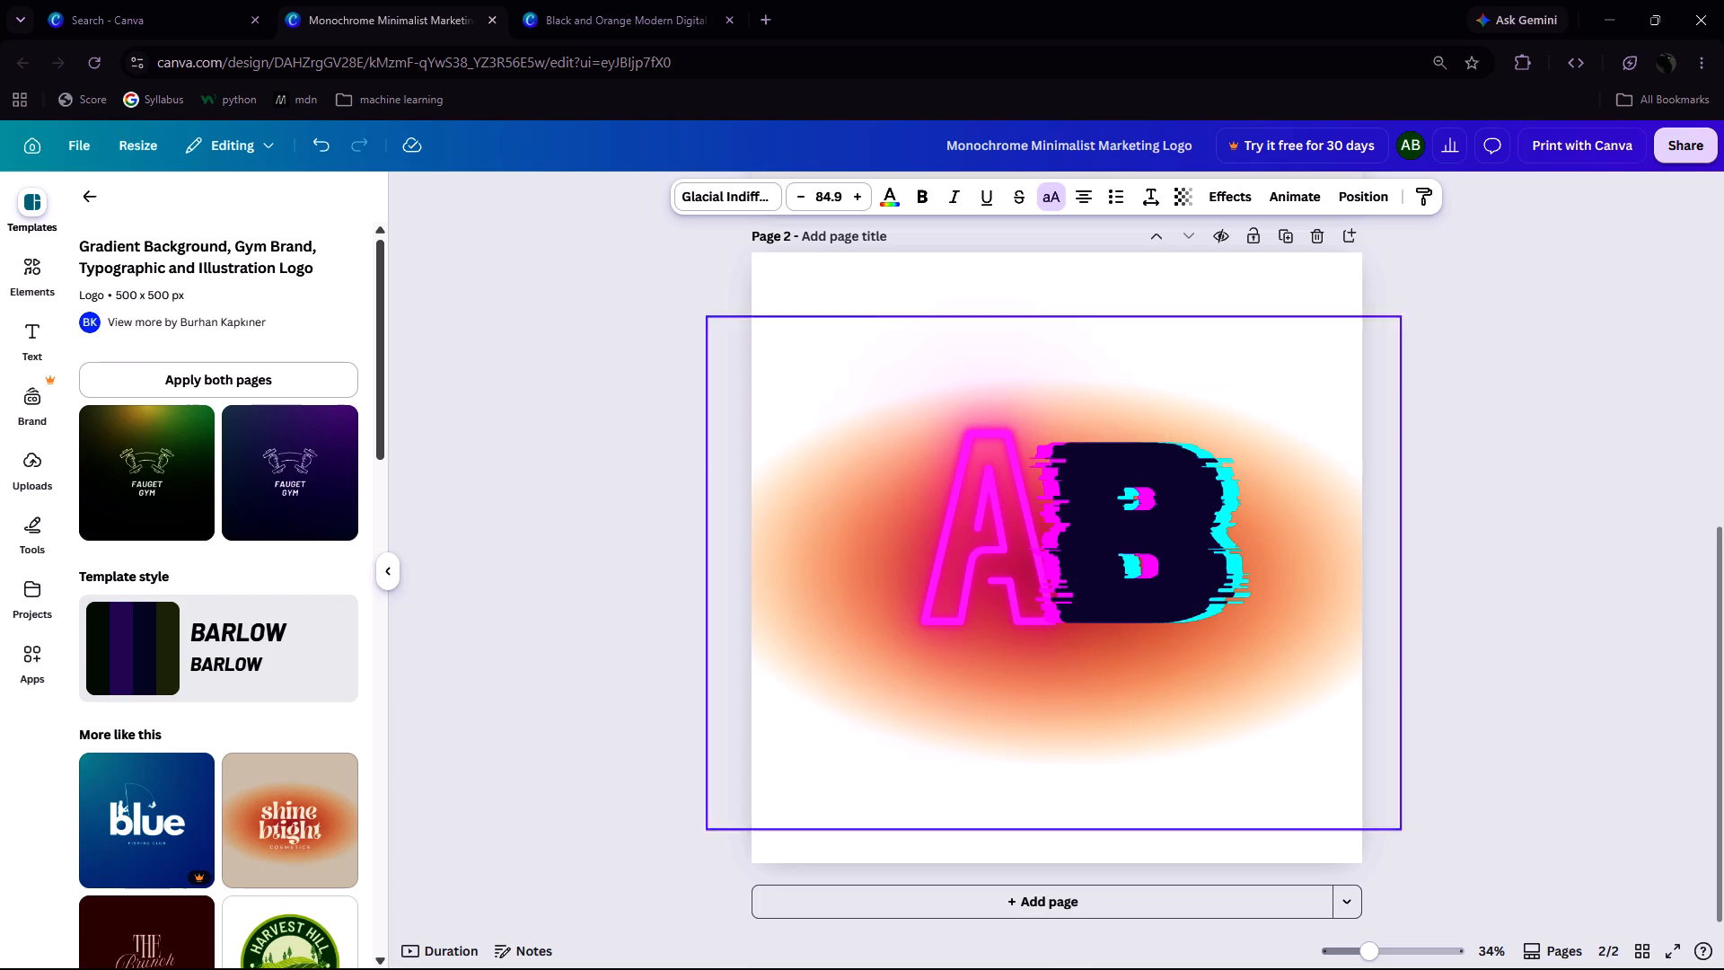
{"action": "scroll", "coordinate": [1097, 486], "scroll_direction": "up", "scroll_amount": 4}
{"action": "left_click_drag", "start_coordinate": [1084, 639], "coordinate": [1060, 674]}
{"action": "scroll", "coordinate": [1060, 674], "scroll_direction": "down", "scroll_amount": 2}
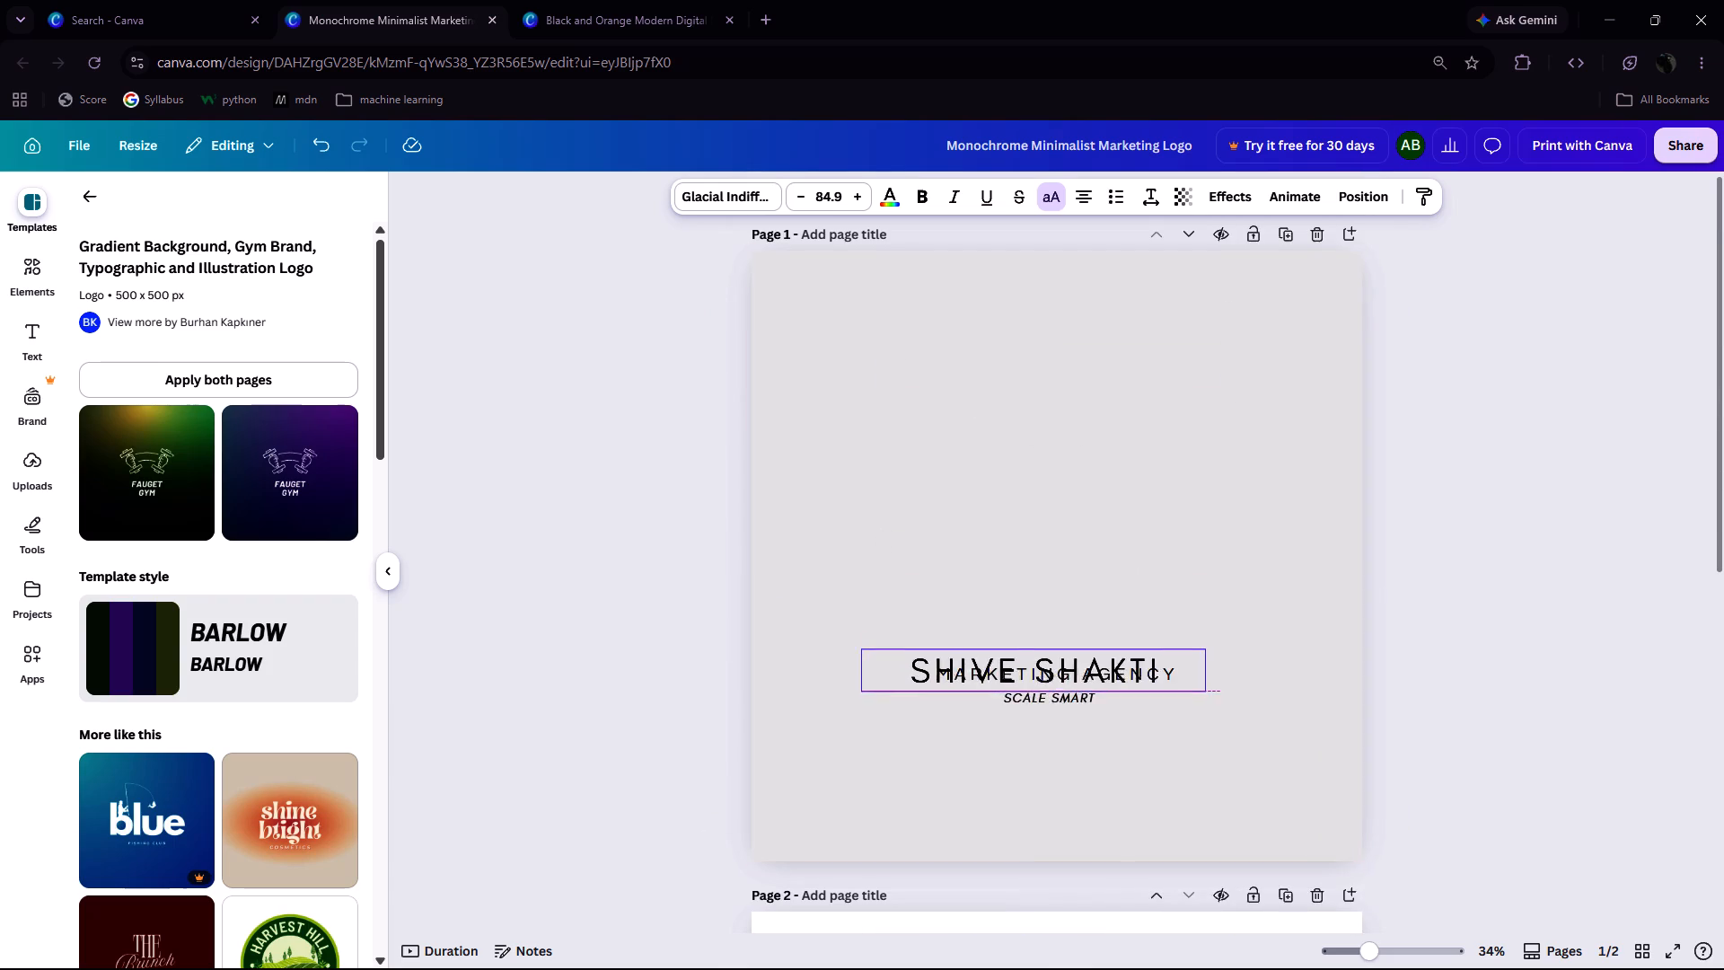
{"action": "scroll", "coordinate": [1060, 674], "scroll_direction": "down", "scroll_amount": 5}
{"action": "left_click_drag", "start_coordinate": [1060, 674], "coordinate": [1086, 655]}
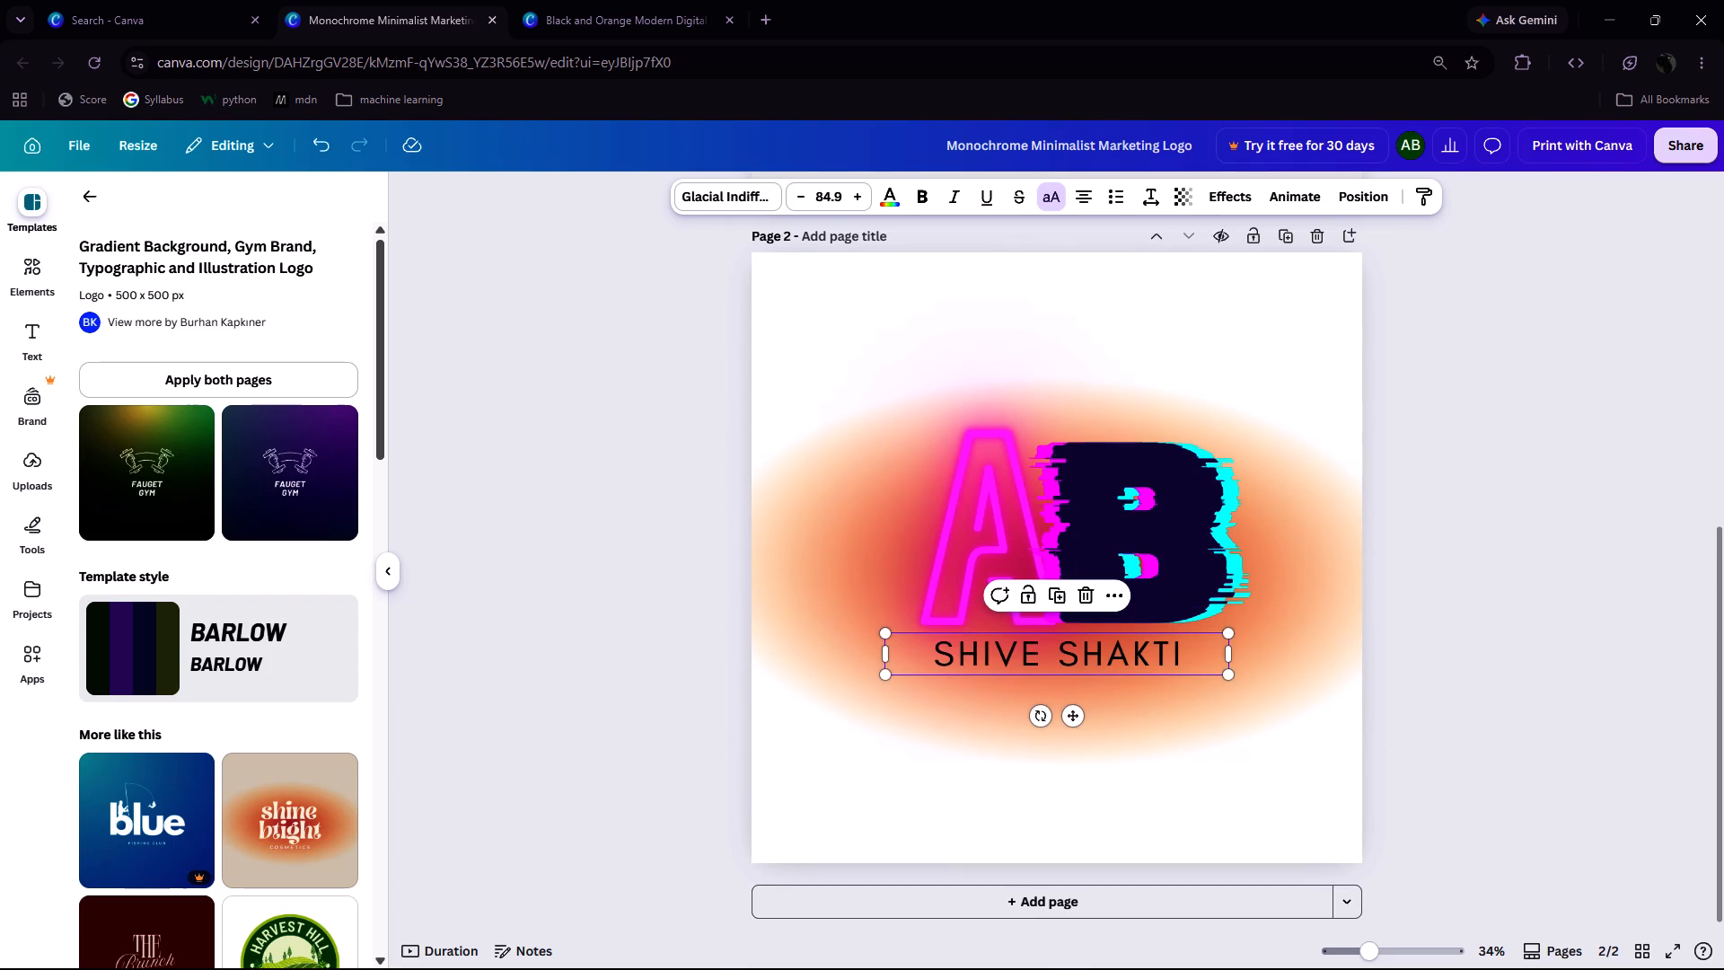
Move the MARKETING AGENCY text from page 1 to page 2, centred just beneath SHIVE SHAKTI.
{"action": "scroll", "coordinate": [1227, 408], "scroll_direction": "up", "scroll_amount": 2}
{"action": "scroll", "coordinate": [1102, 354], "scroll_direction": "up", "scroll_amount": 2}
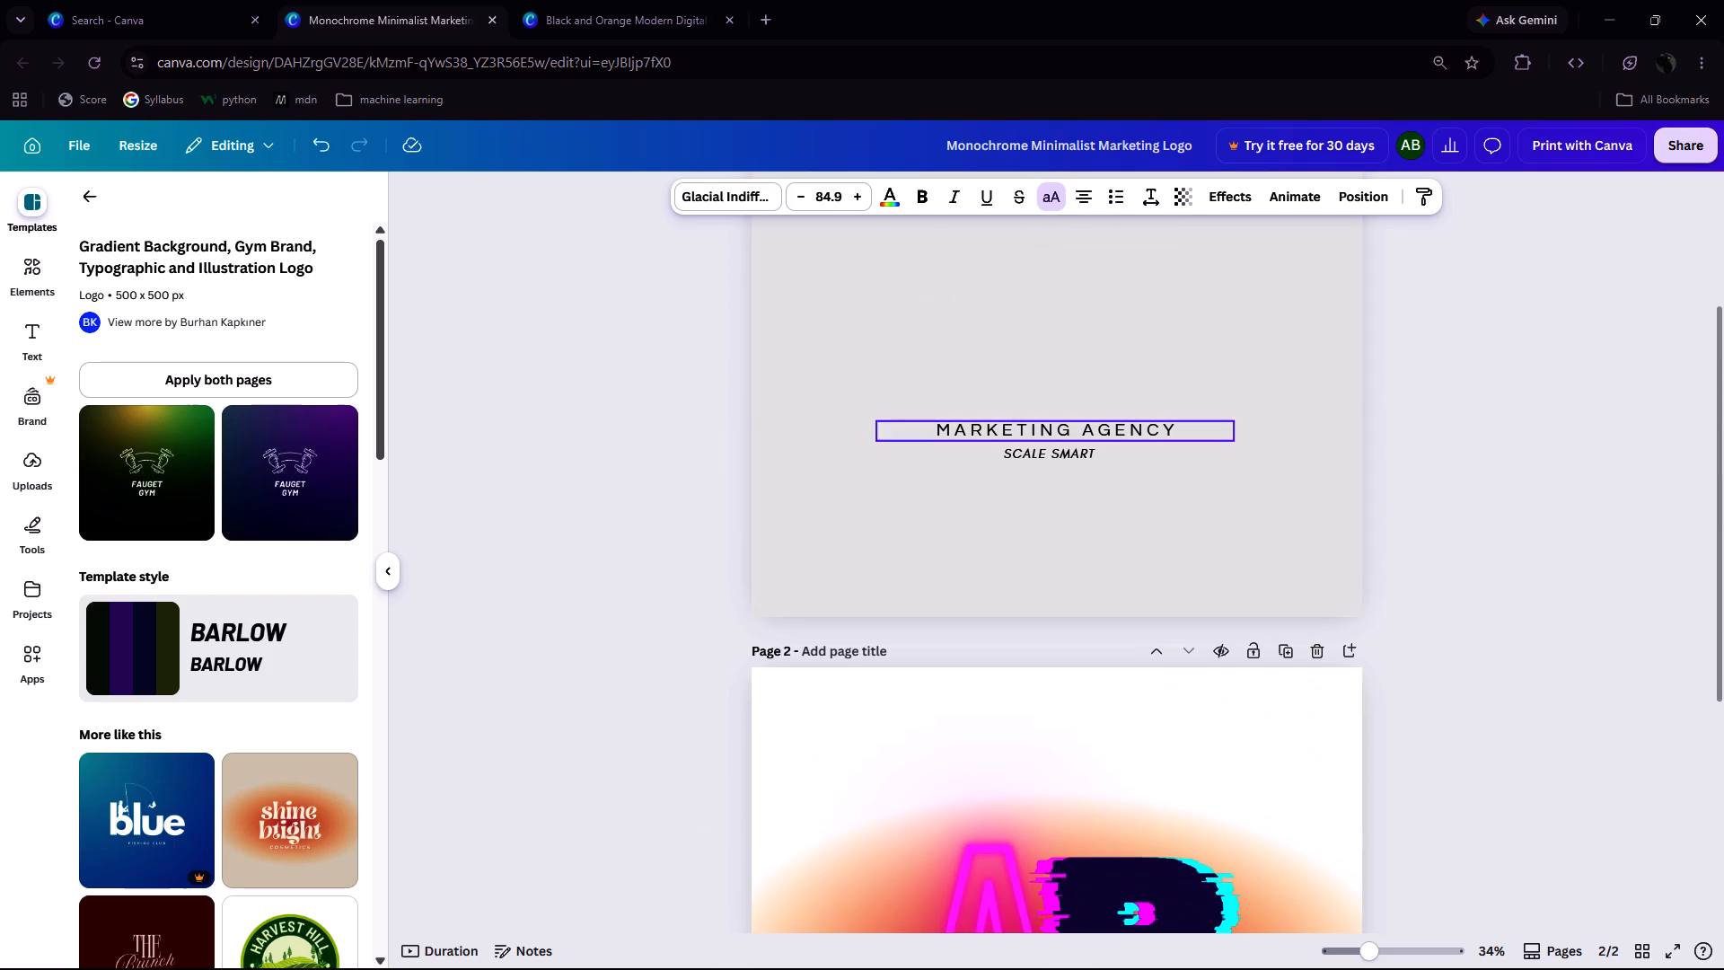
{"action": "left_click_drag", "start_coordinate": [1093, 435], "coordinate": [1092, 534]}
{"action": "scroll", "coordinate": [1084, 480], "scroll_direction": "down", "scroll_amount": 10}
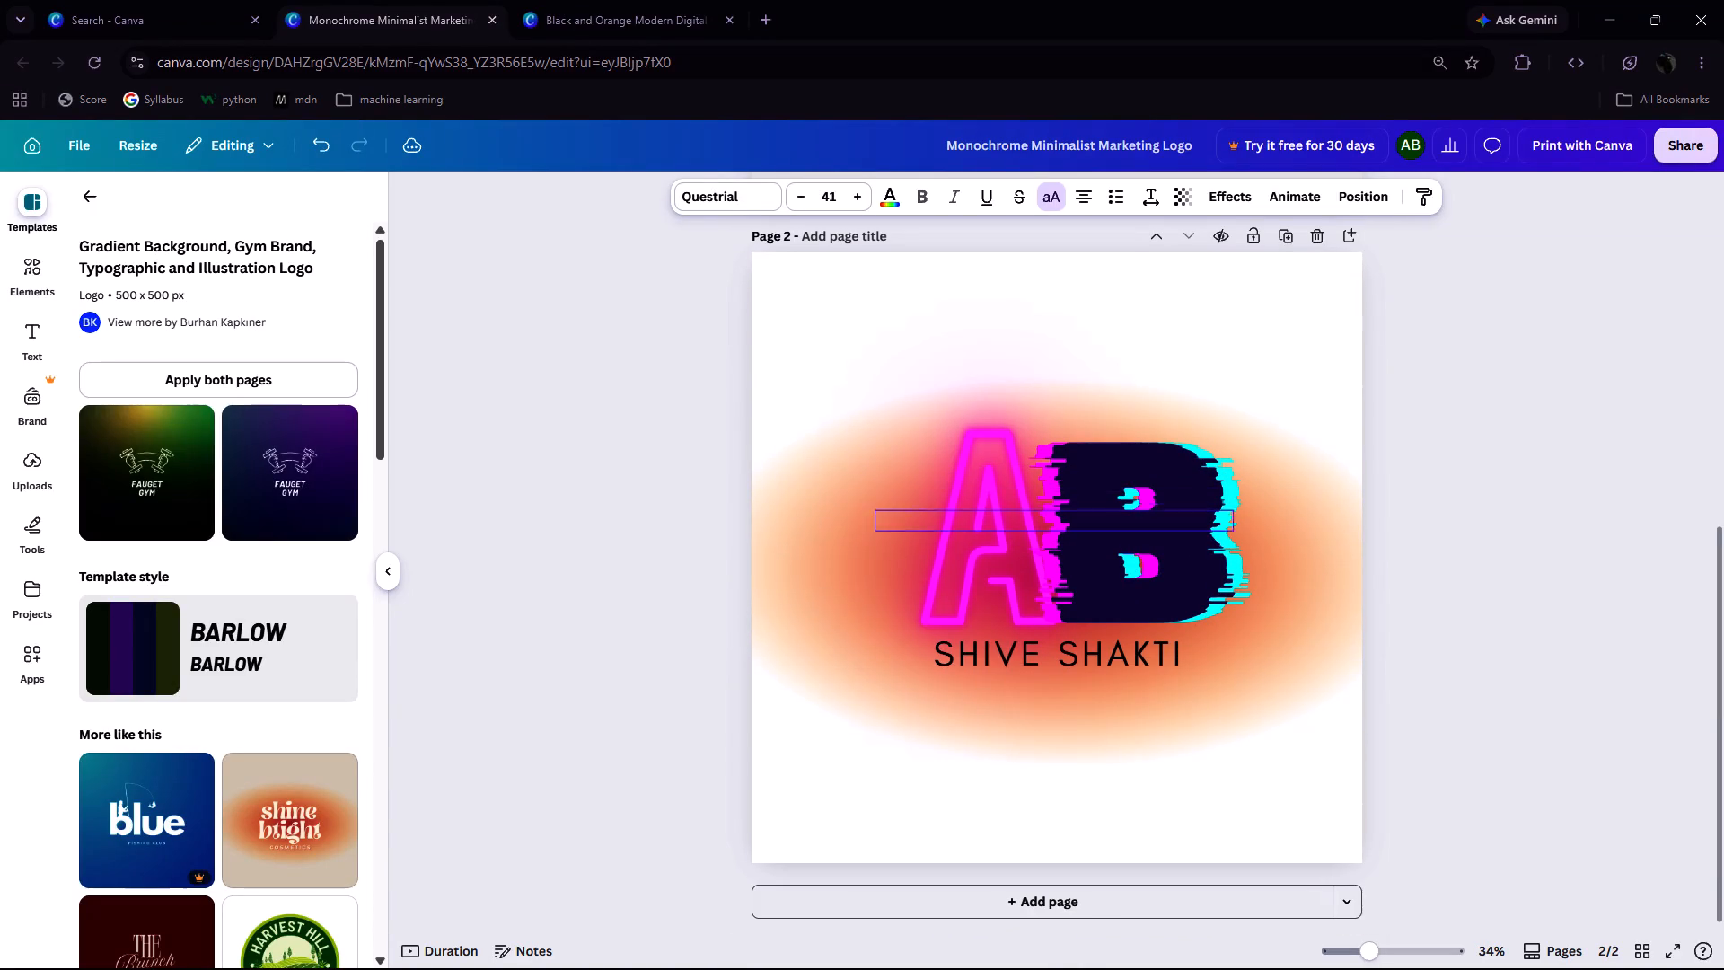
{"action": "left_click_drag", "start_coordinate": [1092, 534], "coordinate": [1097, 684]}
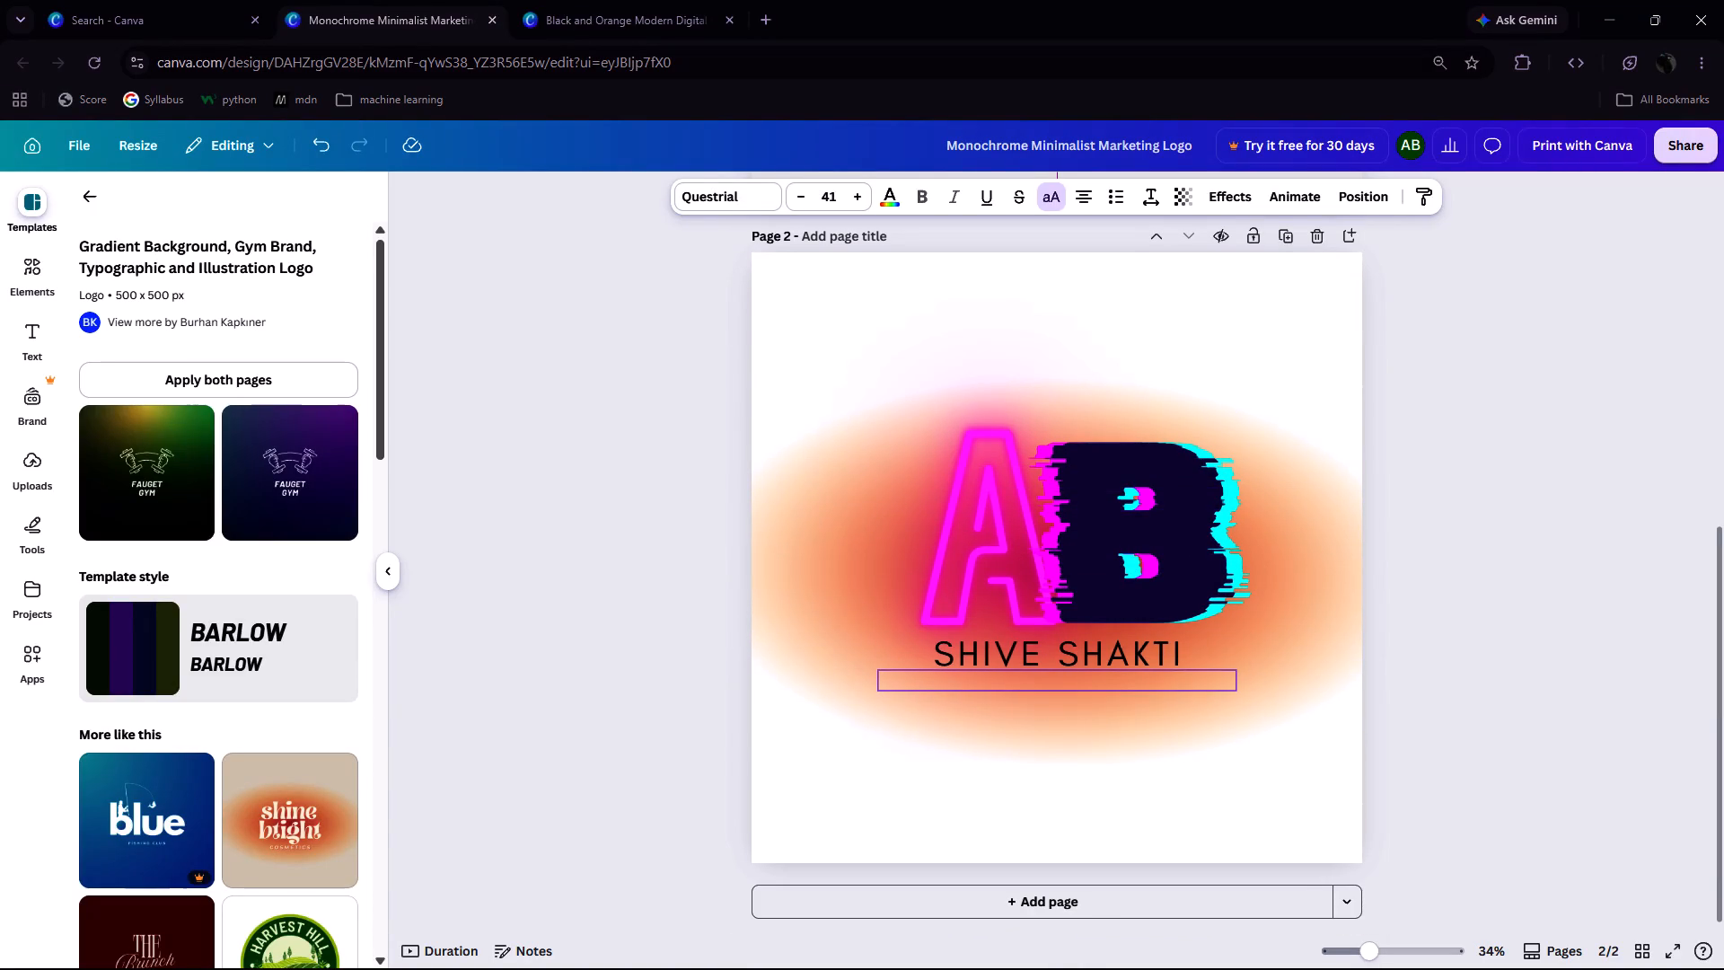
{"action": "left_click", "coordinate": [1277, 411]}
Move the SCALE SMART tagline from page 1 to page 2, centred just beneath MARKETING AGENCY.
{"action": "scroll", "coordinate": [1201, 393], "scroll_direction": "up", "scroll_amount": 2}
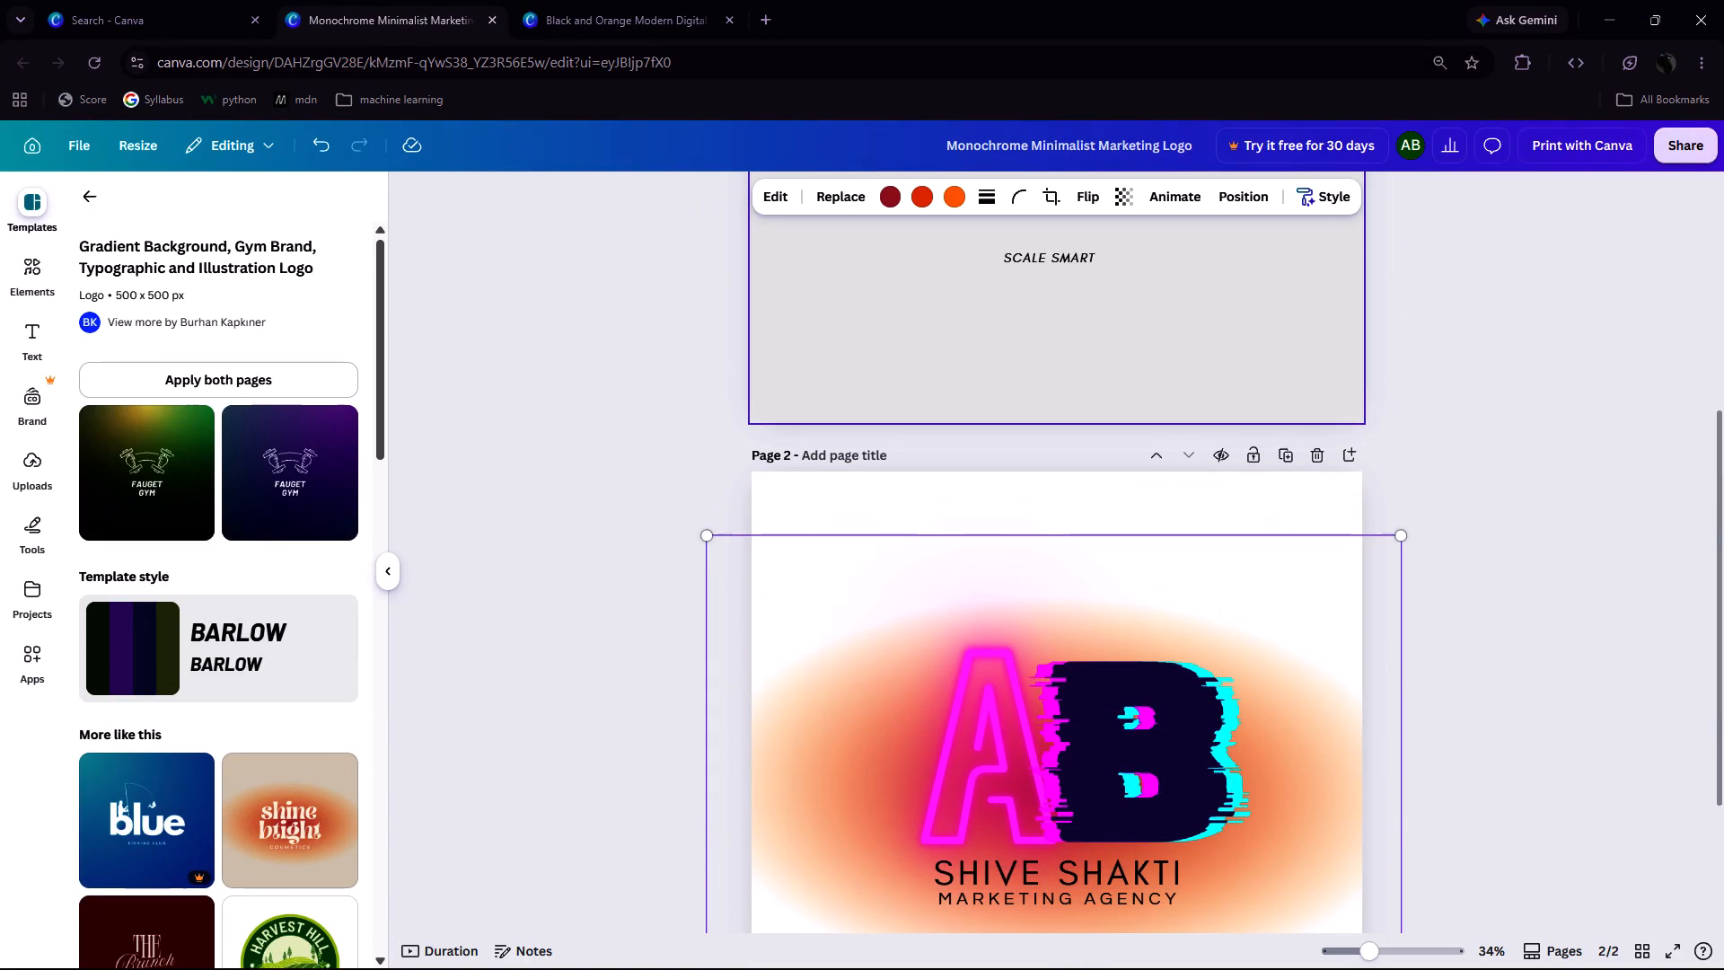
{"action": "scroll", "coordinate": [1157, 383], "scroll_direction": "up", "scroll_amount": 3}
{"action": "left_click_drag", "start_coordinate": [1084, 564], "coordinate": [1079, 586]}
{"action": "scroll", "coordinate": [1079, 584], "scroll_direction": "down", "scroll_amount": 10}
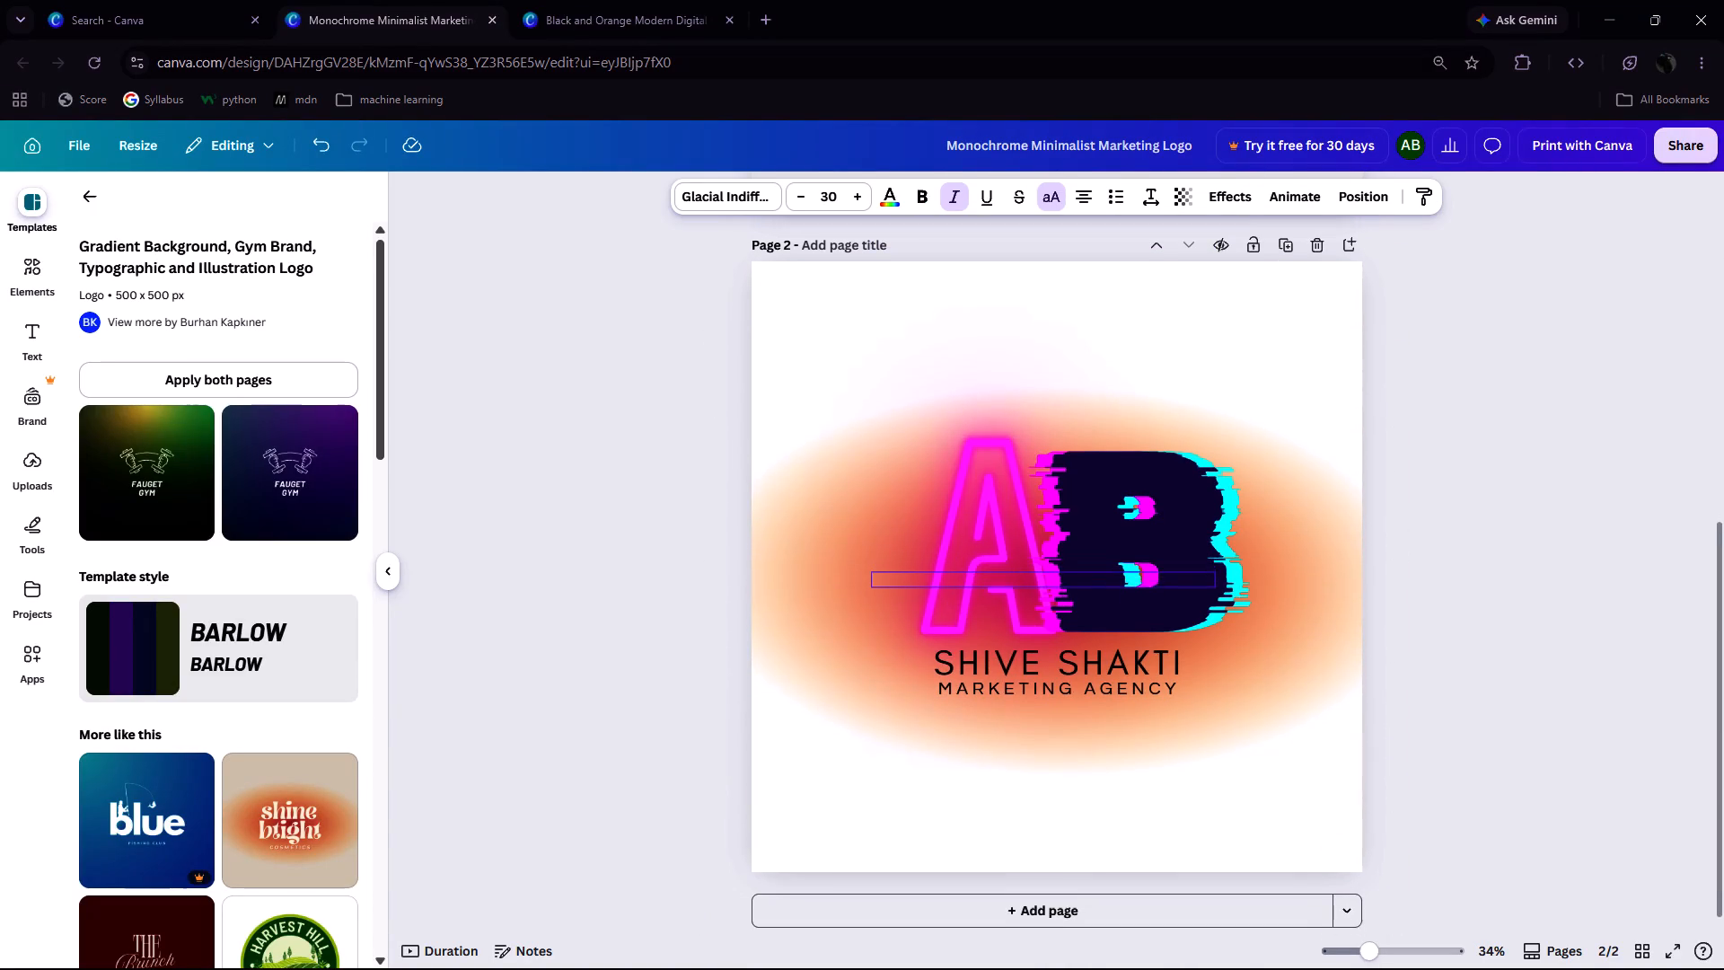
{"action": "left_click_drag", "start_coordinate": [1079, 586], "coordinate": [1077, 704]}
{"action": "left_click", "coordinate": [1476, 416]}
Examine the assembled page 2 logo up close, checking the AB monogram and the spacing of the three text lines.
{"action": "scroll", "coordinate": [1262, 375], "scroll_direction": "down", "scroll_amount": 2}
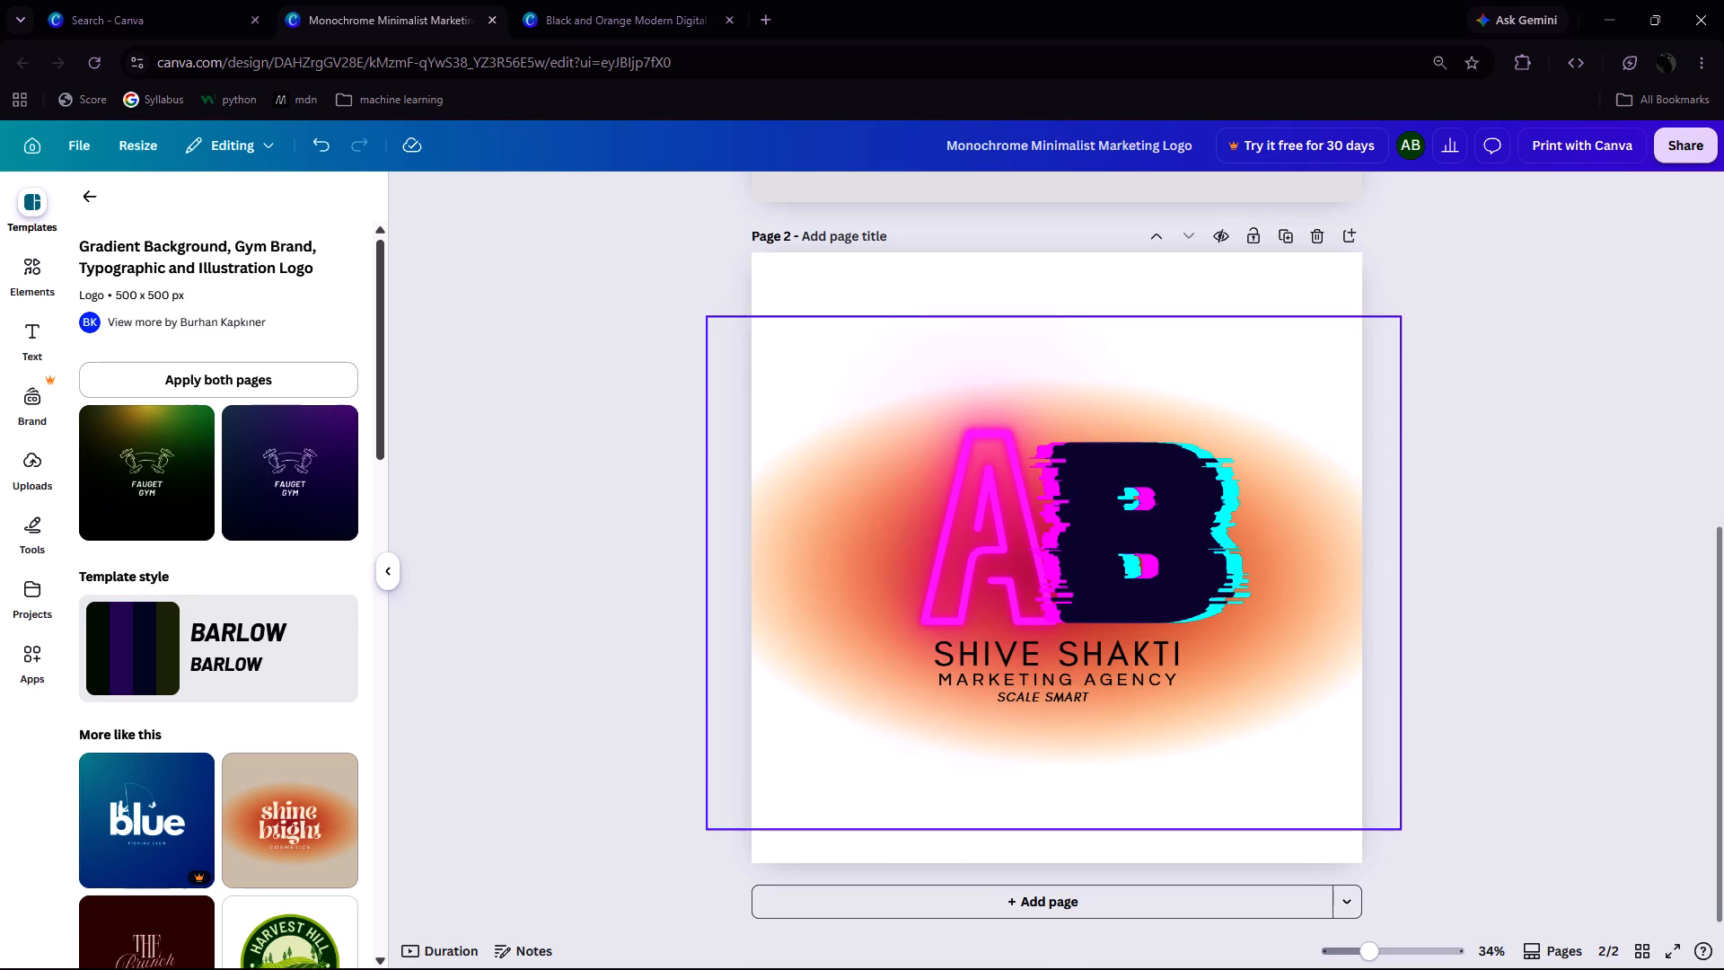
{"action": "scroll", "coordinate": [1114, 331], "scroll_direction": "down", "scroll_amount": 2}
{"action": "scroll", "coordinate": [1114, 334], "scroll_direction": "down", "scroll_amount": 2, "text": "ctrl"}
{"action": "scroll", "coordinate": [1114, 334], "scroll_direction": "up", "scroll_amount": 3, "text": "ctrl"}
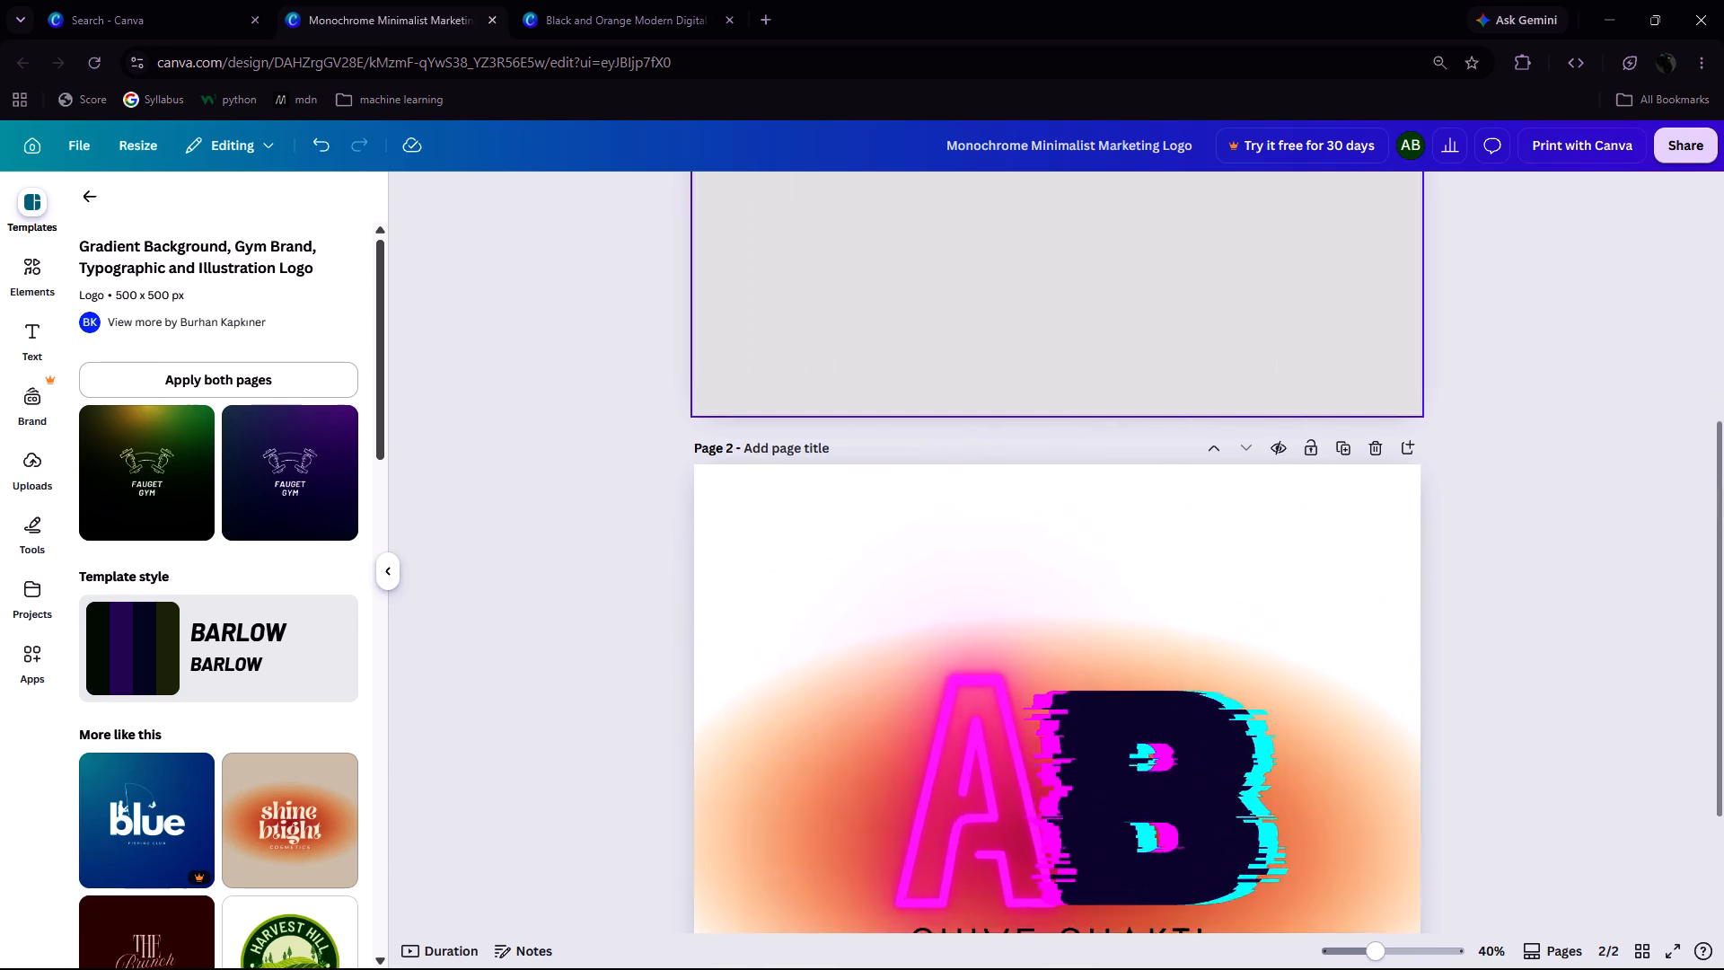
{"action": "scroll", "coordinate": [1114, 334], "scroll_direction": "up", "scroll_amount": 2, "text": "ctrl"}
{"action": "scroll", "coordinate": [1173, 677], "scroll_direction": "up", "scroll_amount": 3, "text": "ctrl"}
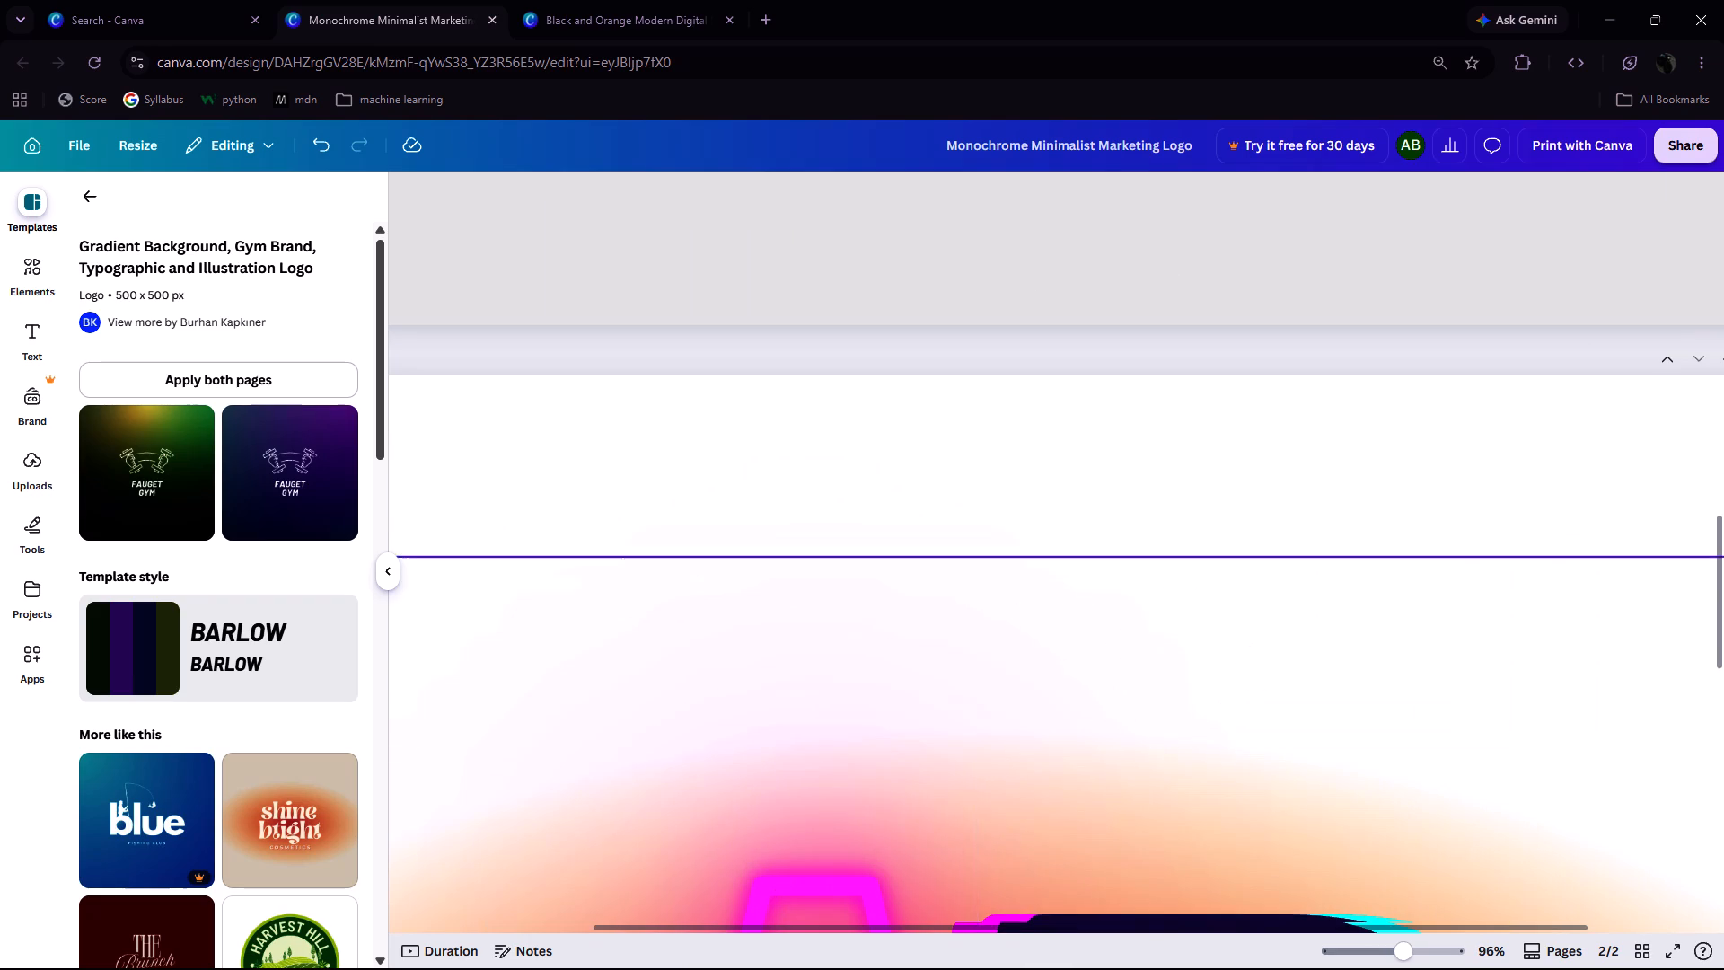
{"action": "scroll", "coordinate": [1153, 637], "scroll_direction": "down", "scroll_amount": 8}
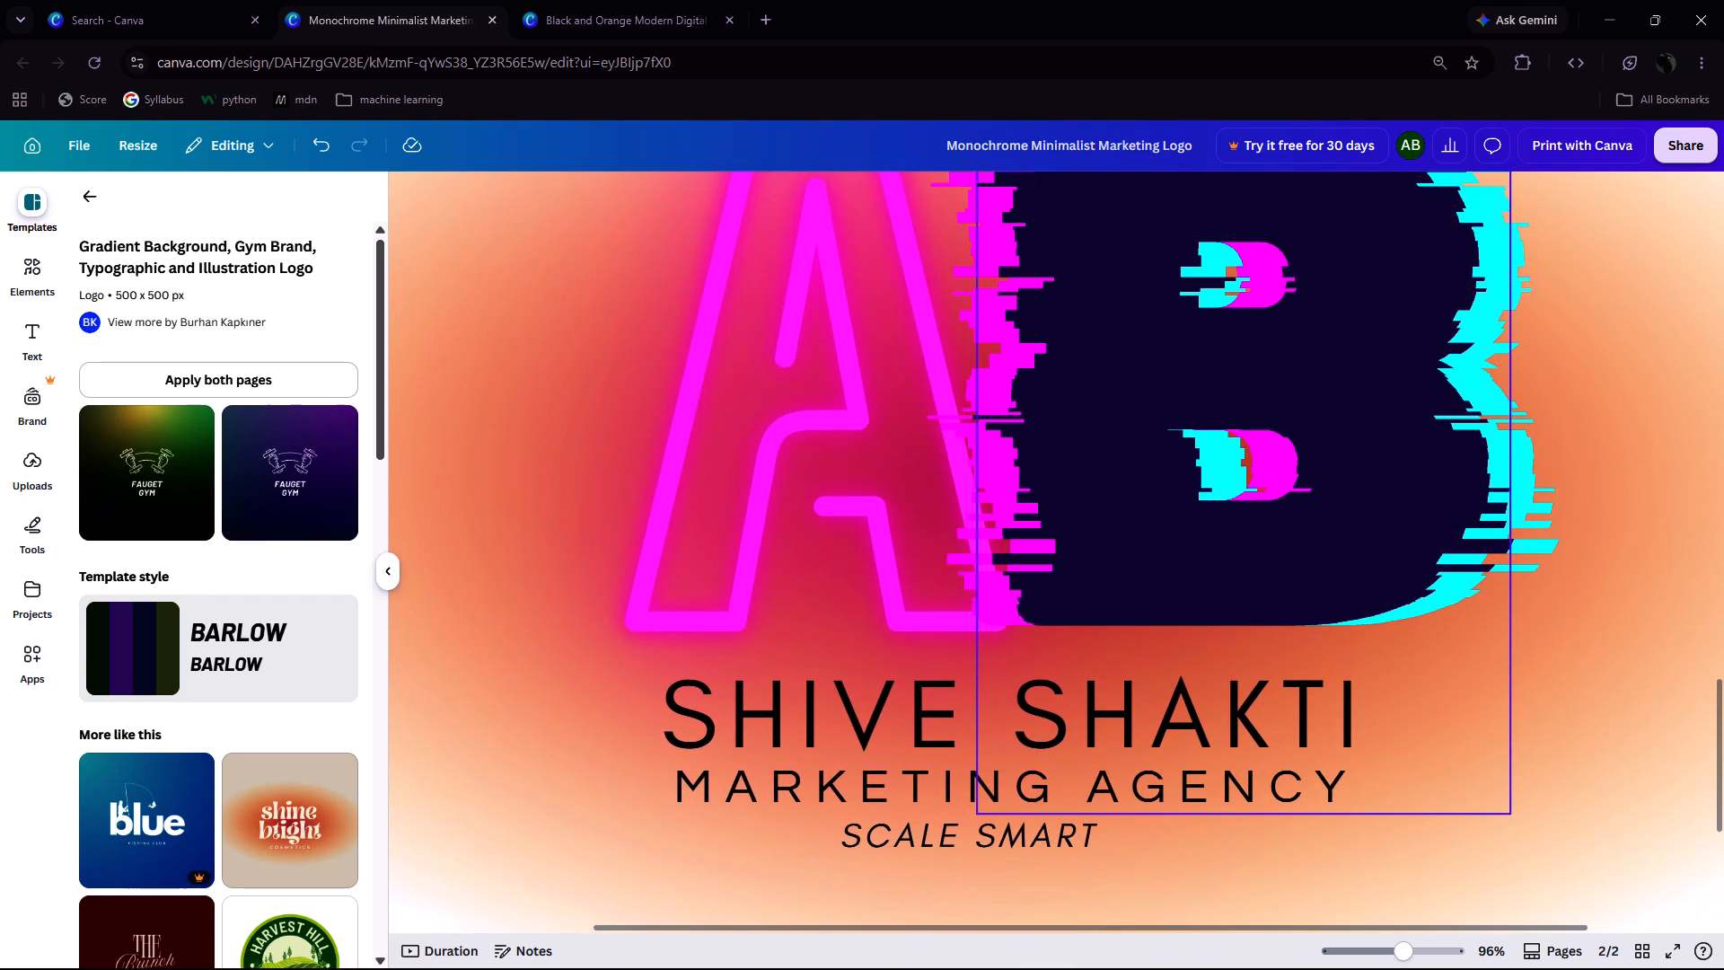
{"action": "scroll", "coordinate": [1153, 636], "scroll_direction": "down", "scroll_amount": 1, "text": "ctrl"}
{"action": "scroll", "coordinate": [1153, 636], "scroll_direction": "up", "scroll_amount": 2, "text": "ctrl"}
{"action": "scroll", "coordinate": [1153, 636], "scroll_direction": "down", "scroll_amount": 2, "text": "ctrl"}
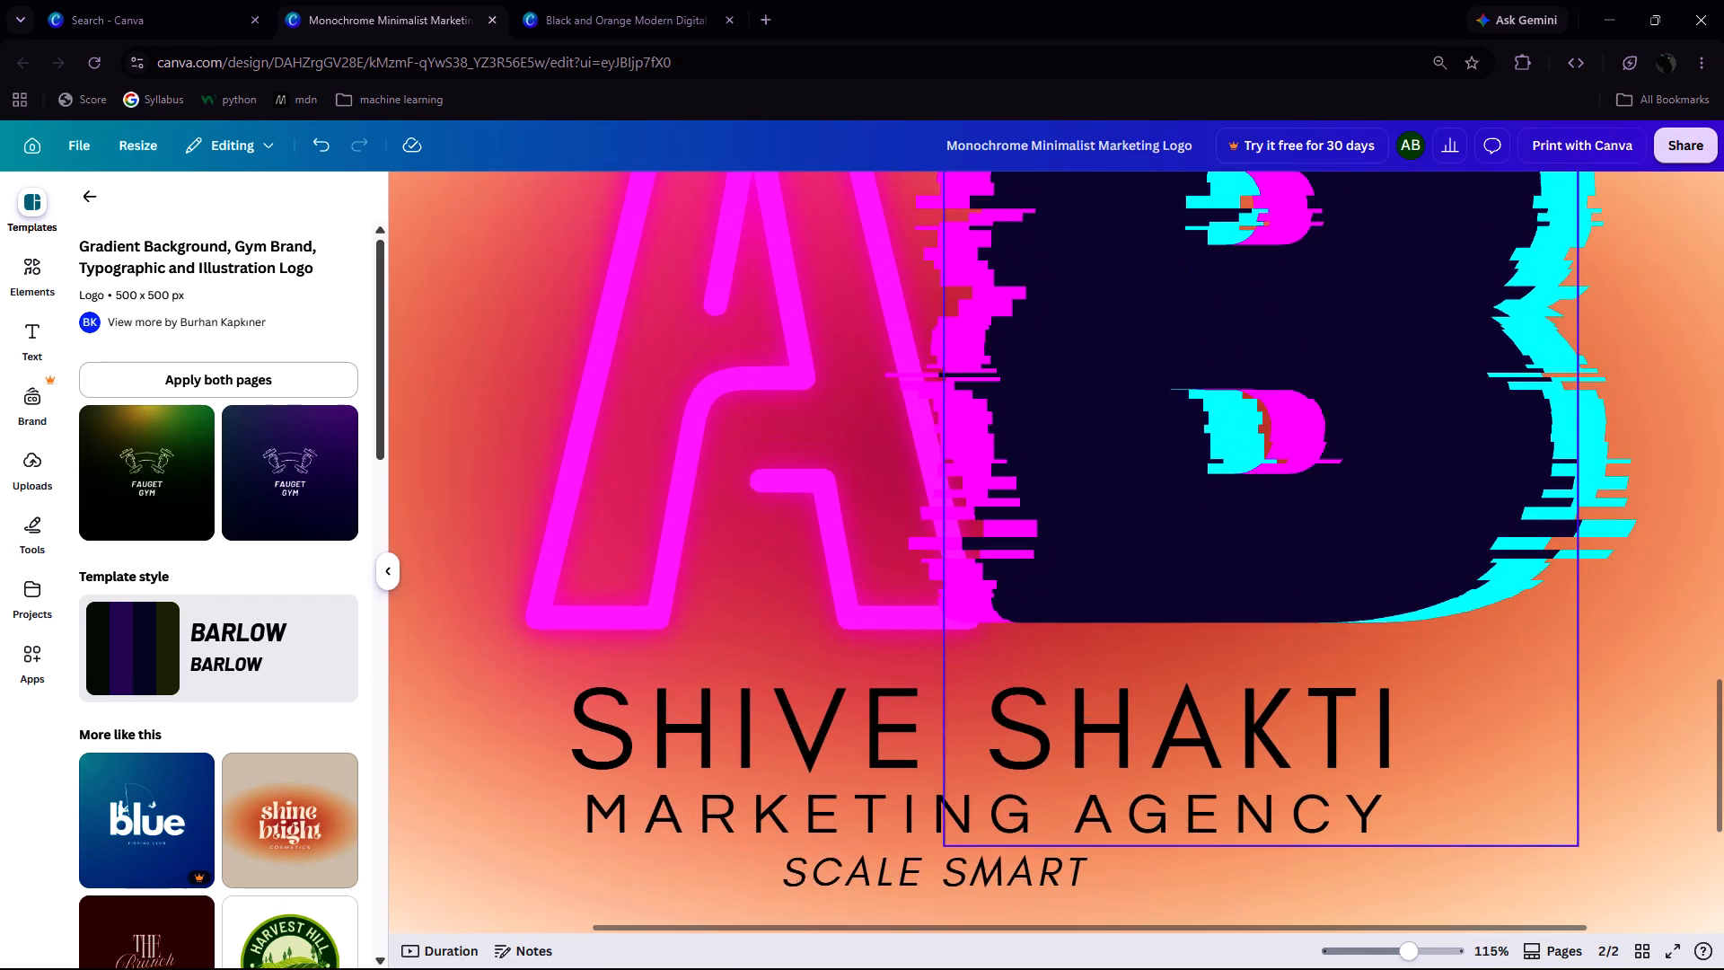
{"action": "scroll", "coordinate": [1153, 636], "scroll_direction": "down", "scroll_amount": 1, "text": "ctrl"}
{"action": "scroll", "coordinate": [1153, 636], "scroll_direction": "down", "scroll_amount": 2}
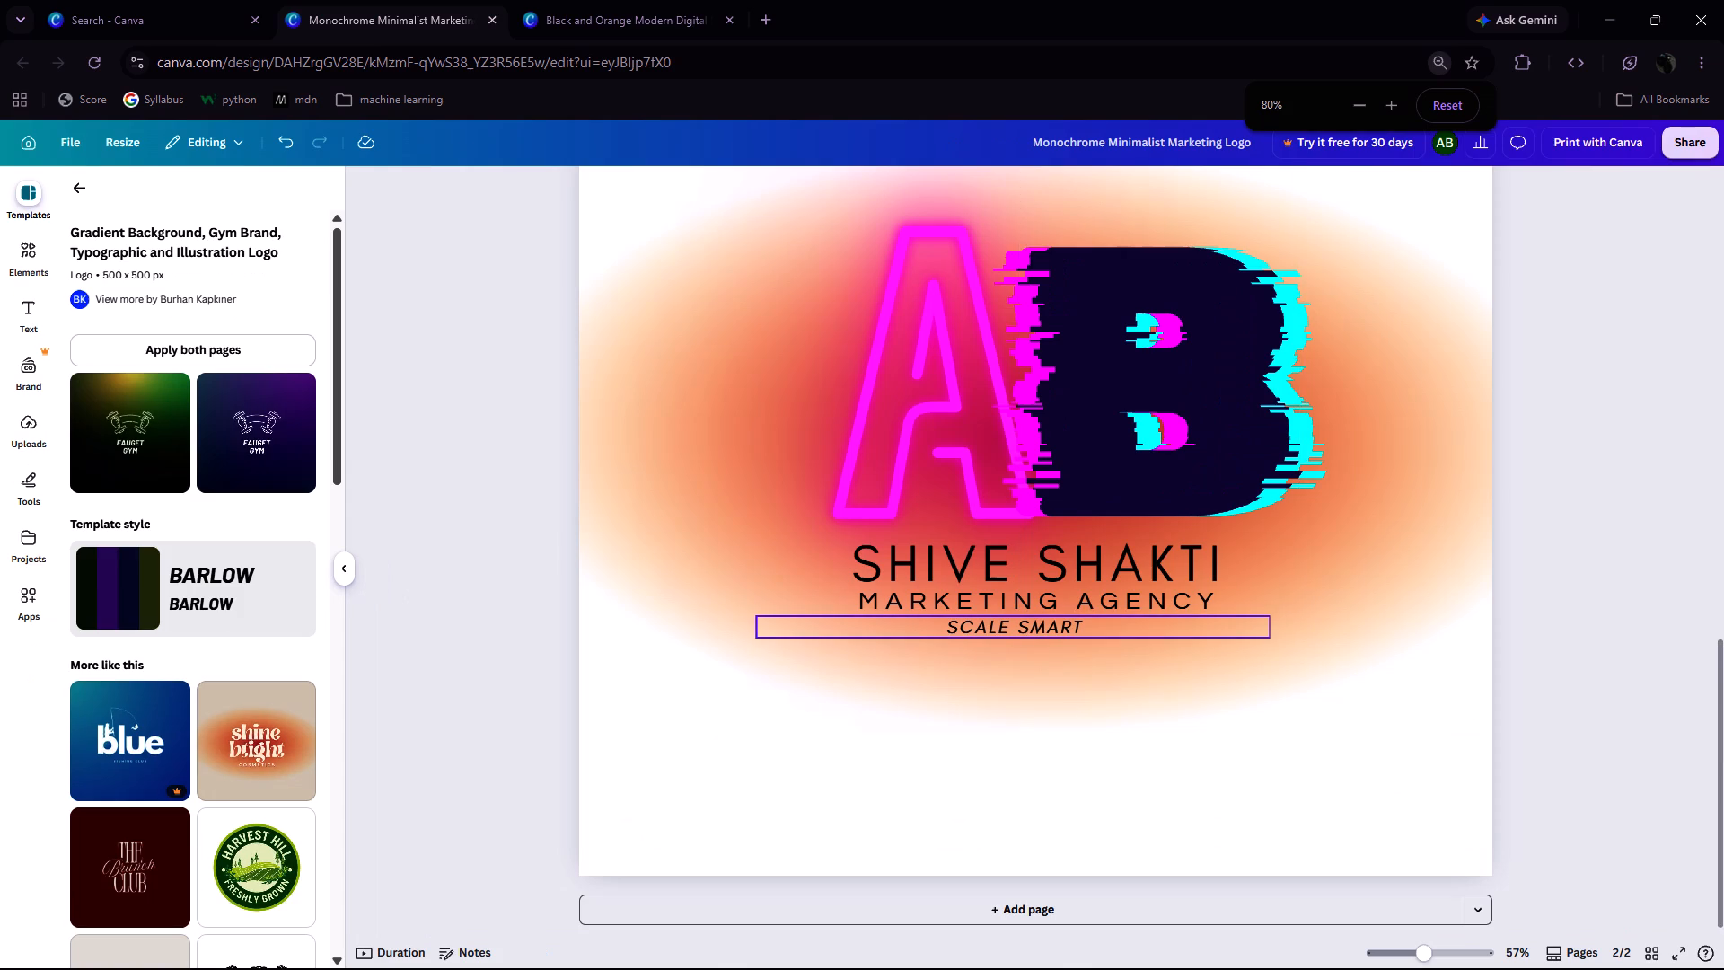
{"action": "scroll", "coordinate": [1154, 636], "scroll_direction": "up", "scroll_amount": 1}
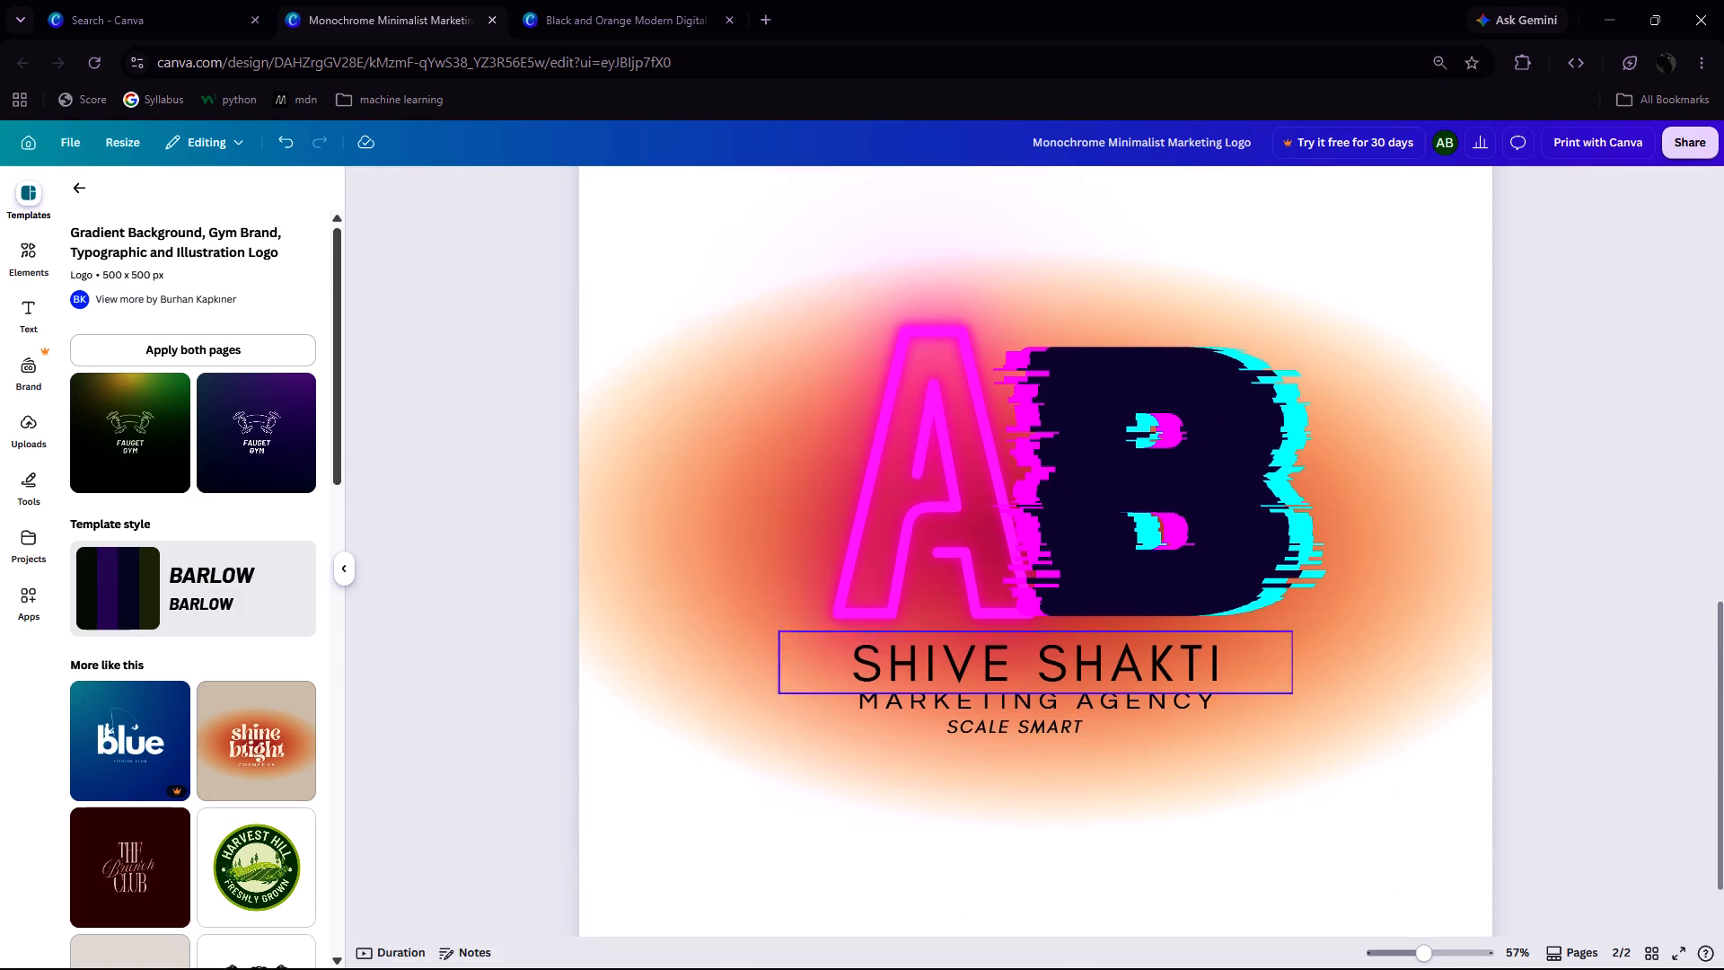
{"action": "scroll", "coordinate": [1154, 636], "scroll_direction": "down", "scroll_amount": 1}
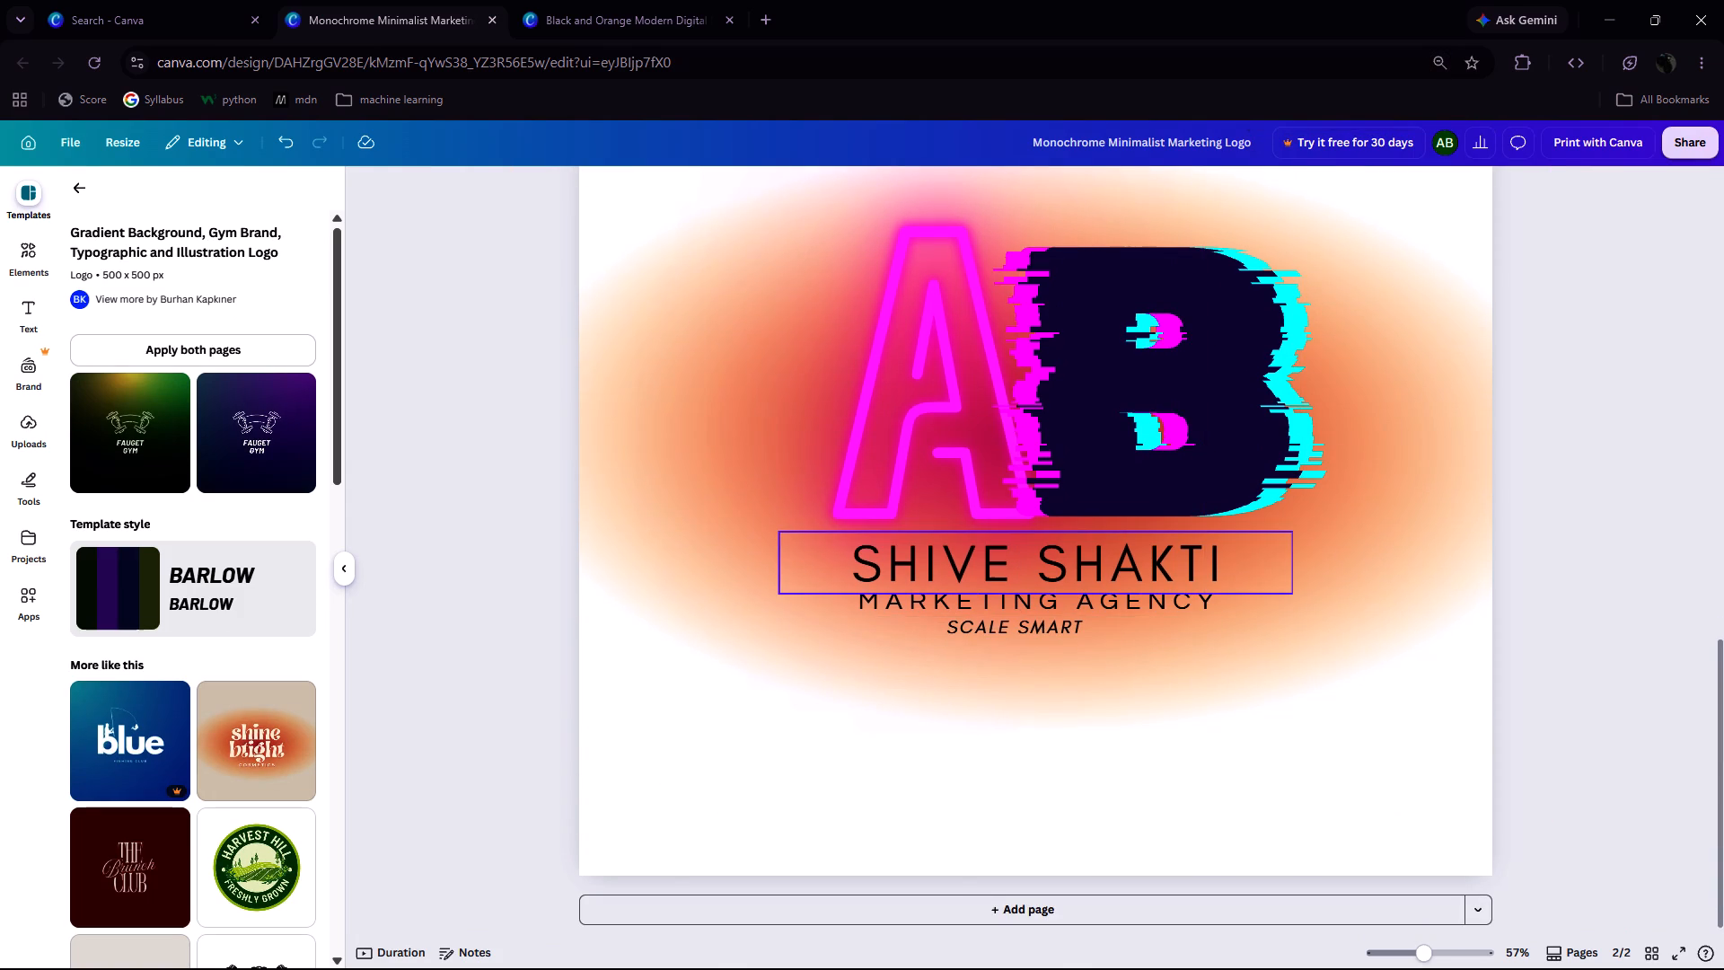
Shift the SCALE SMART and MARKETING AGENCY lines slightly down to loosen the spacing beneath SHIVE SHAKTI.
{"action": "left_click", "coordinate": [1222, 559]}
{"action": "double_click", "coordinate": [1165, 605]}
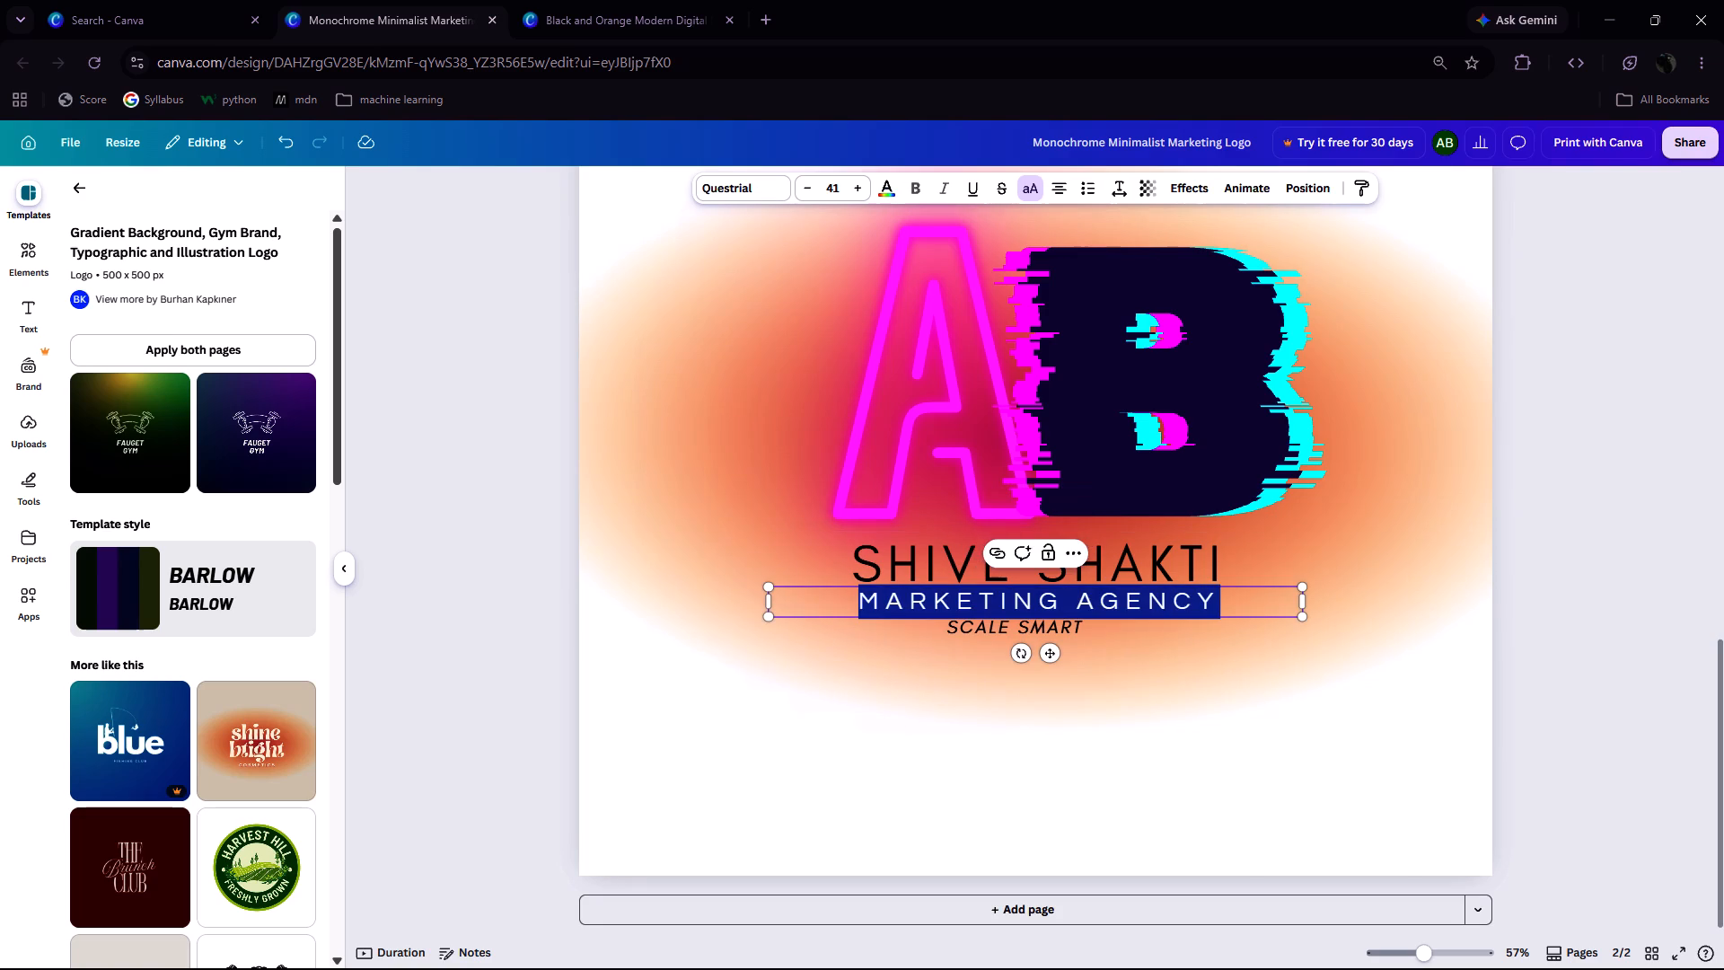
{"action": "left_click", "coordinate": [1360, 581]}
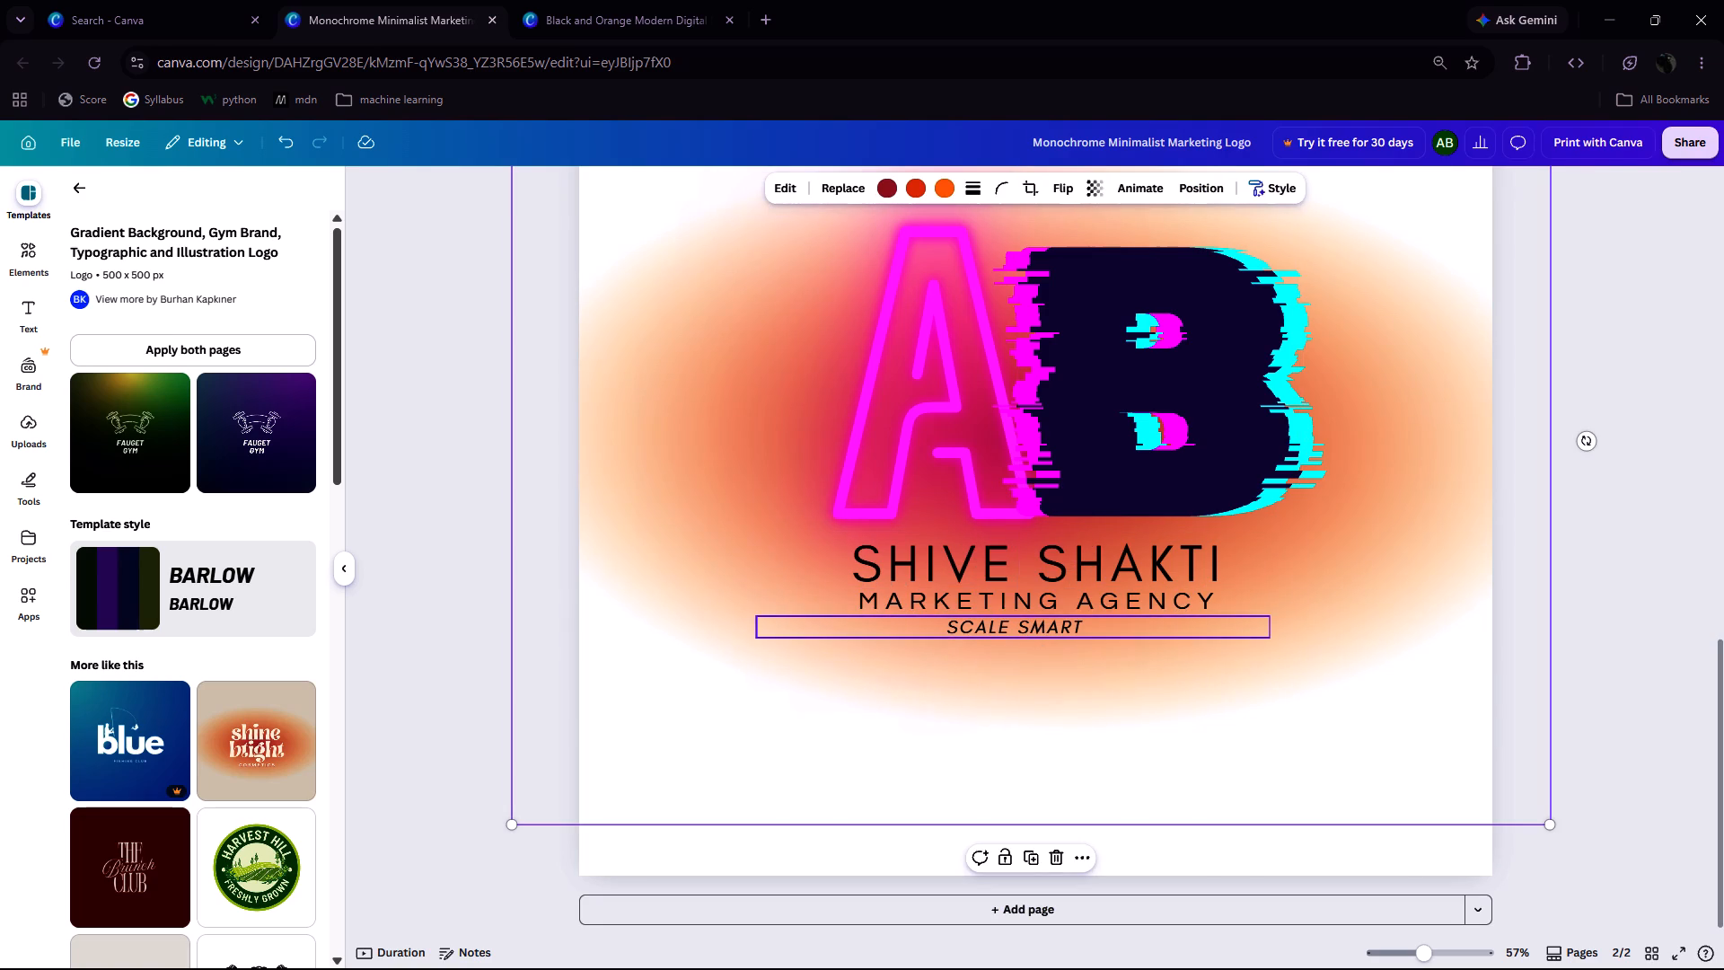
{"action": "left_click_drag", "start_coordinate": [1055, 628], "coordinate": [1058, 643]}
{"action": "left_click", "coordinate": [1076, 601]}
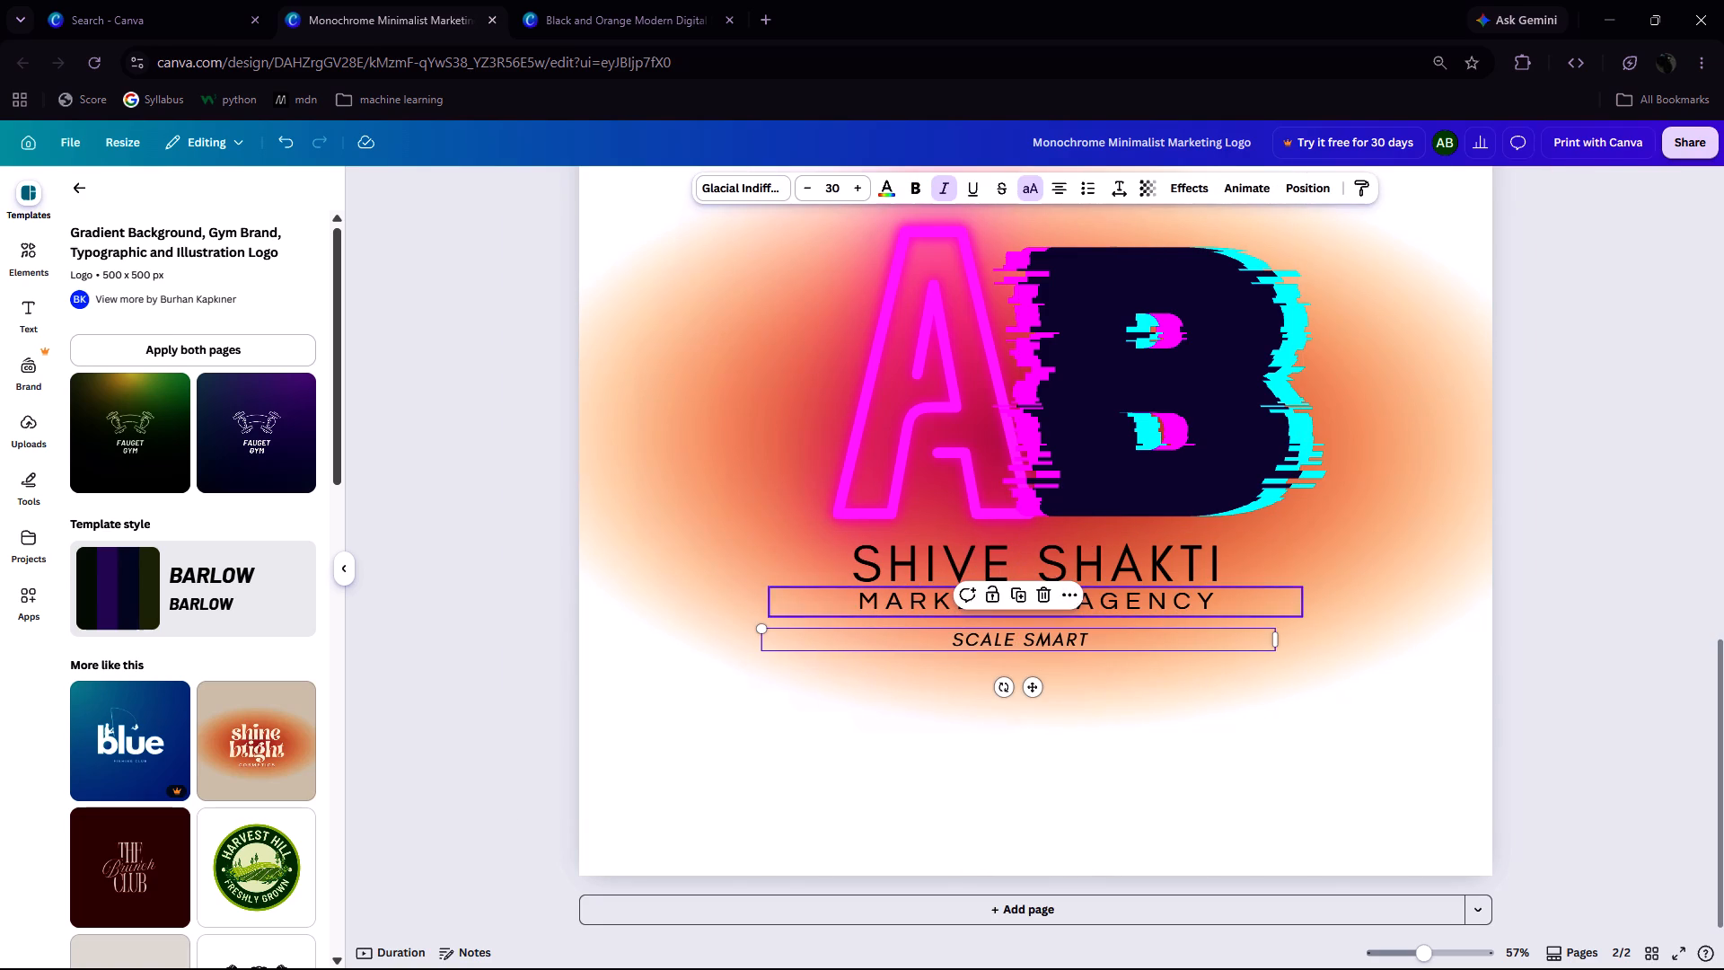
{"action": "left_click", "coordinate": [1165, 595]}
{"action": "left_click_drag", "start_coordinate": [1165, 595], "coordinate": [1167, 603]}
{"action": "left_click", "coordinate": [1262, 710]}
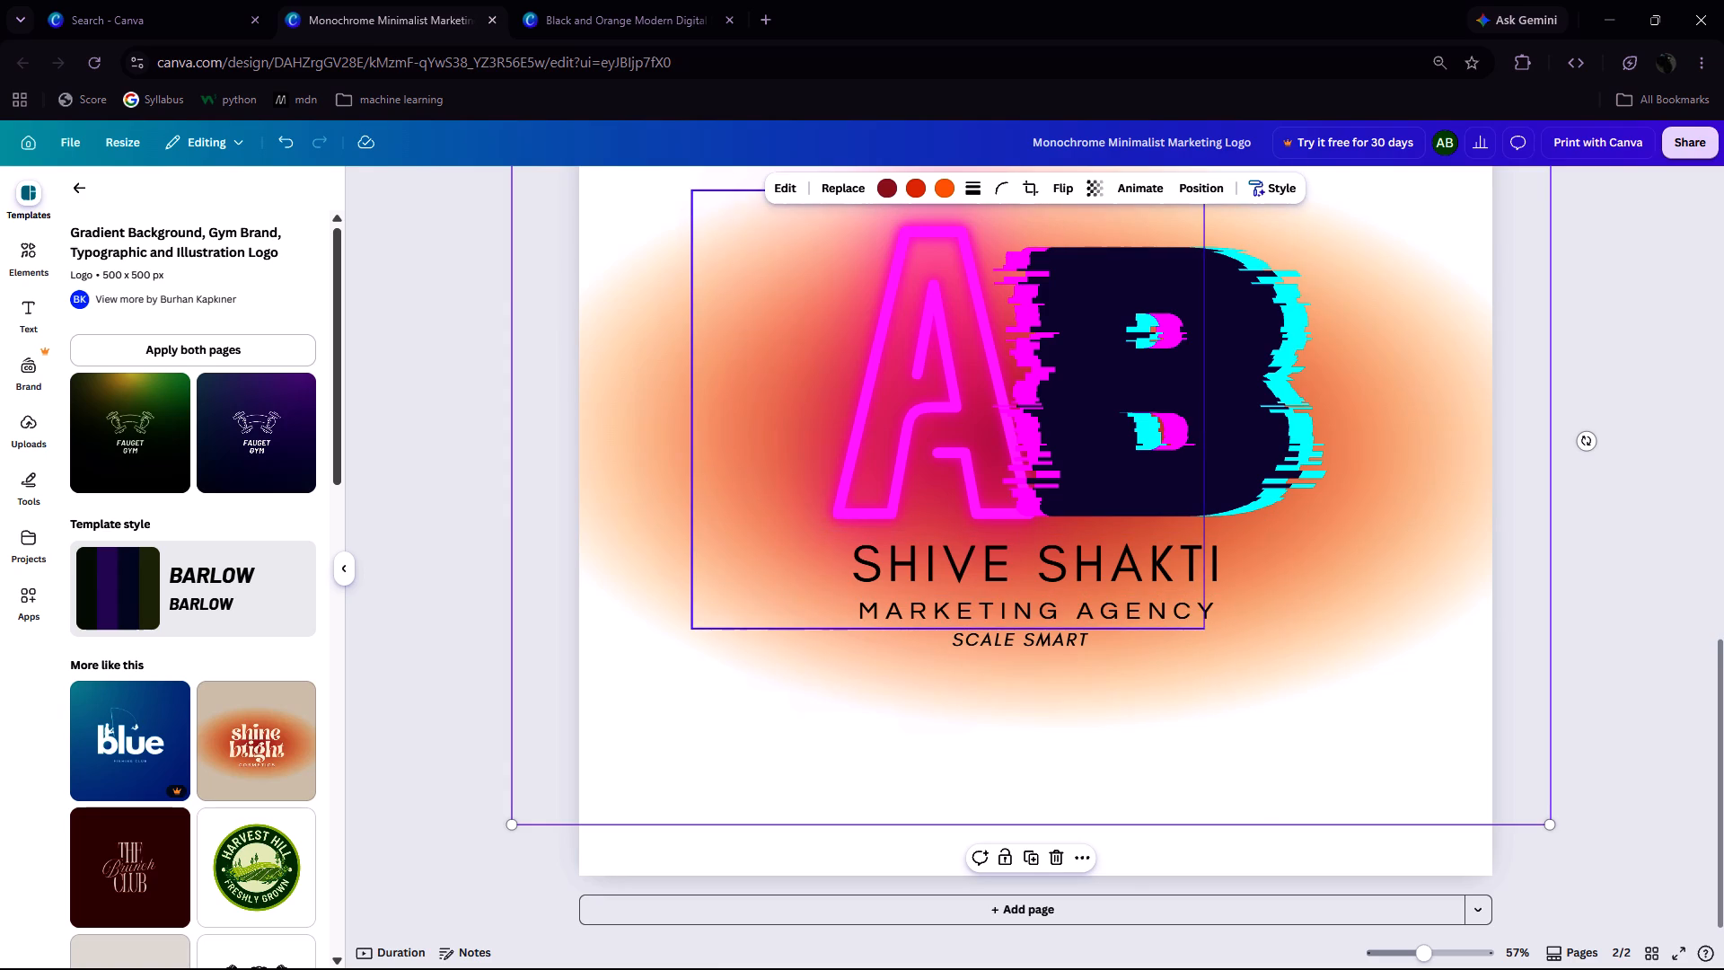
Add the word GIM to the end of the SHIVE SHAKTI text on page 2.
{"action": "left_click", "coordinate": [1134, 558]}
{"action": "left_click", "coordinate": [1232, 560]}
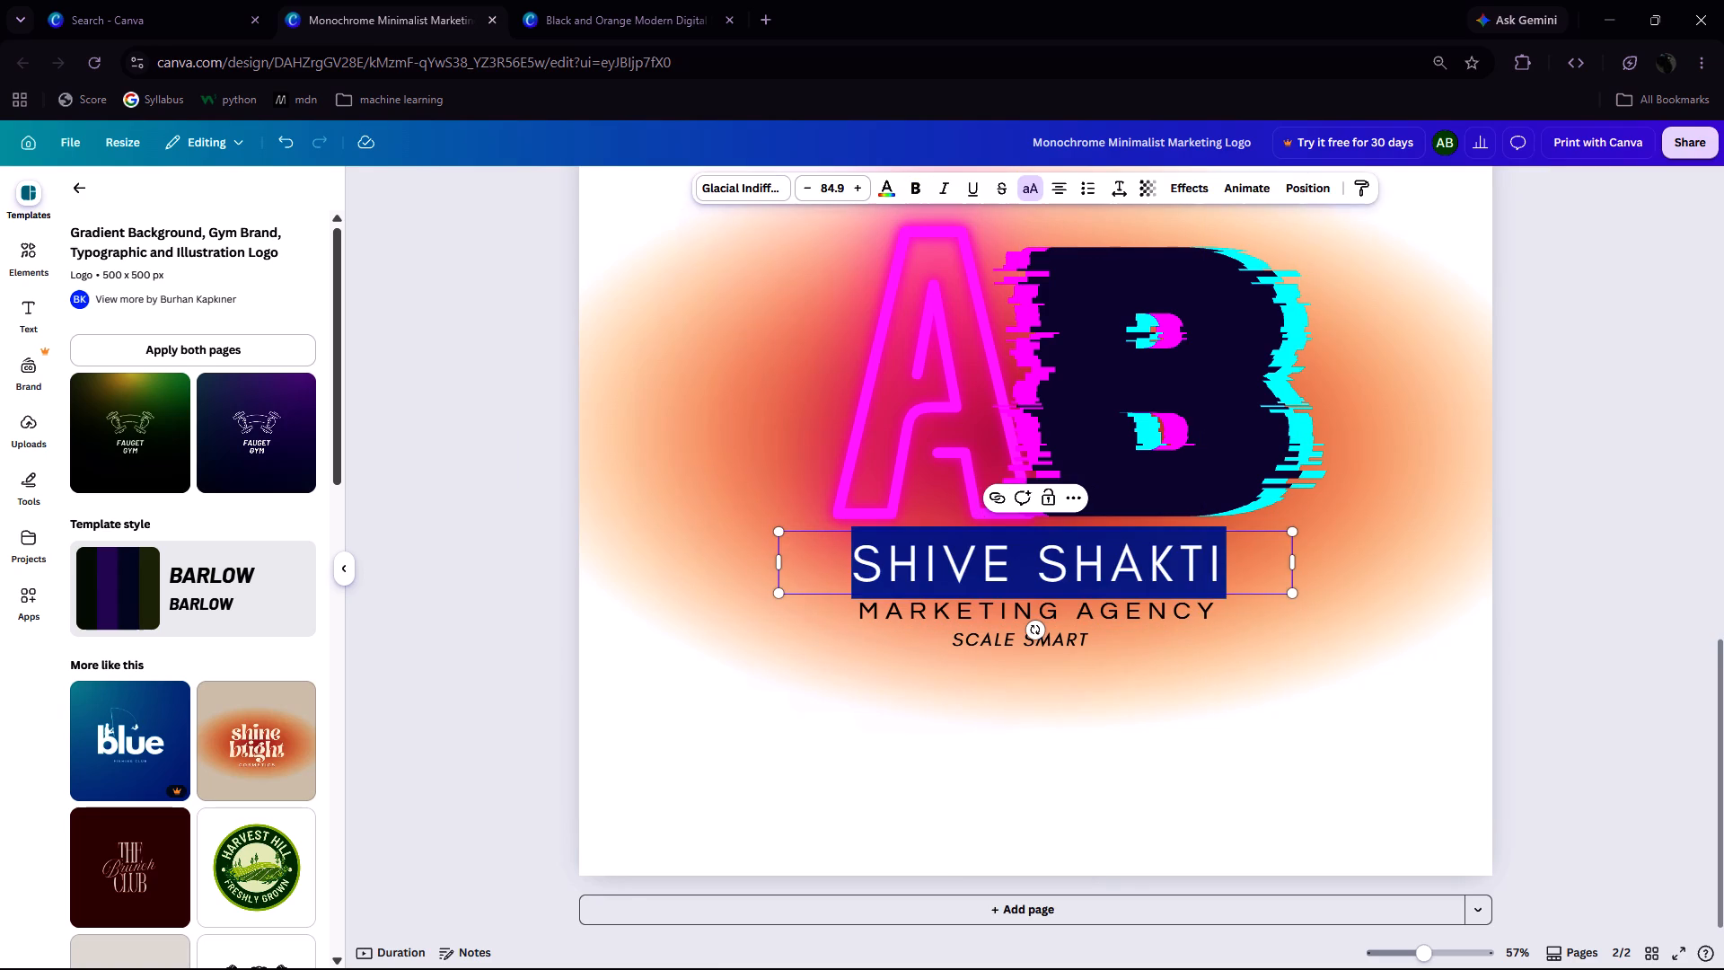
{"action": "left_click", "coordinate": [1235, 562]}
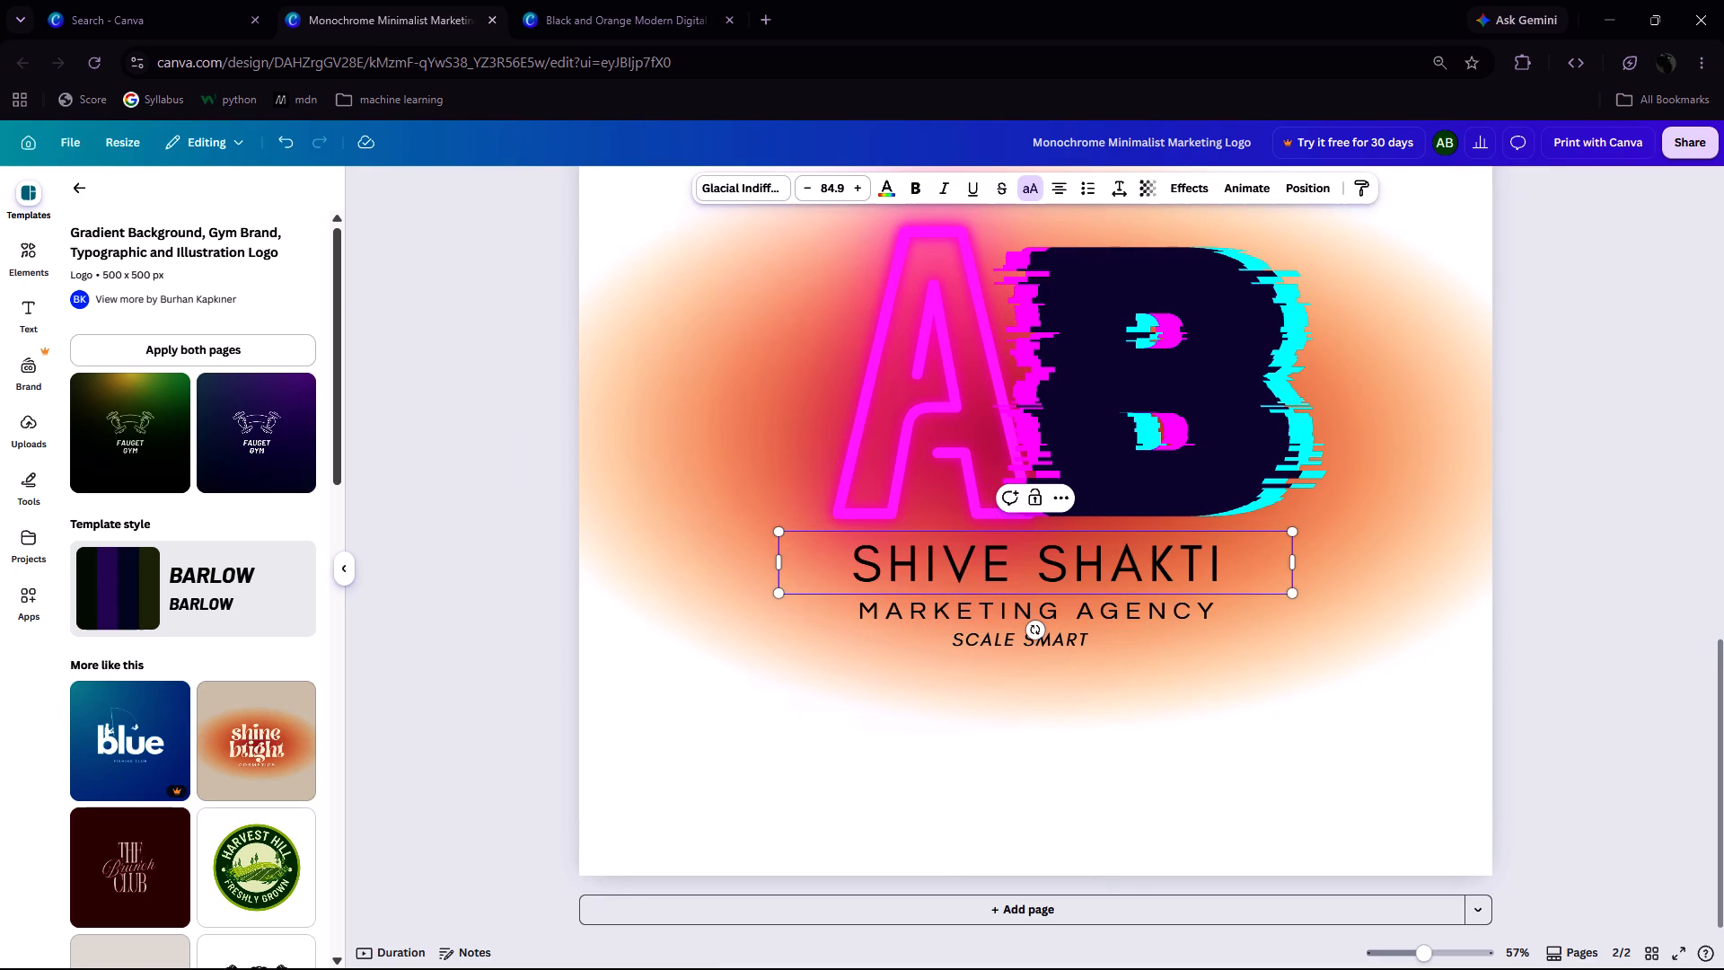
{"action": "key", "text": "shift+g"}
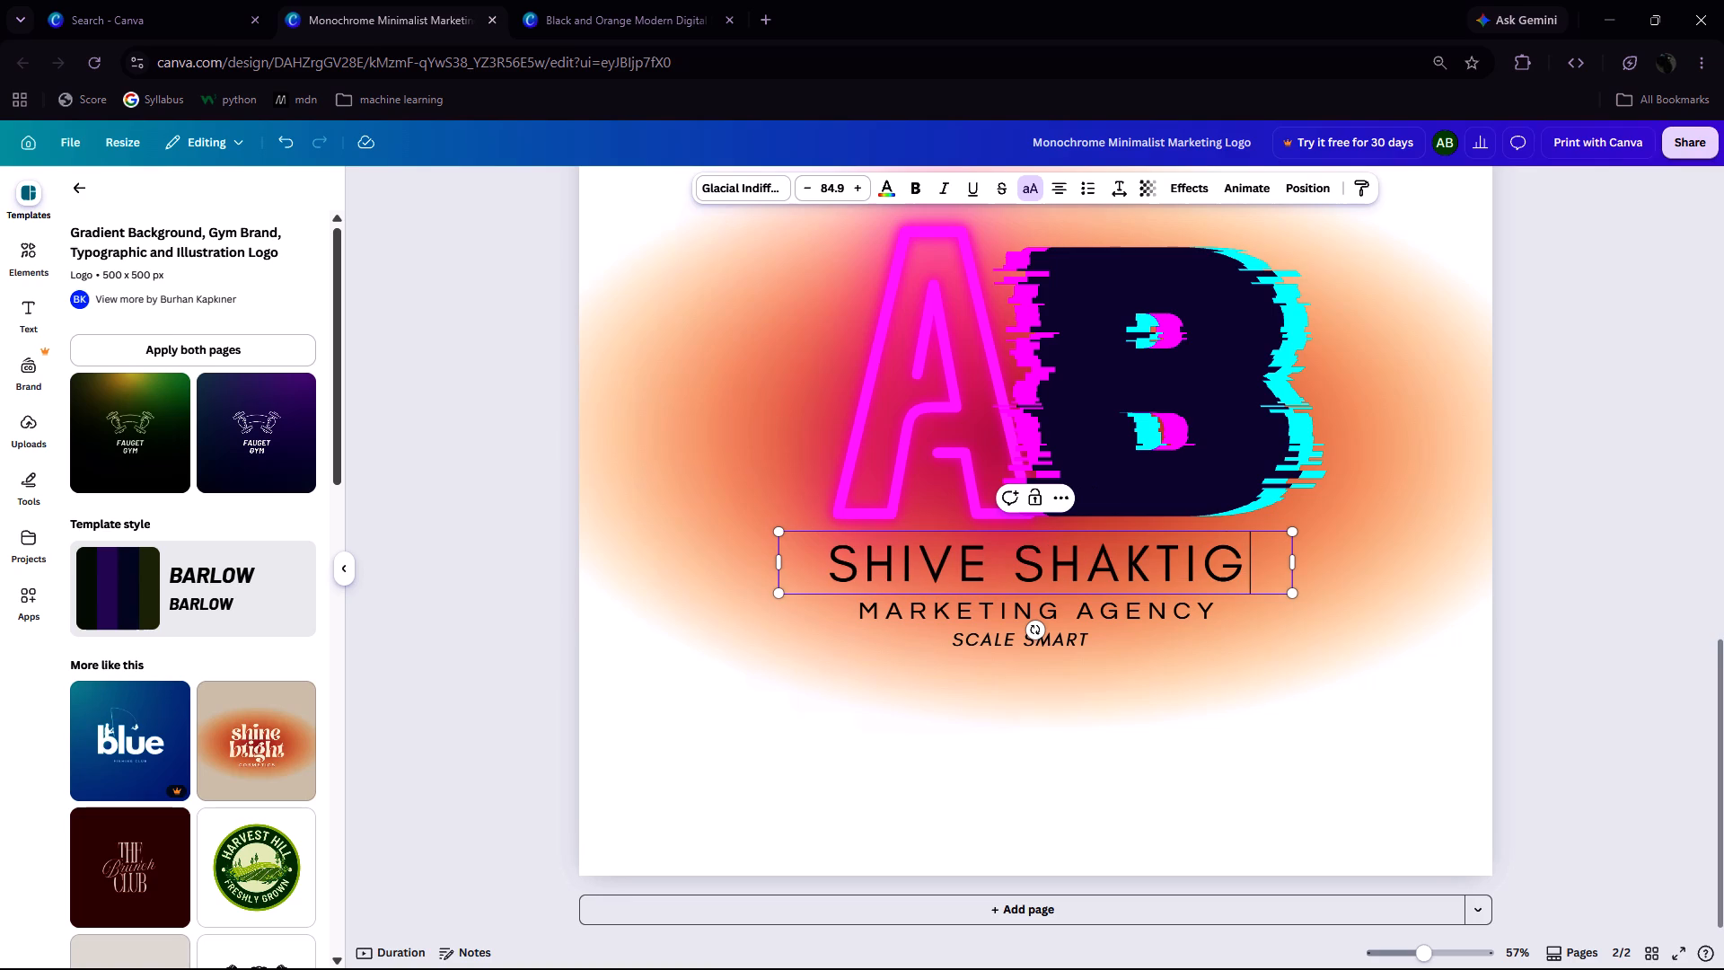
{"action": "key", "text": "BackSpace"}
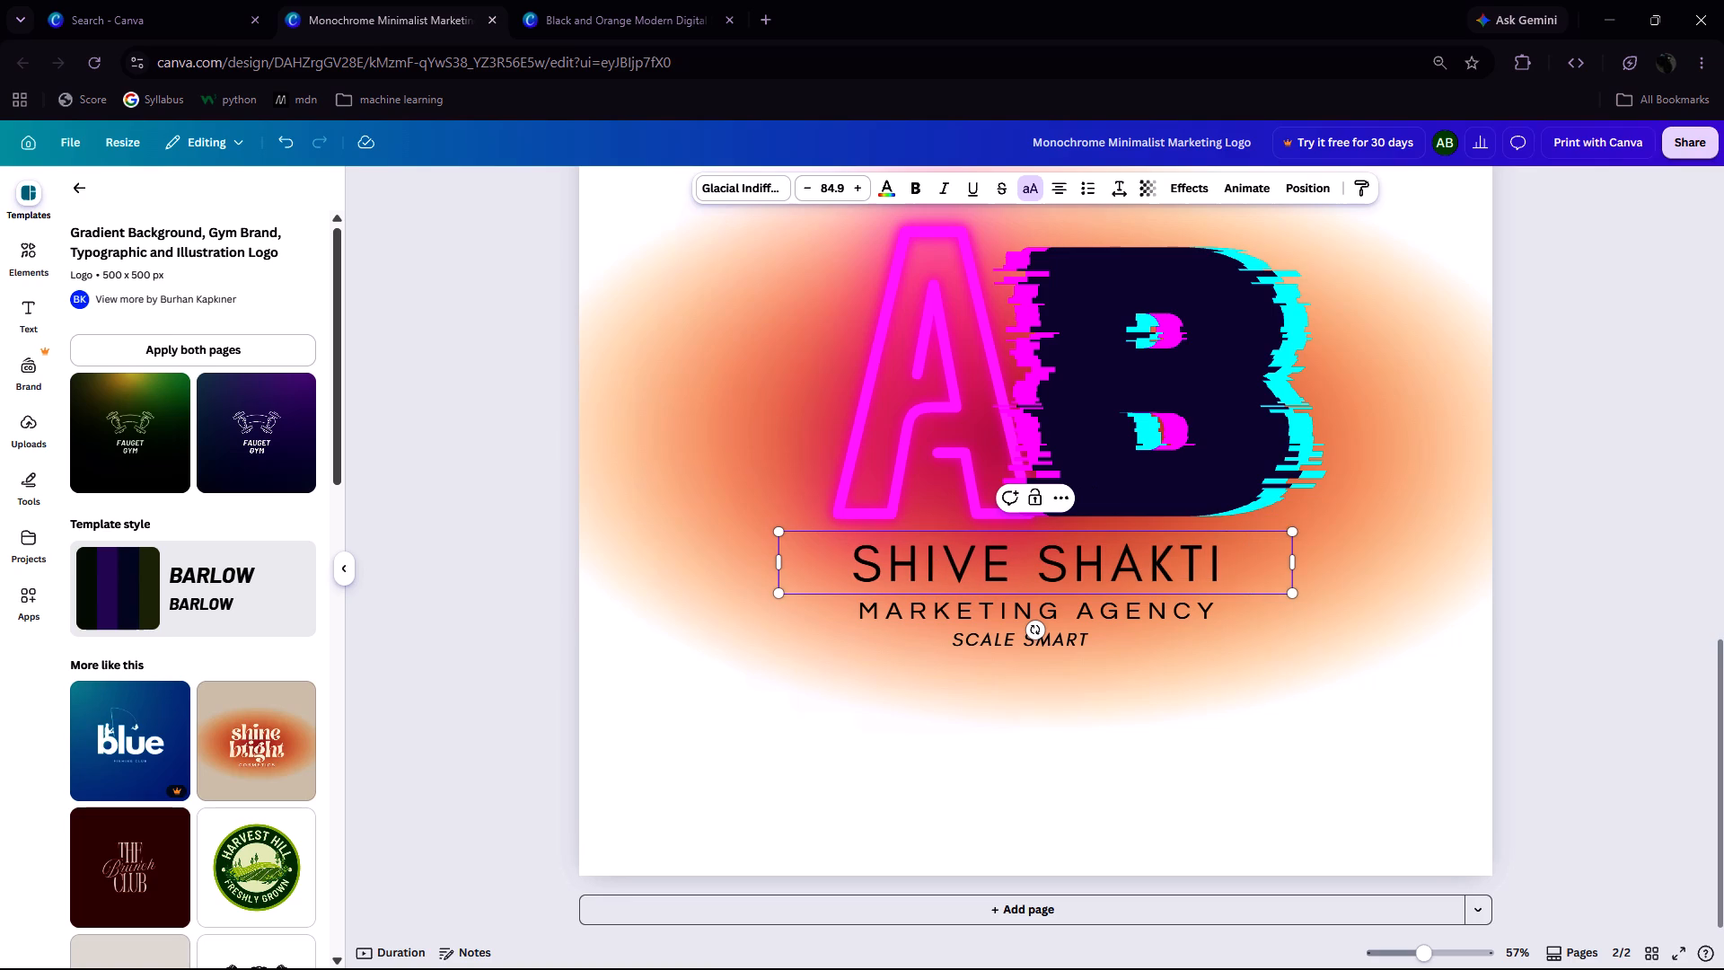
{"action": "key", "text": "space"}
{"action": "type", "text": "GIM"}
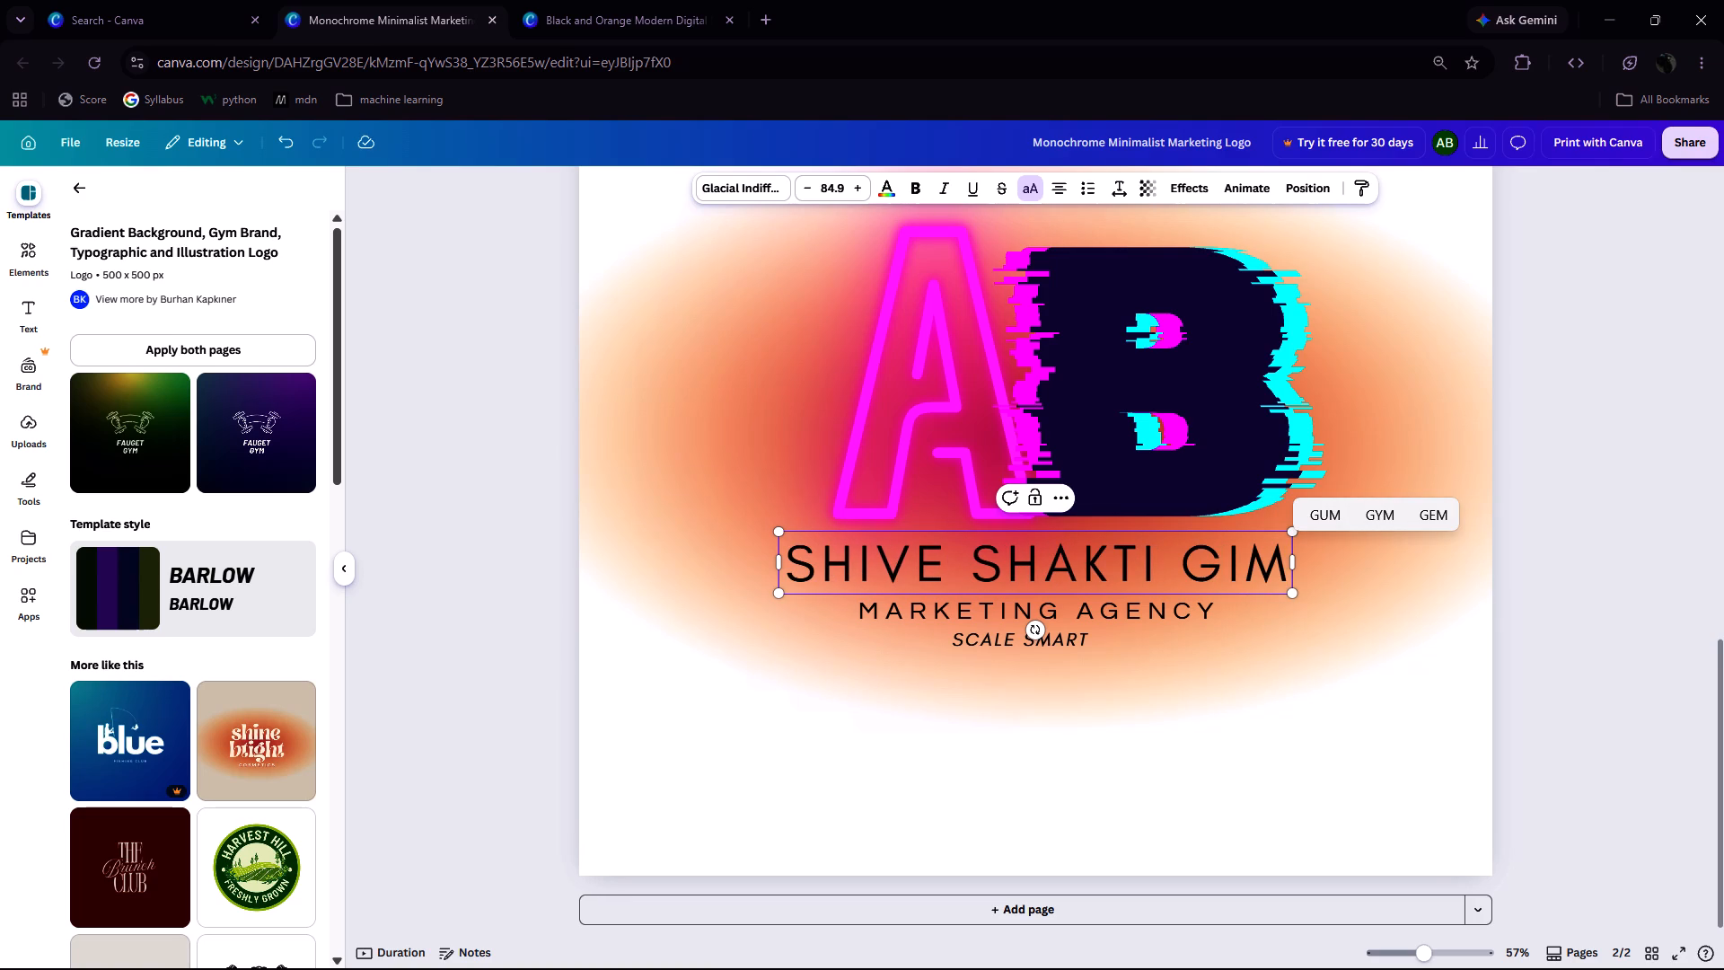
{"action": "left_click", "coordinate": [1190, 718]}
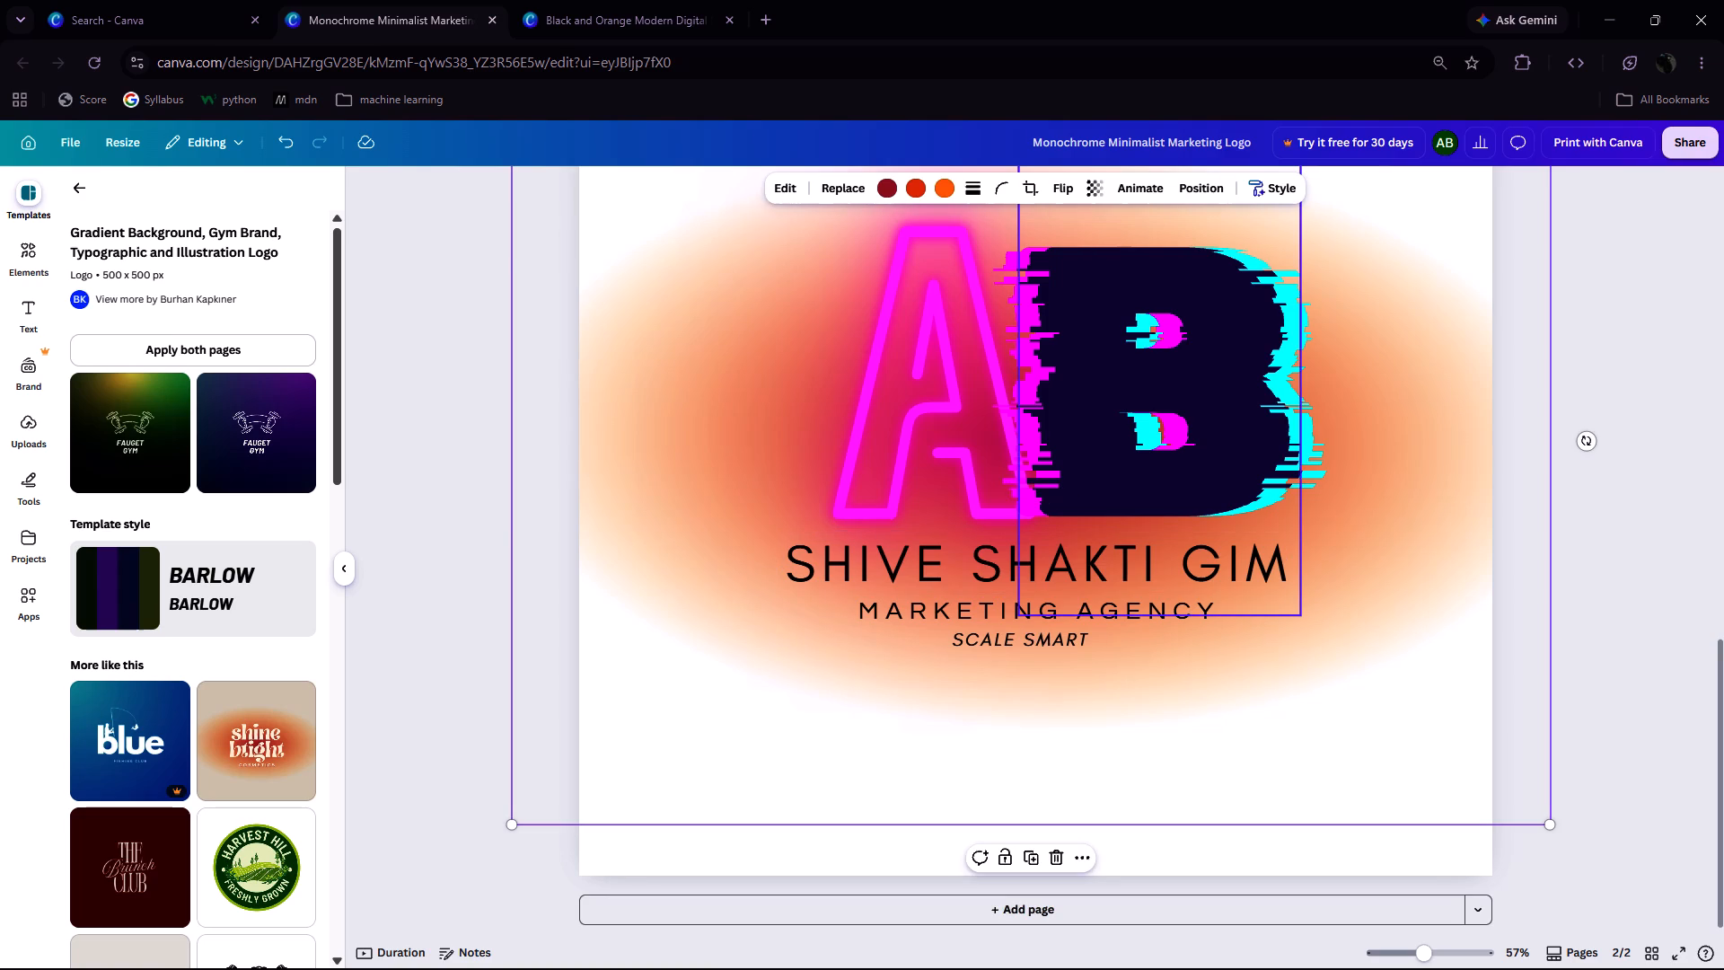
Add the recently used light-blue angel wings graphic to page 2 as a full-page background behind the logo.
{"action": "scroll", "coordinate": [1255, 510], "scroll_direction": "up", "scroll_amount": 2}
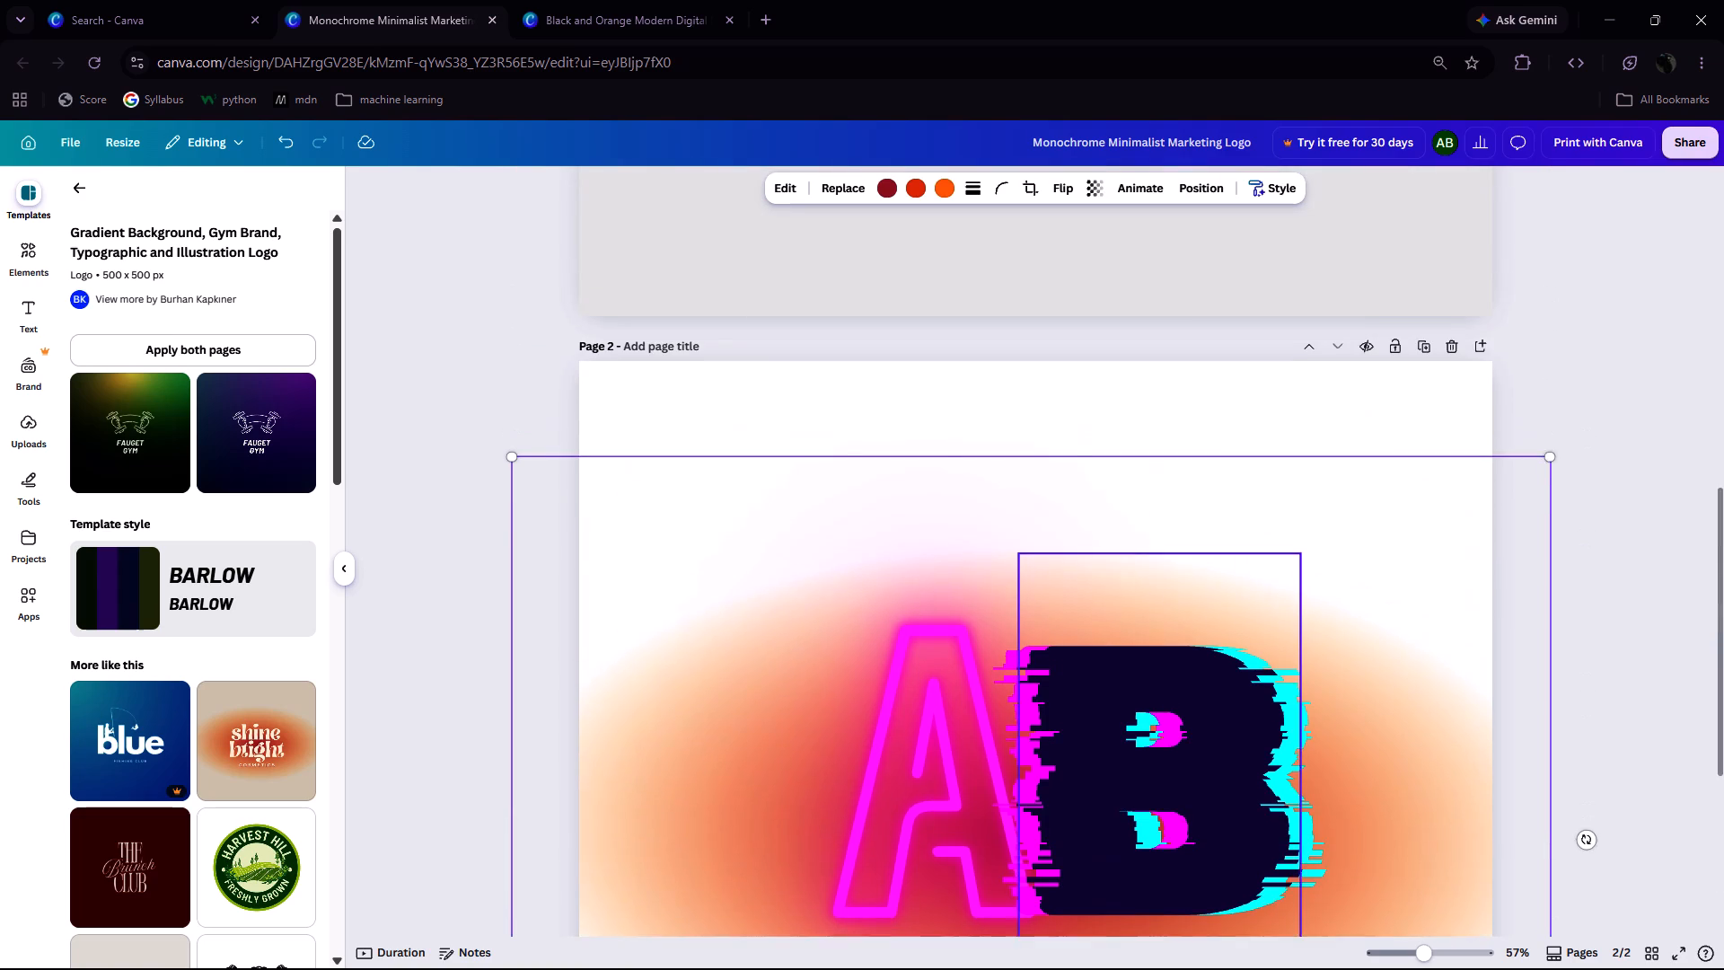
{"action": "scroll", "coordinate": [1246, 510], "scroll_direction": "down", "scroll_amount": 1}
{"action": "scroll", "coordinate": [1249, 537], "scroll_direction": "down", "scroll_amount": 1, "text": "ctrl"}
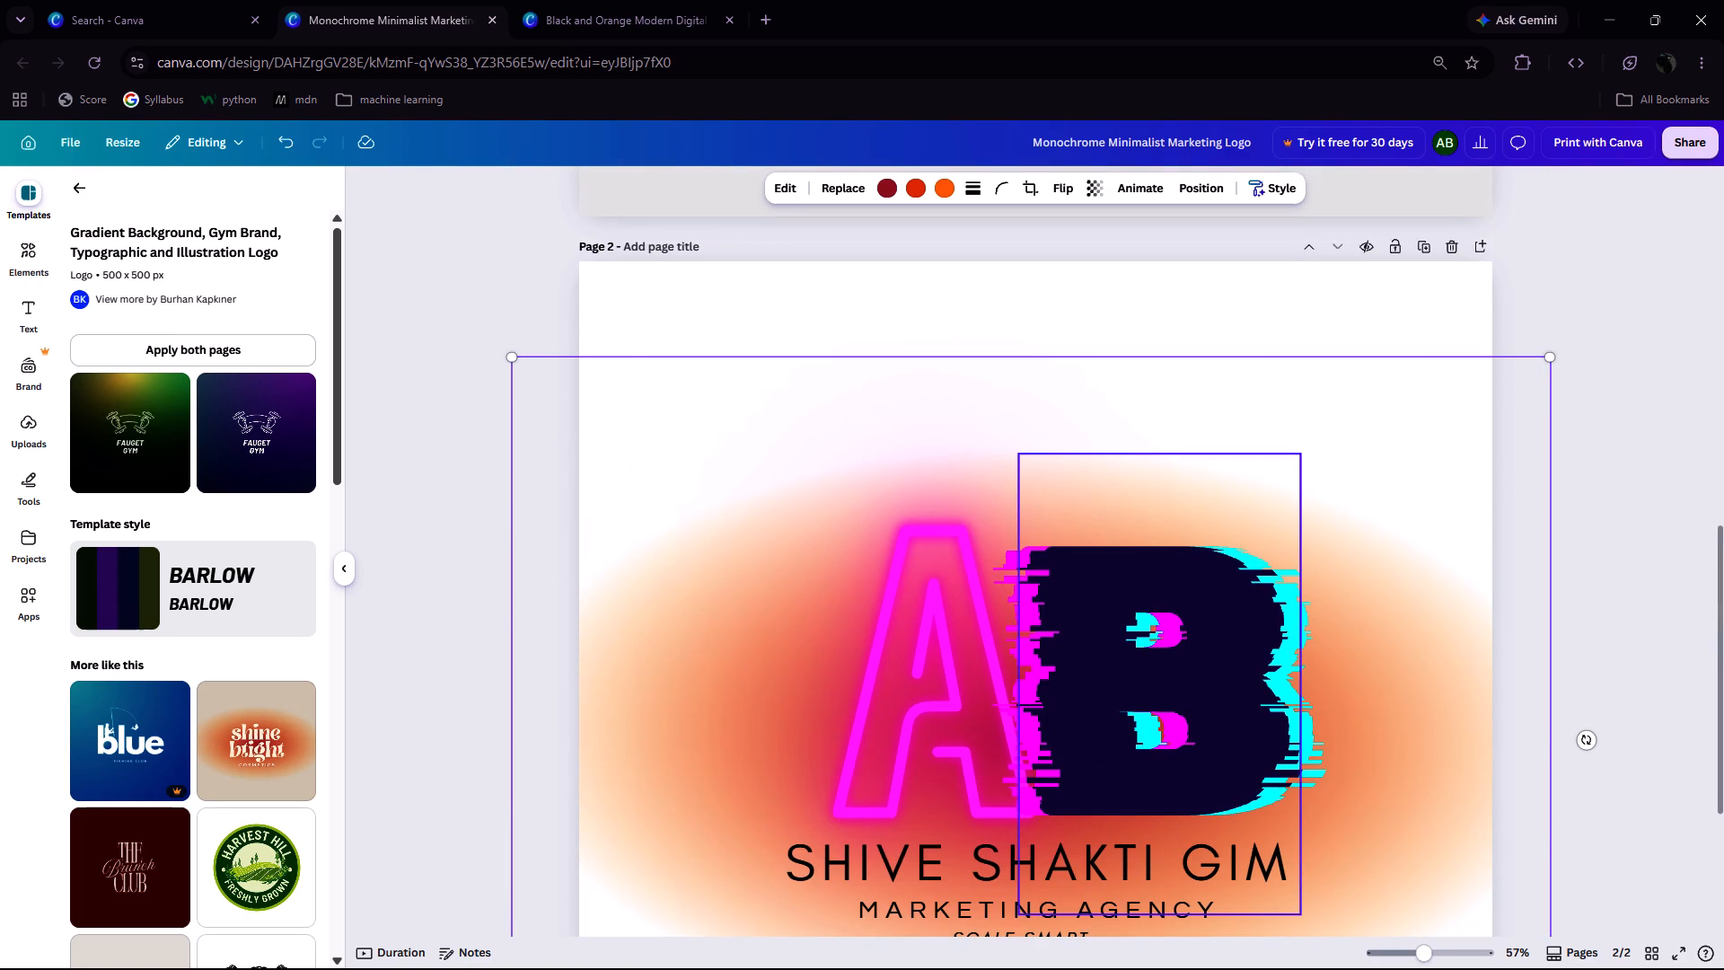
{"action": "scroll", "coordinate": [1249, 537], "scroll_direction": "down", "scroll_amount": 1, "text": "ctrl"}
{"action": "scroll", "coordinate": [1186, 544], "scroll_direction": "down", "scroll_amount": 1}
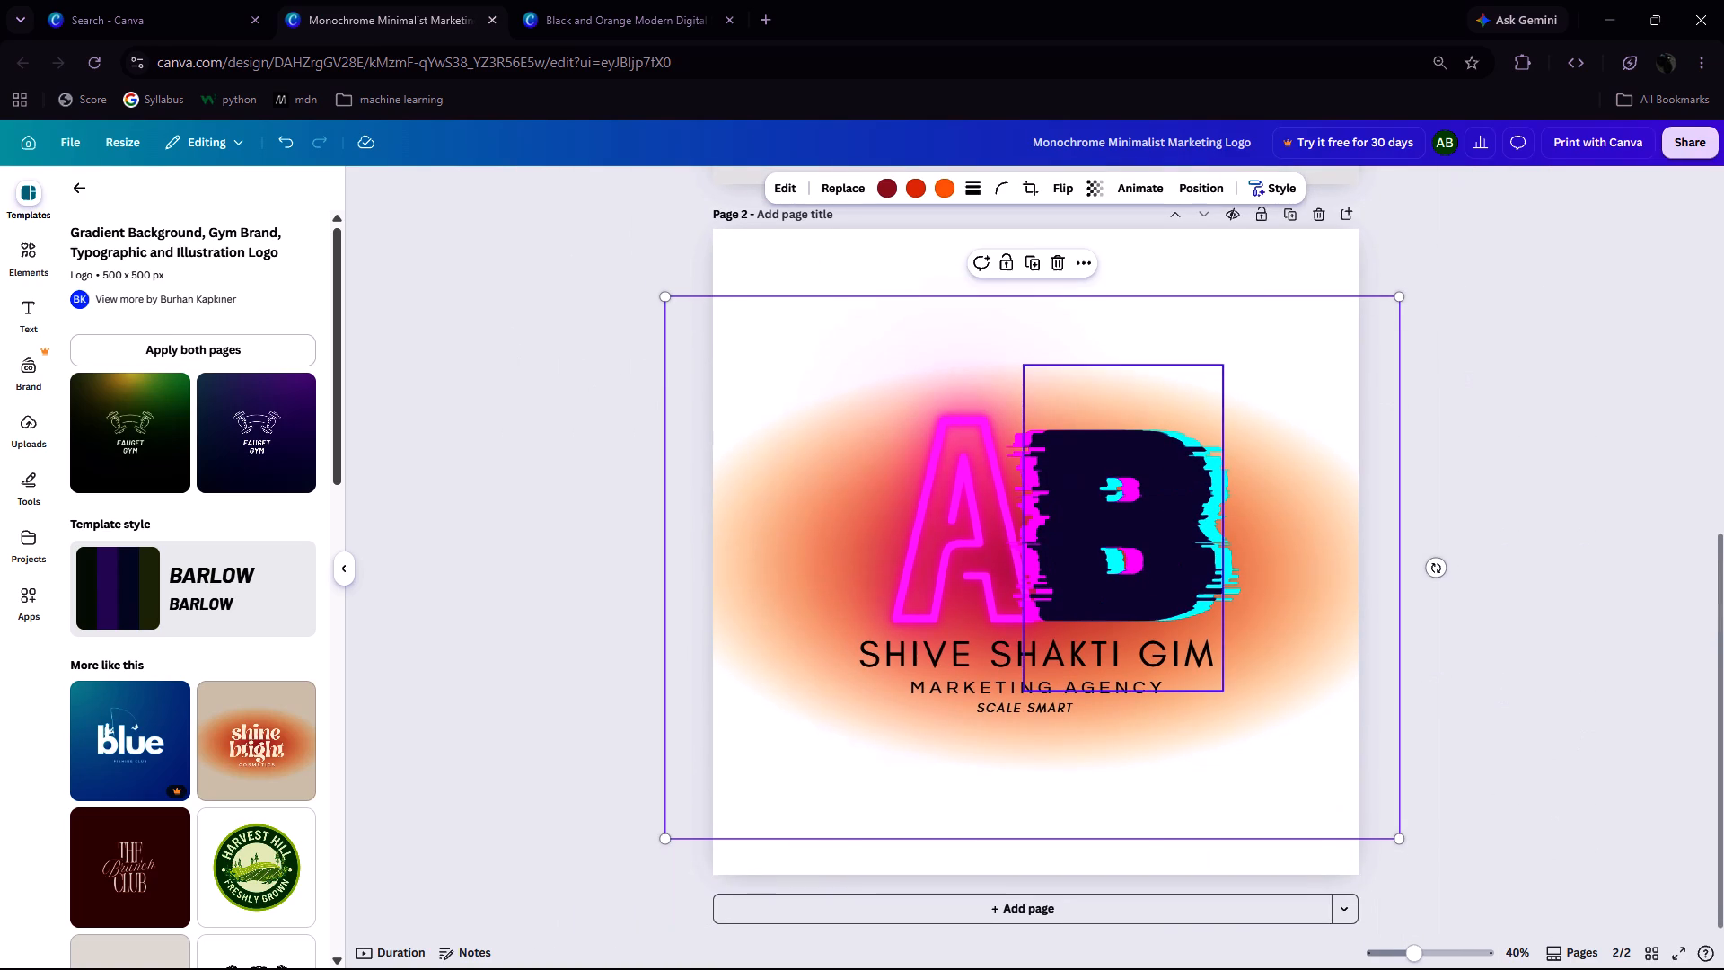
{"action": "left_click", "coordinate": [1563, 299]}
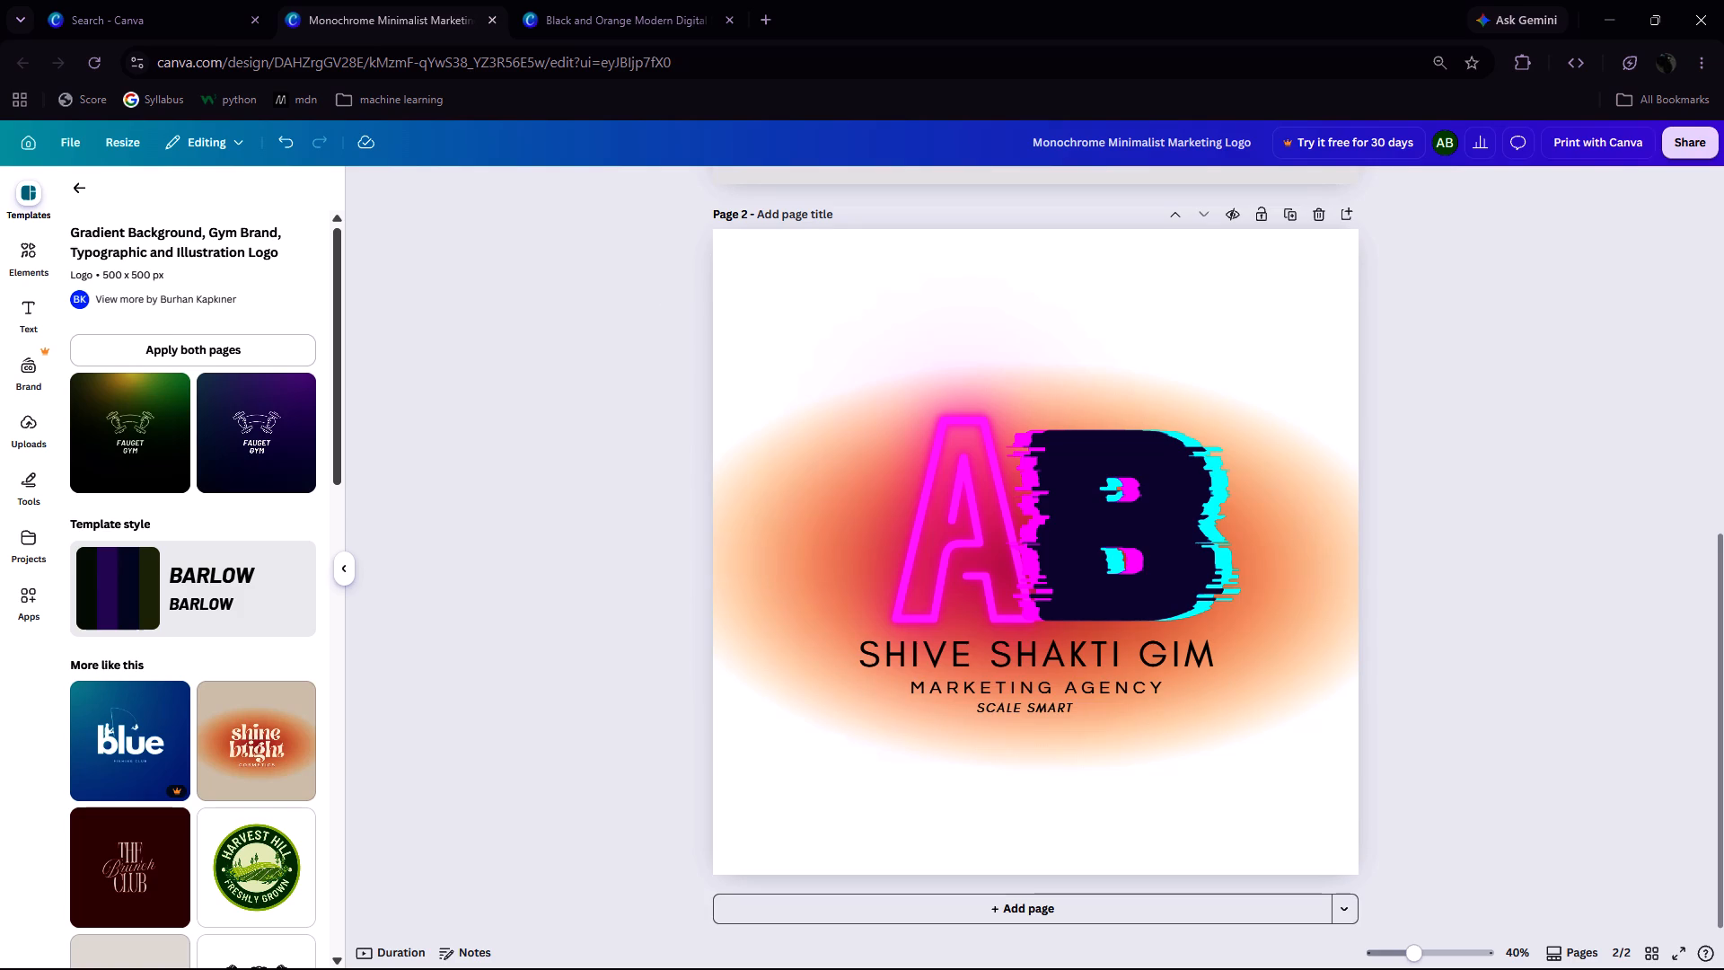
{"action": "left_click", "coordinate": [25, 253]}
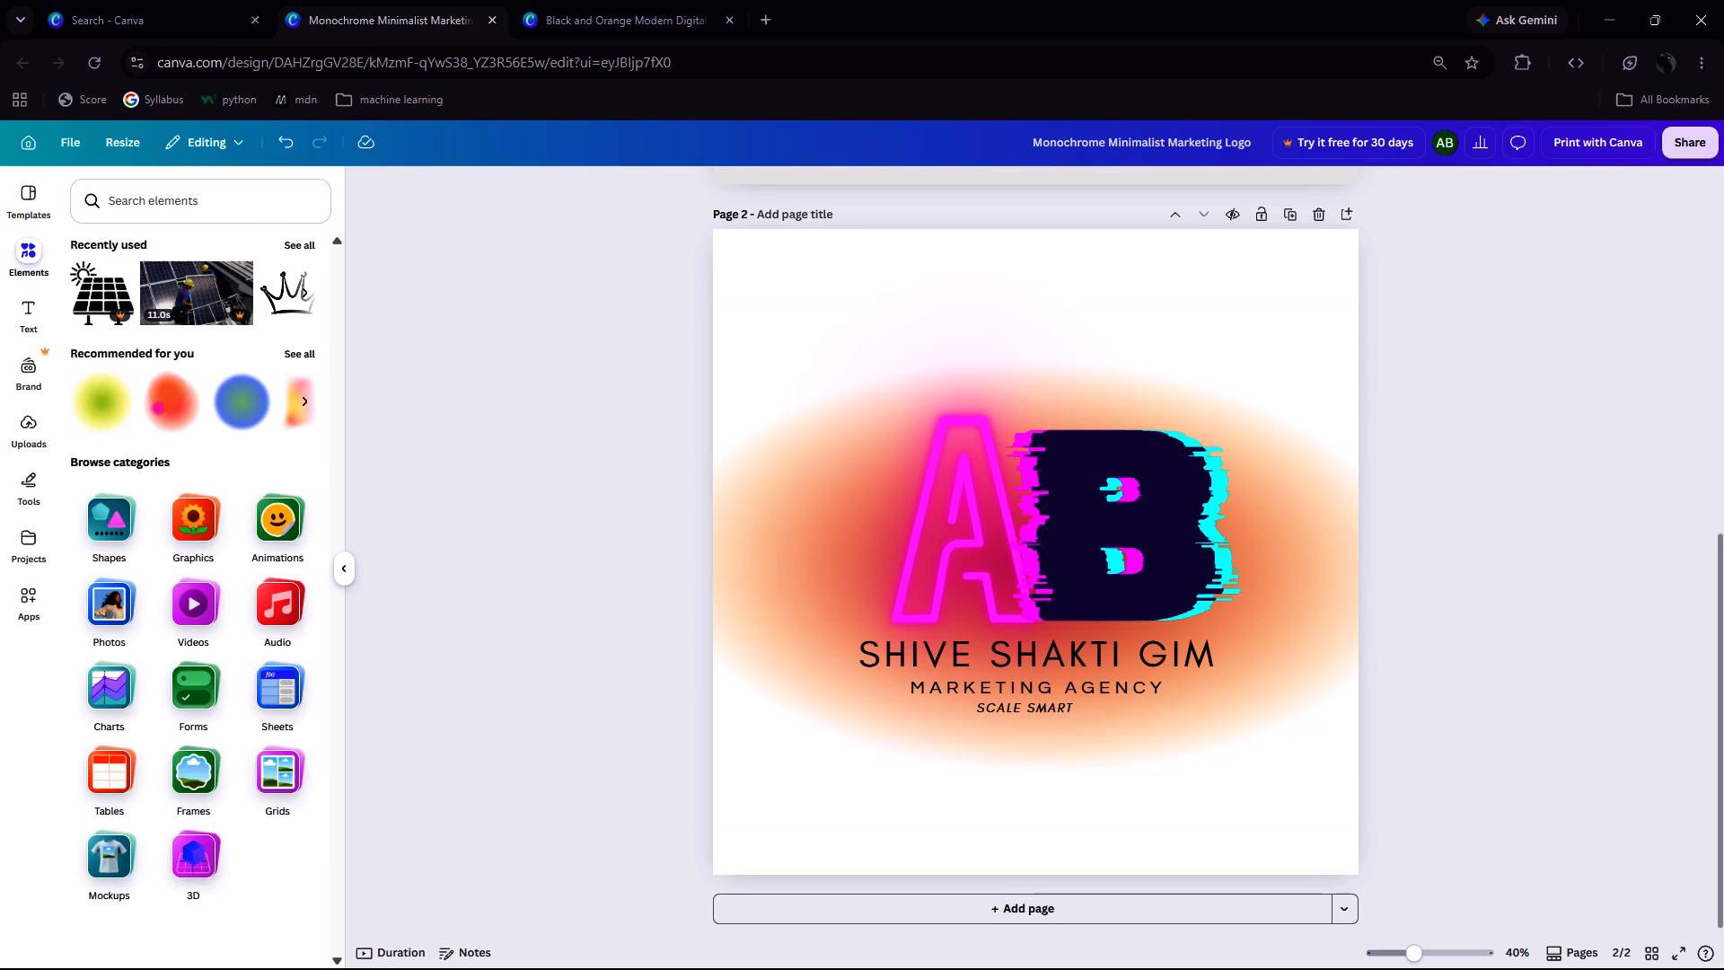
{"action": "scroll", "coordinate": [219, 232], "scroll_direction": "down", "scroll_amount": 2}
{"action": "left_click", "coordinate": [292, 301]}
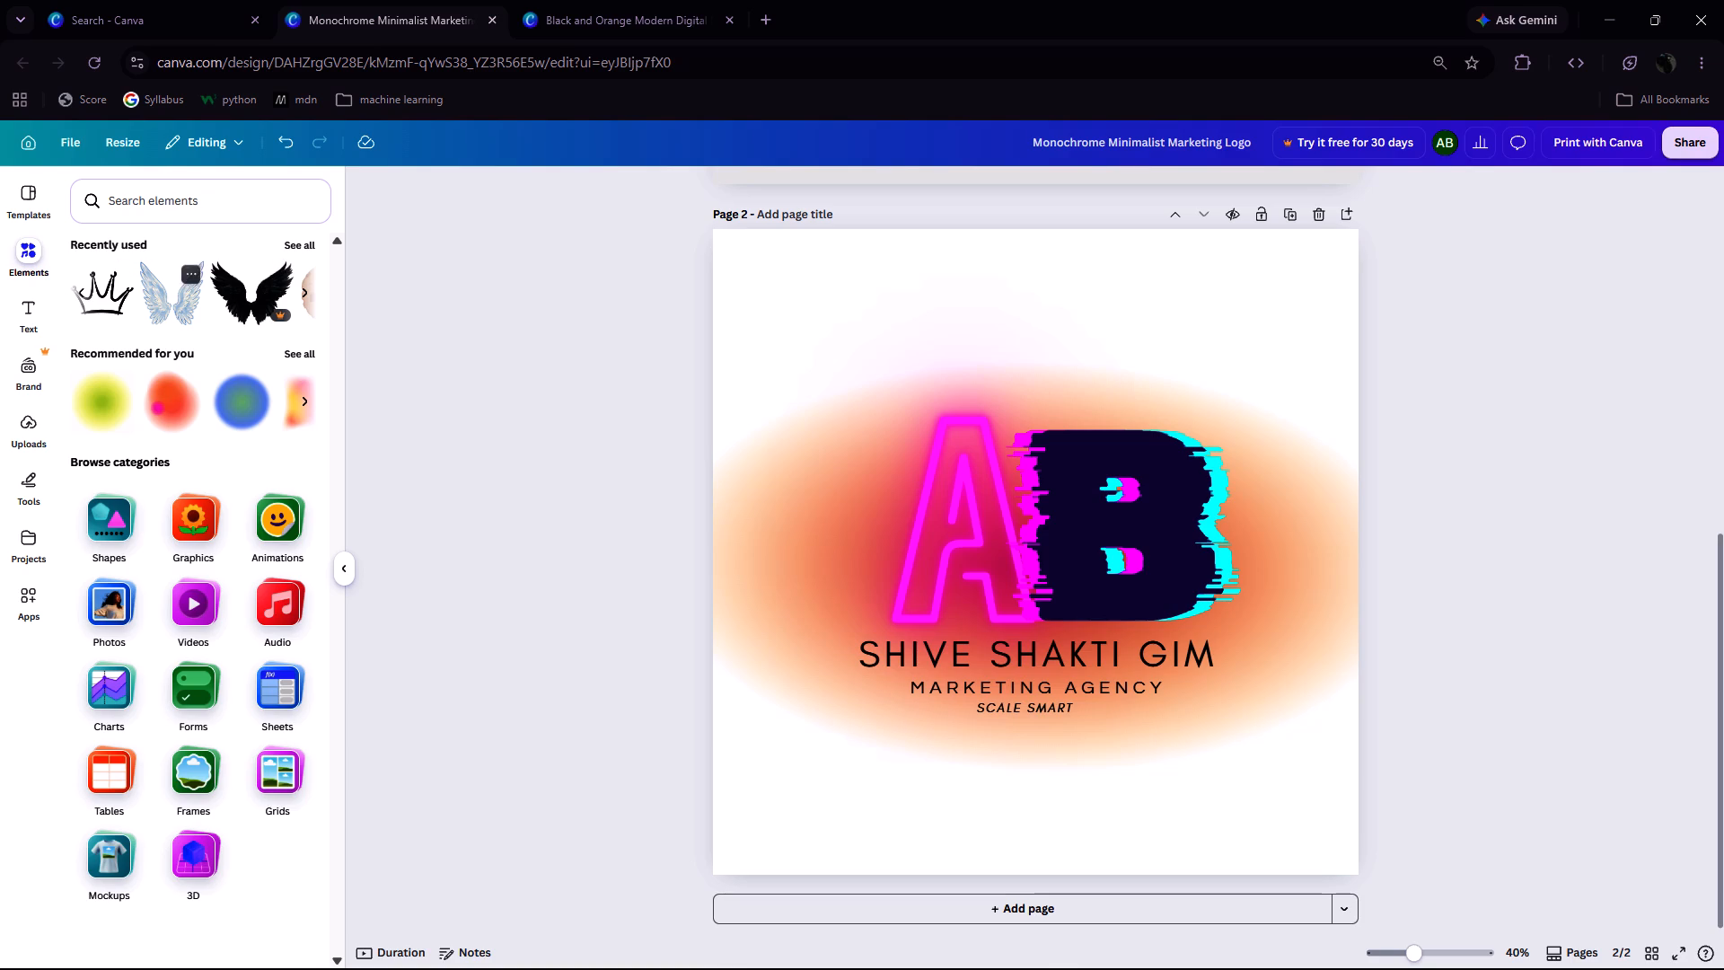
{"action": "left_click_drag", "start_coordinate": [181, 303], "coordinate": [845, 269]}
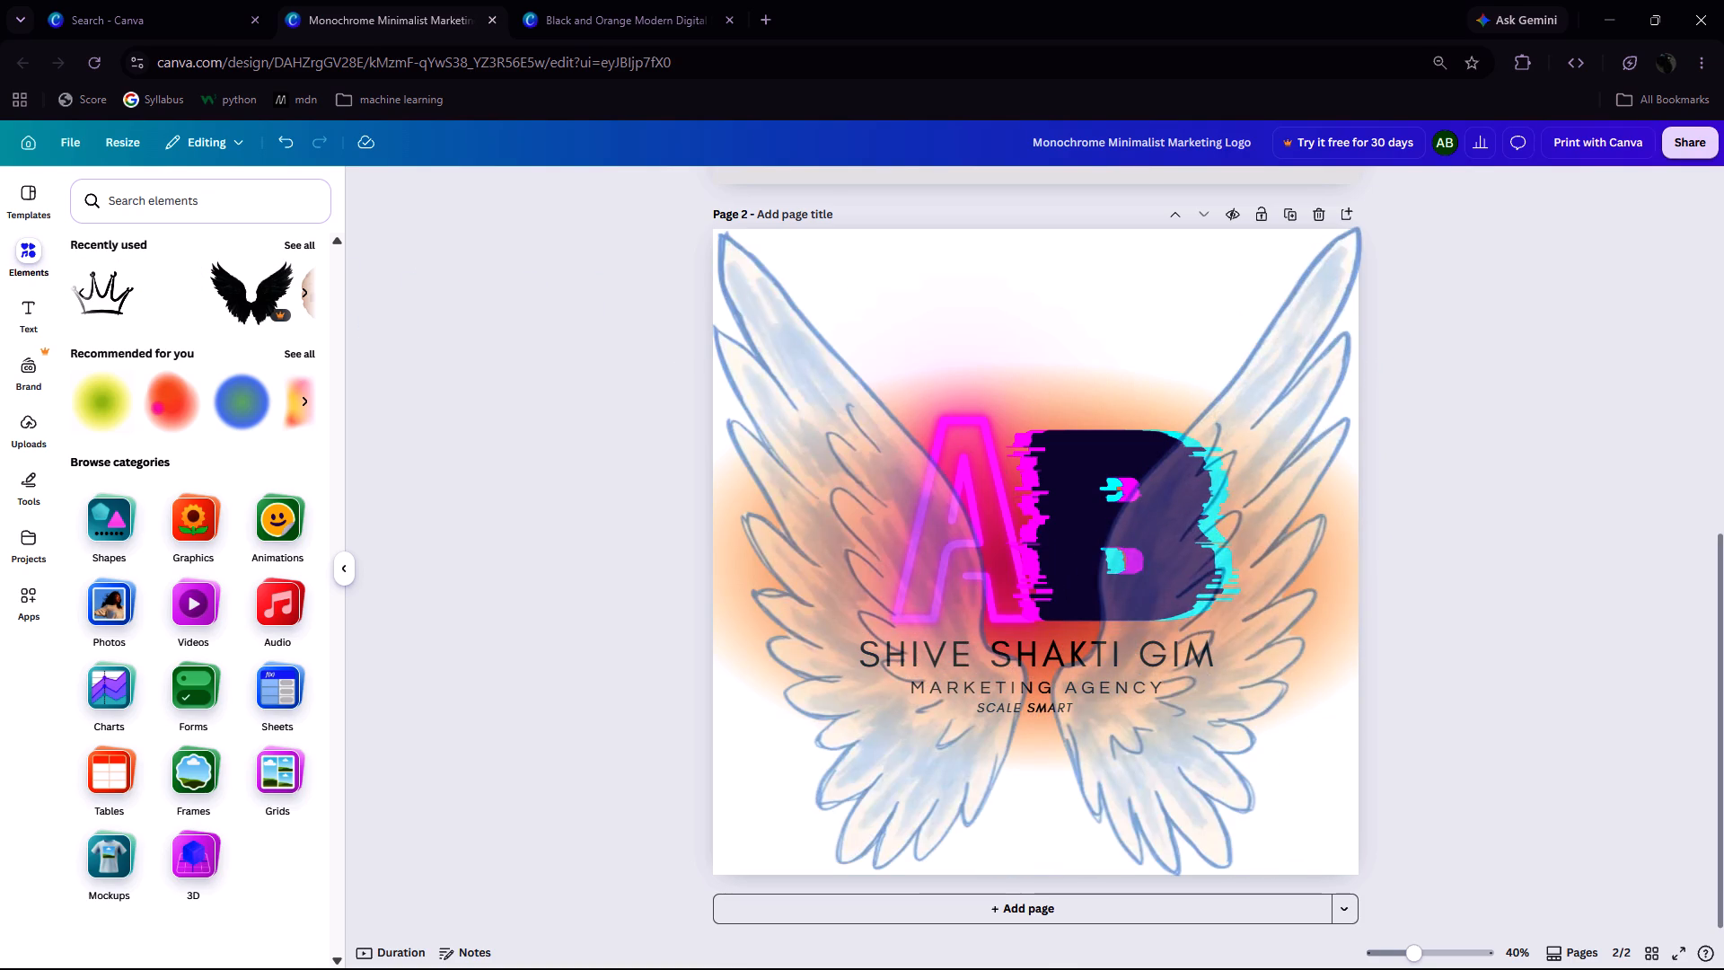
Move the pink neon A slightly down and closer to the glitch-style B on page 2.
{"action": "left_click_drag", "start_coordinate": [878, 530], "coordinate": [859, 498]}
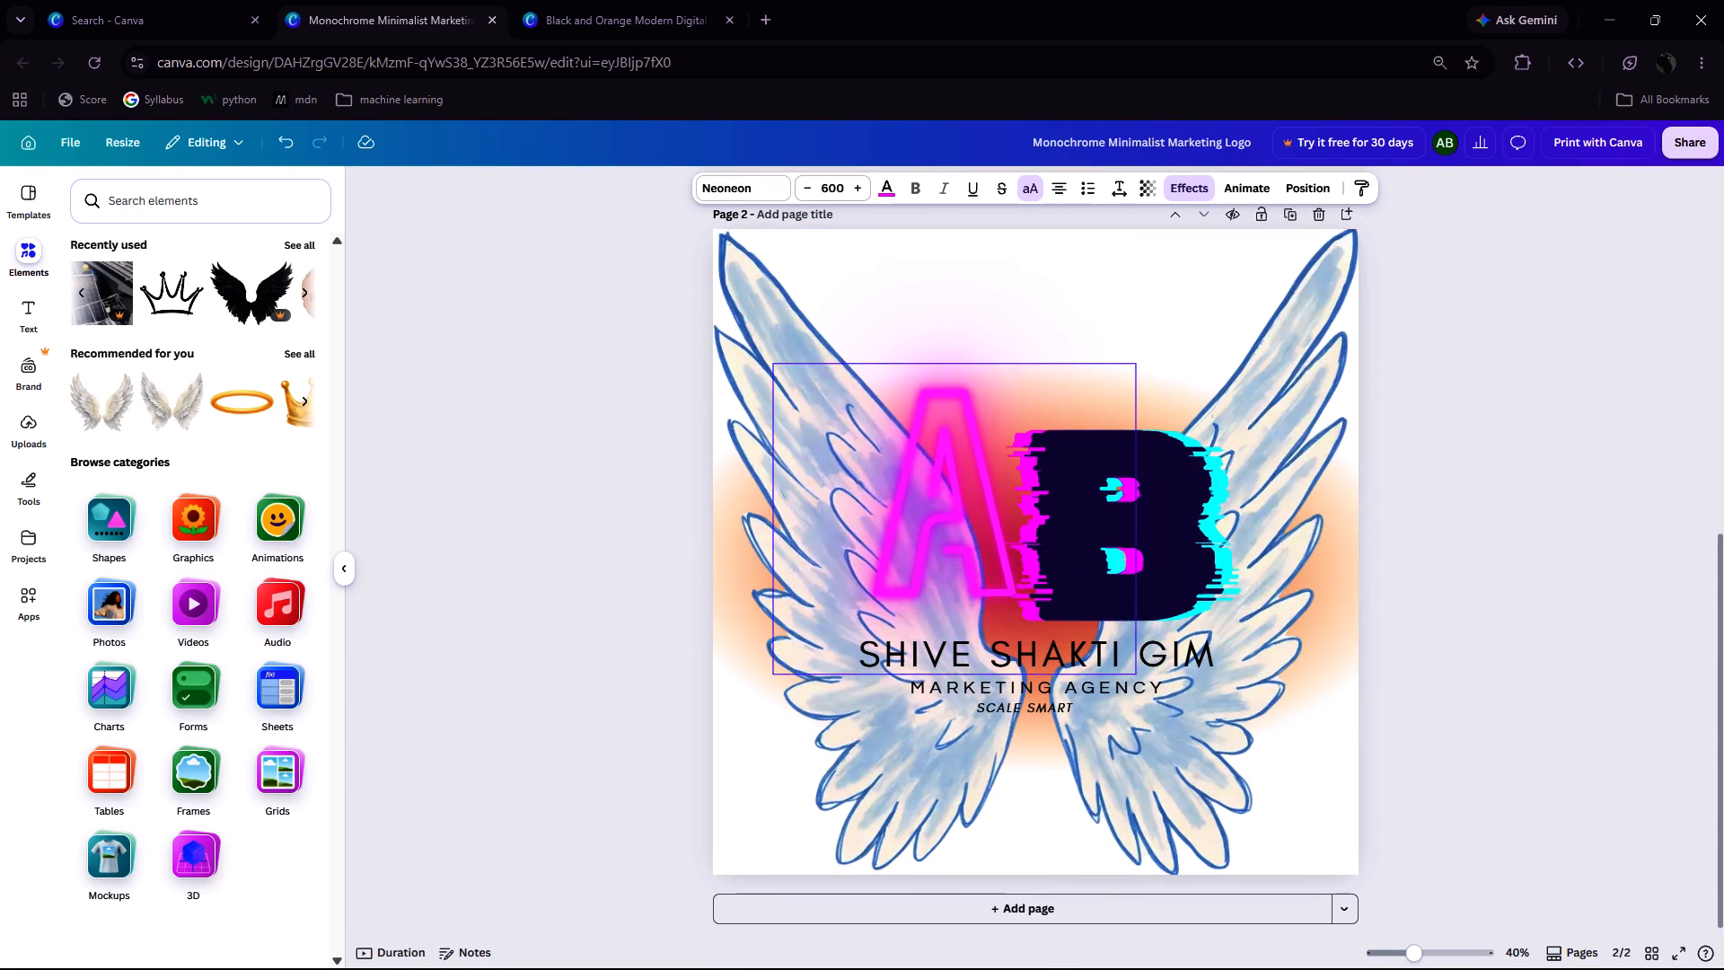
{"action": "left_click_drag", "start_coordinate": [859, 498], "coordinate": [891, 549]}
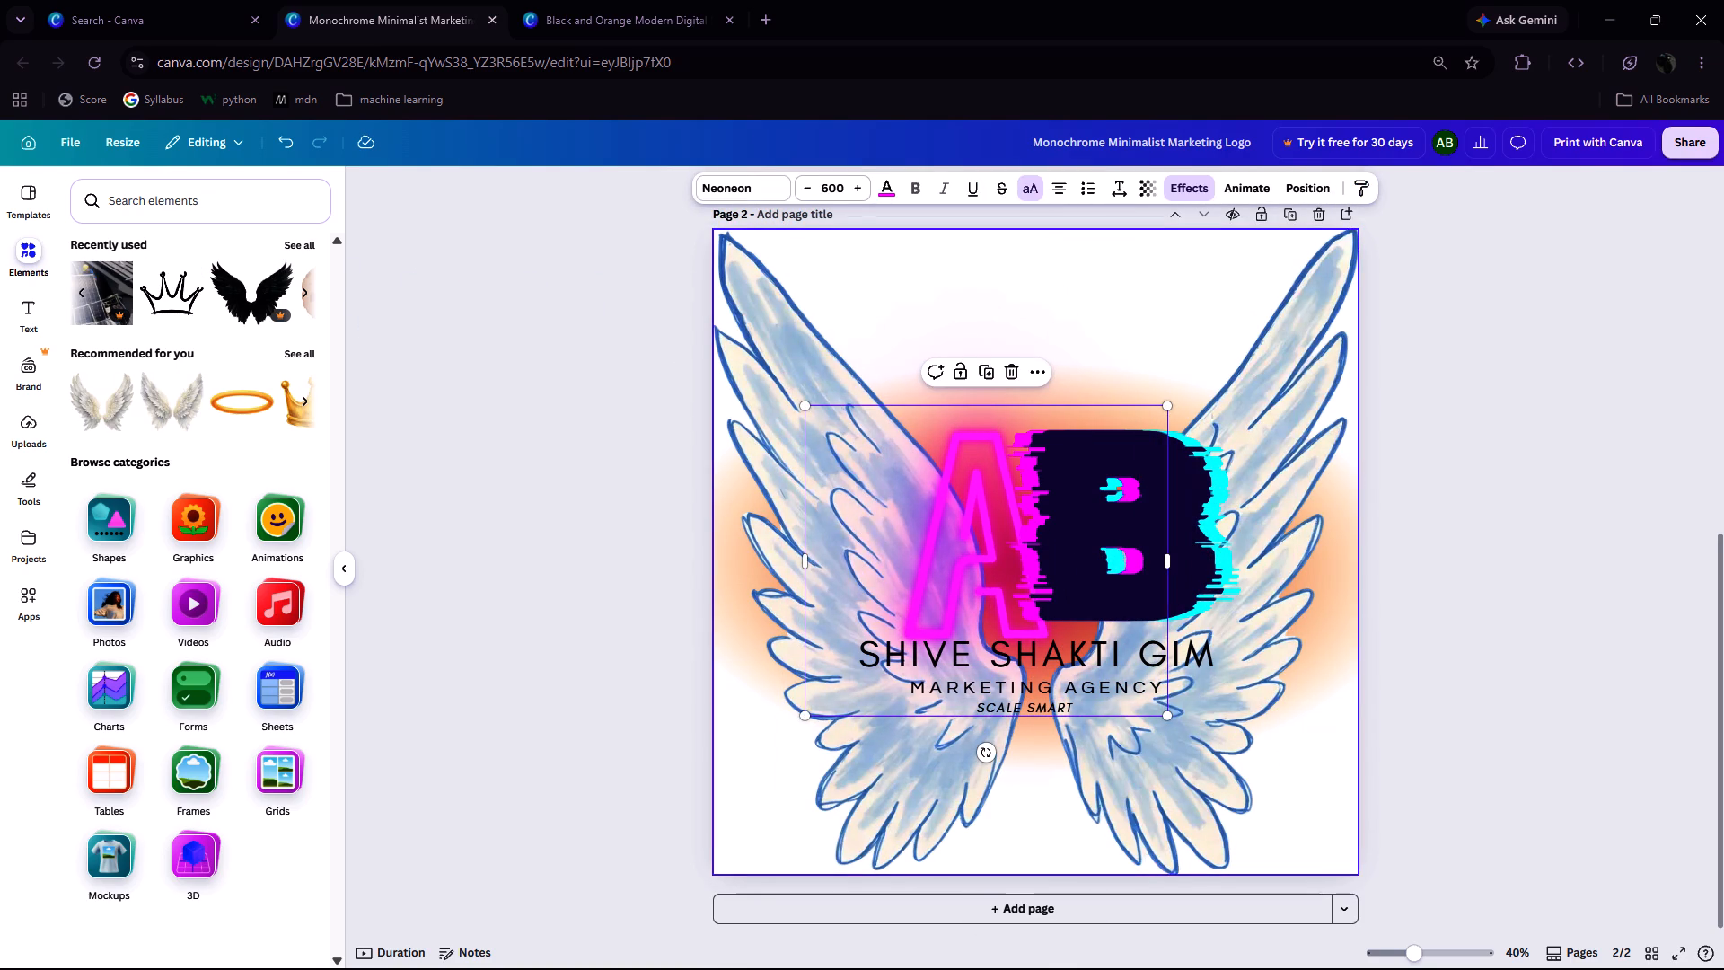
Shift the orange gradient behind the page 2 logo slightly down.
{"action": "left_click", "coordinate": [763, 464]}
{"action": "left_click_drag", "start_coordinate": [773, 353], "coordinate": [793, 384]}
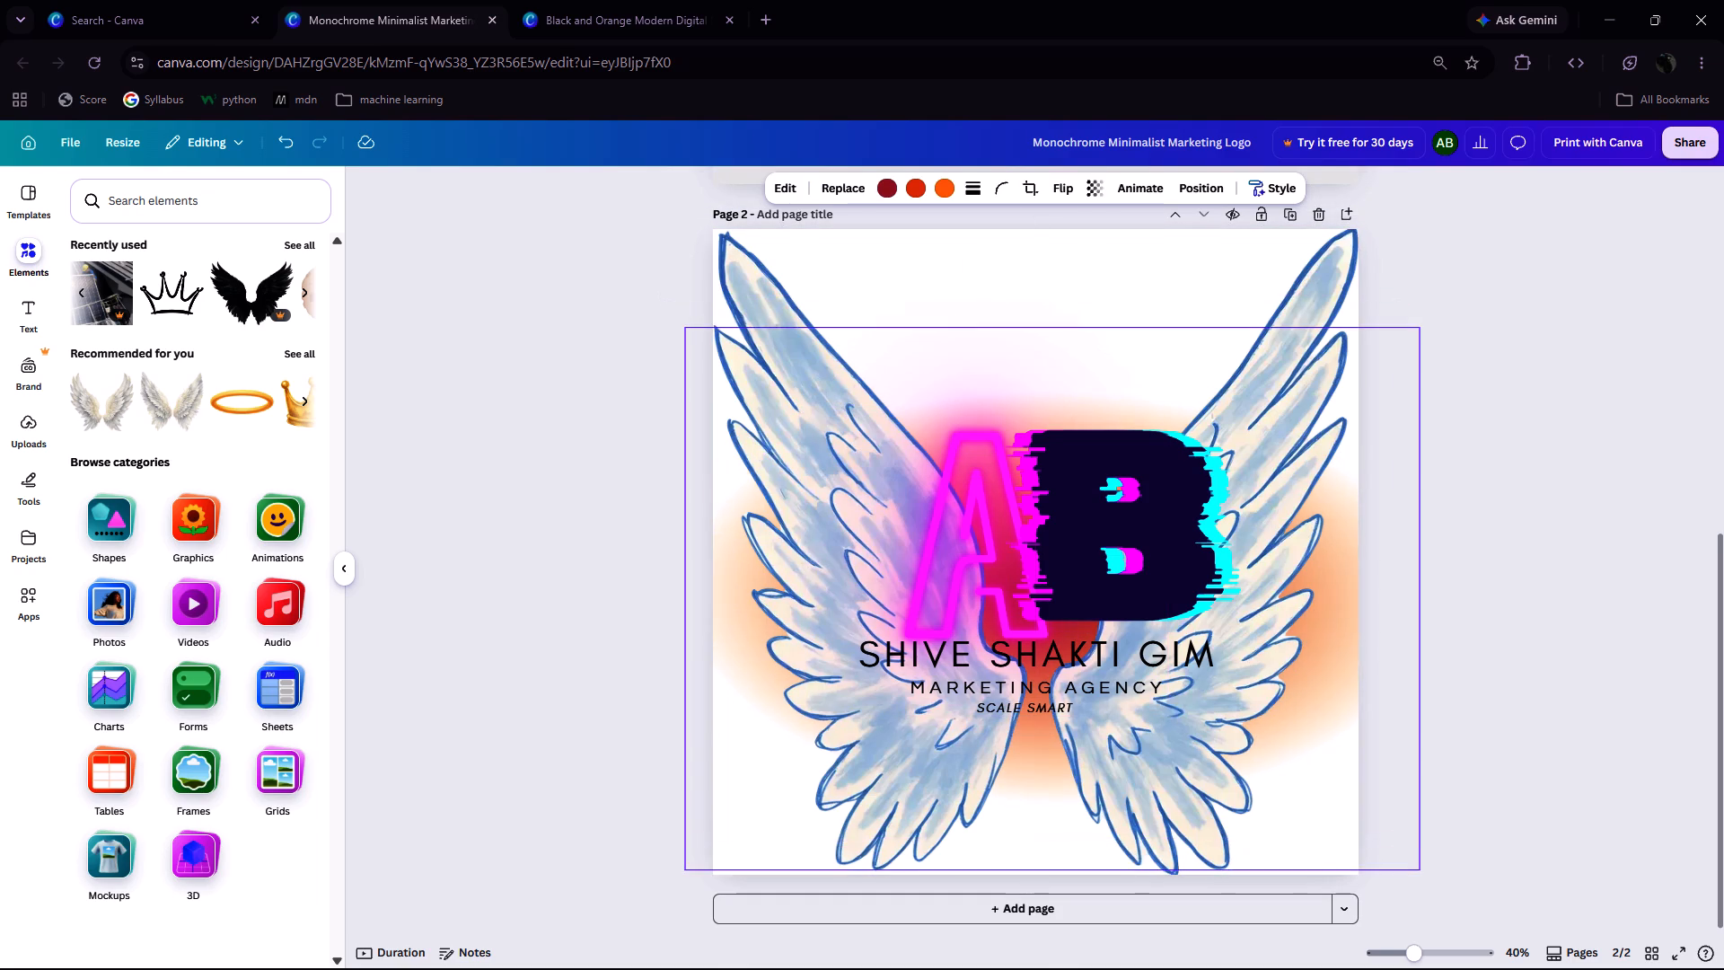
{"action": "left_click_drag", "start_coordinate": [793, 384], "coordinate": [787, 372]}
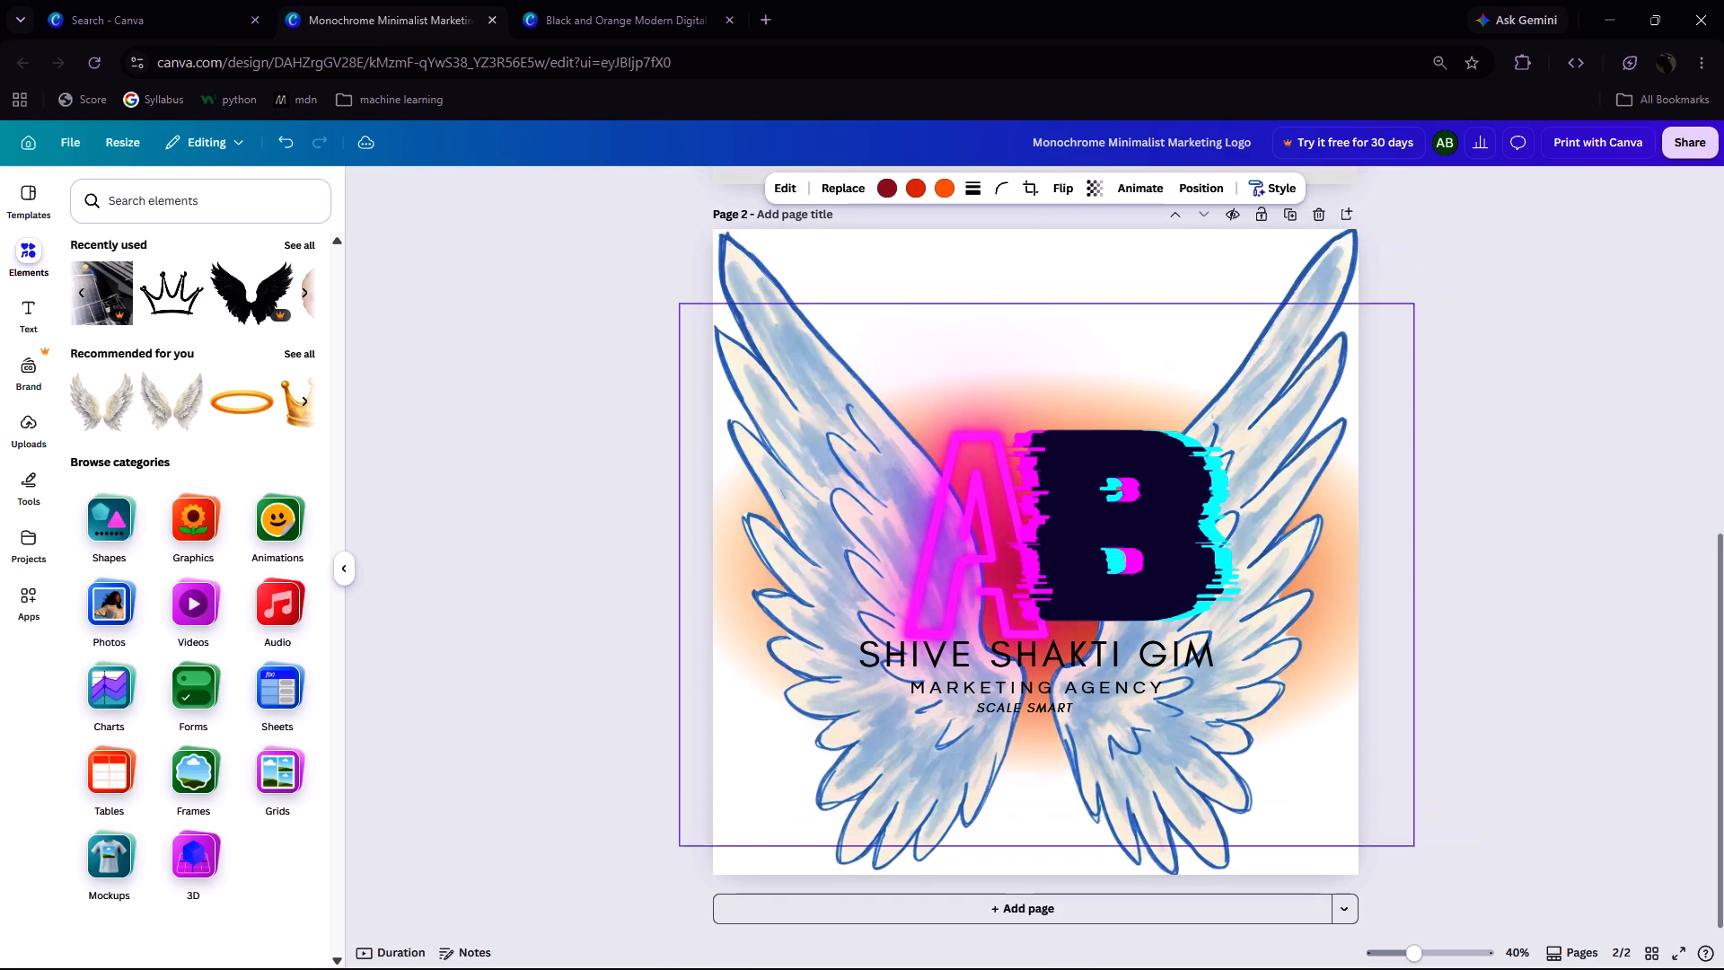
{"action": "left_click_drag", "start_coordinate": [787, 372], "coordinate": [789, 377]}
{"action": "left_click", "coordinate": [1588, 224]}
Move the angel wings graphic up so its lower feathers end just below the SCALE SMART line.
{"action": "left_click", "coordinate": [1327, 281]}
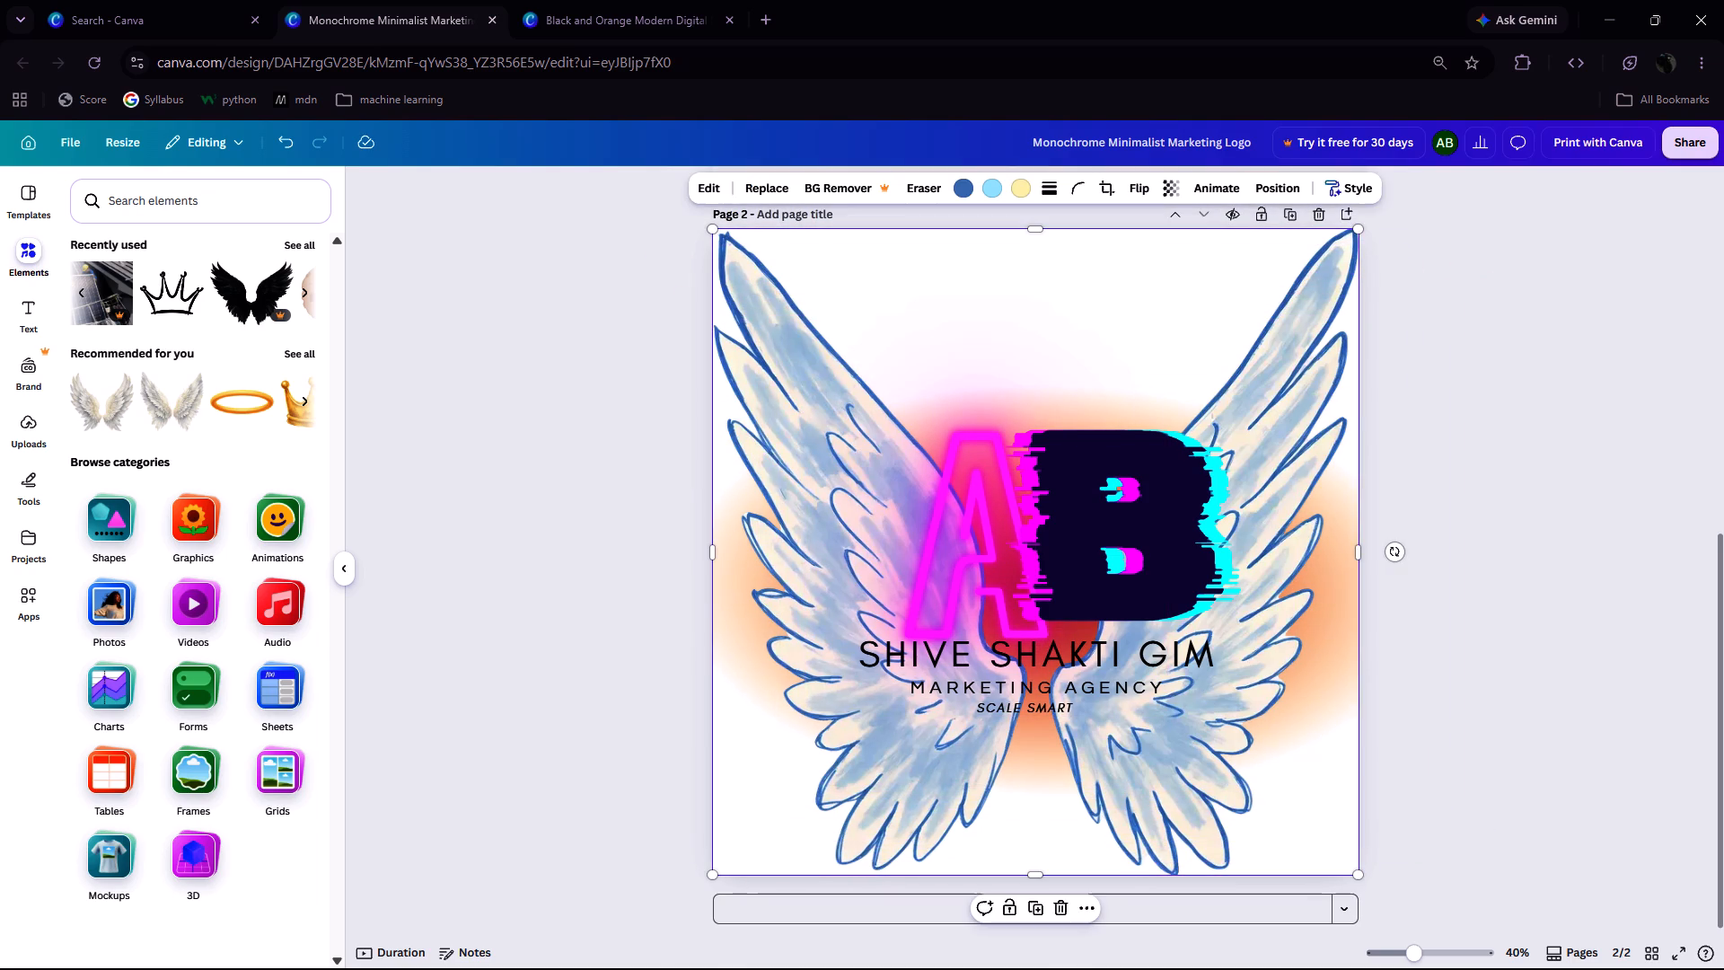
{"action": "left_click_drag", "start_coordinate": [1297, 292], "coordinate": [1308, 169]}
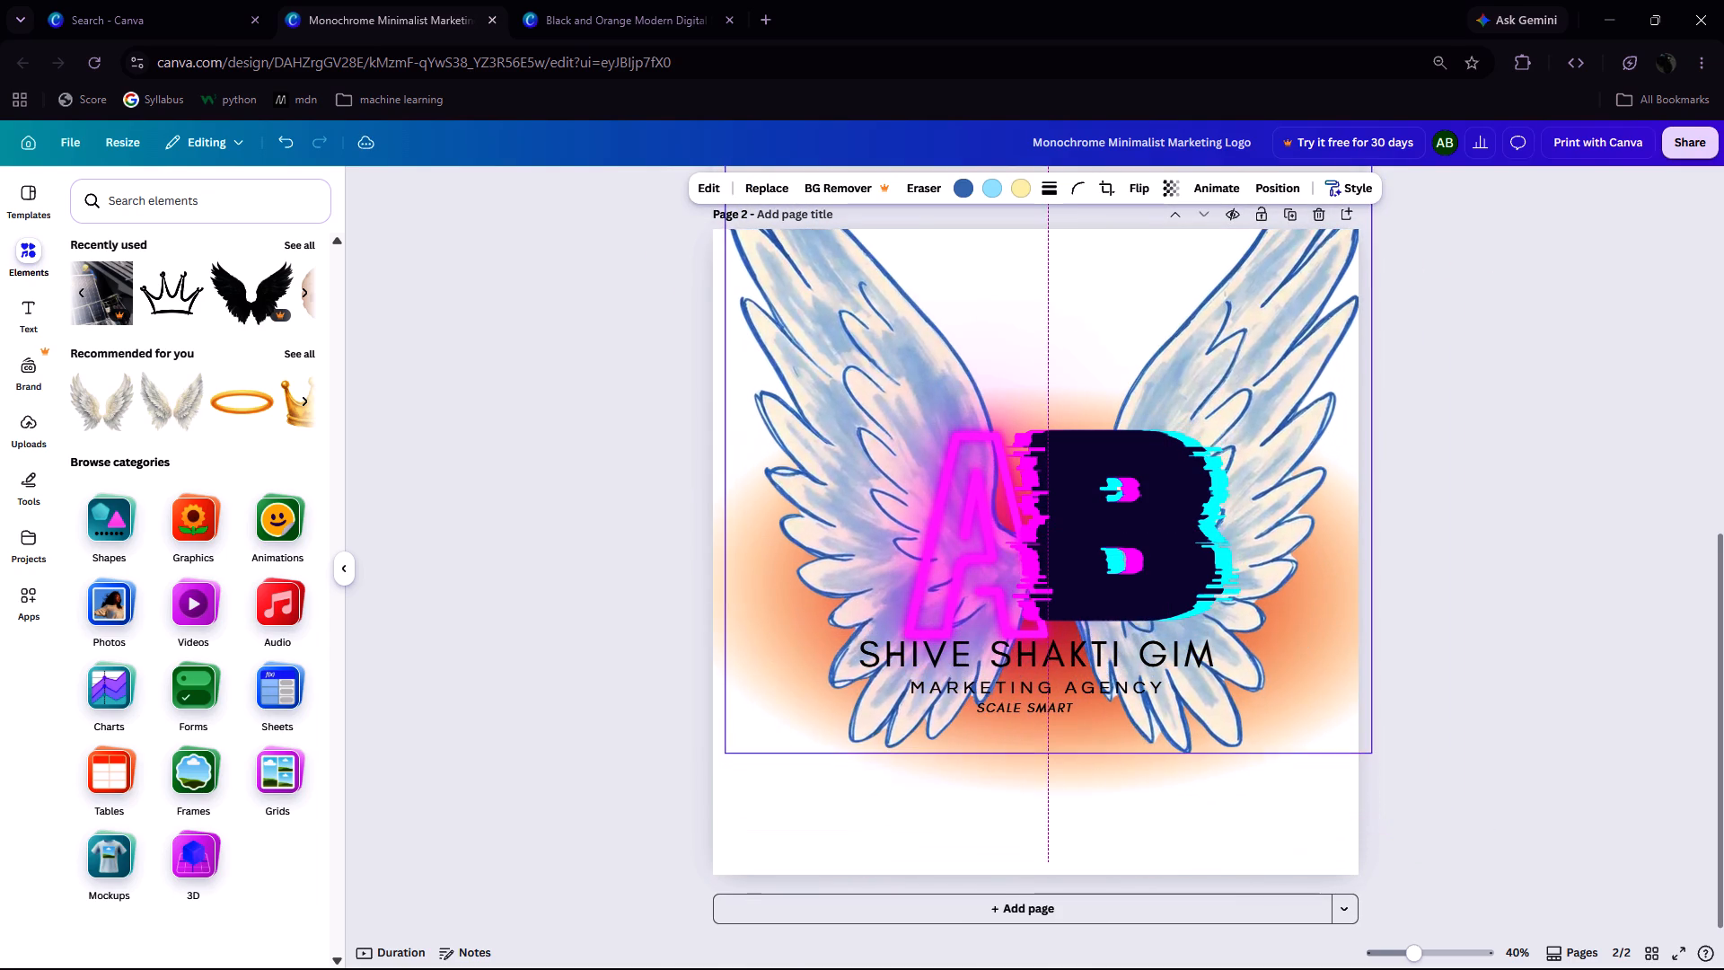
{"action": "left_click_drag", "start_coordinate": [1308, 169], "coordinate": [1308, 174]}
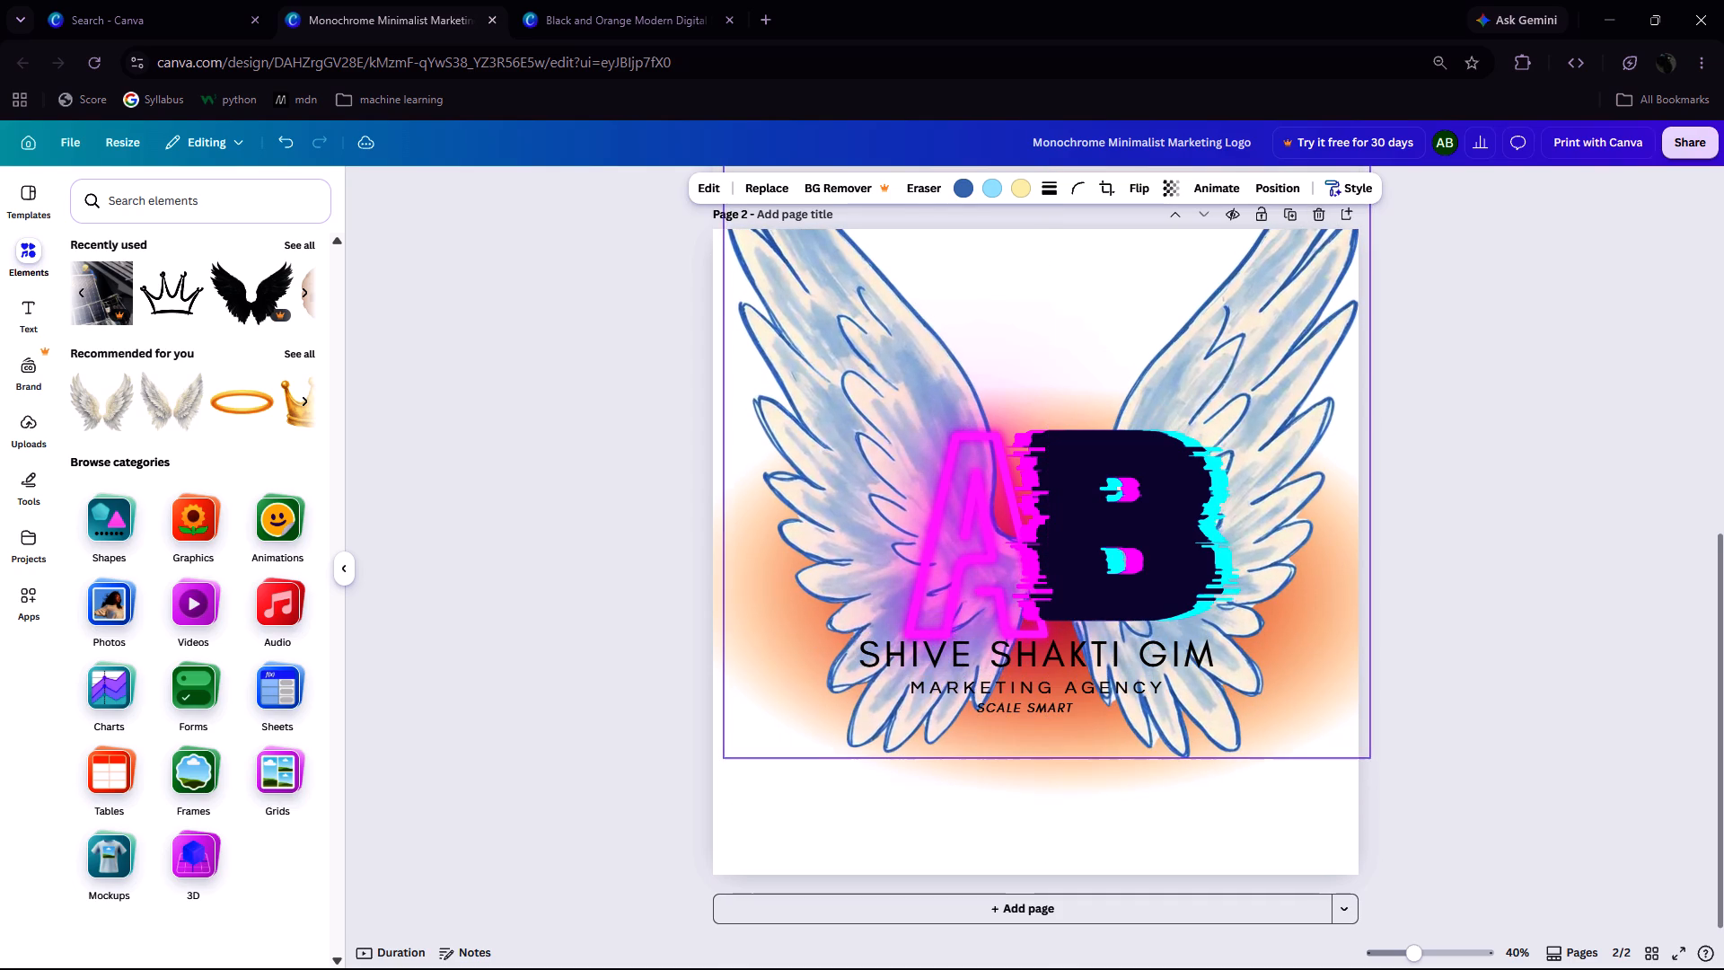
{"action": "left_click_drag", "start_coordinate": [1308, 174], "coordinate": [1293, 172]}
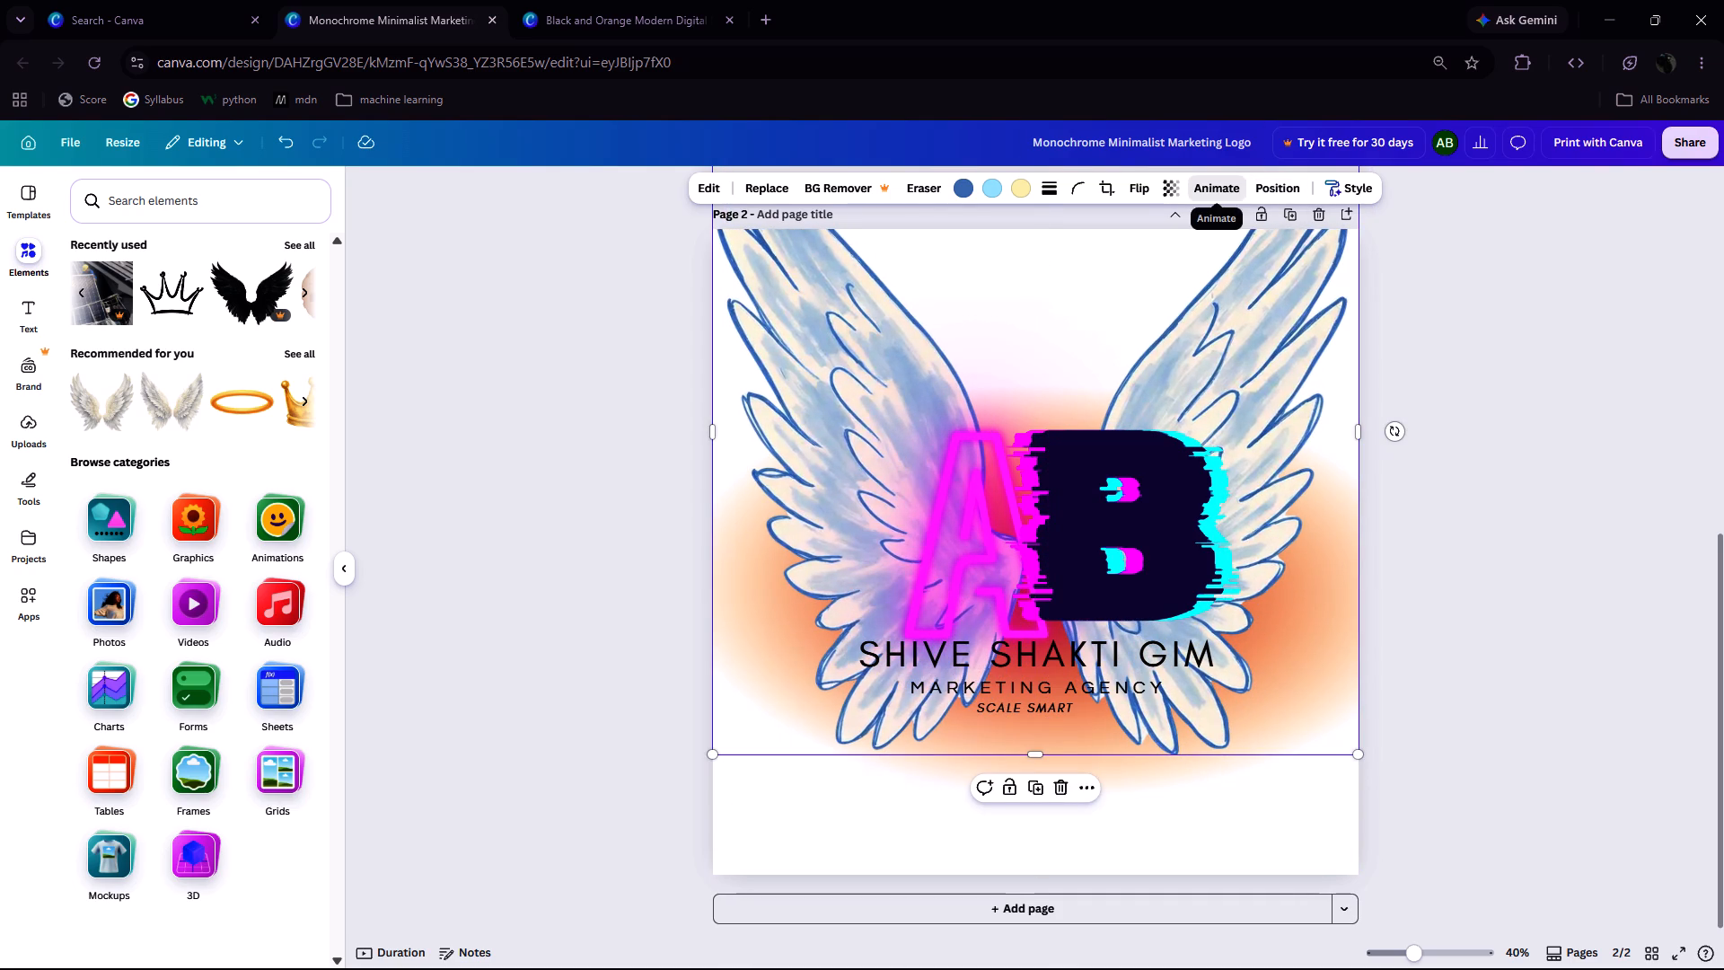
Reduce the angel wings' transparency value to about 47 so they fade behind the logo.
{"action": "left_click", "coordinate": [1178, 194]}
{"action": "left_click_drag", "start_coordinate": [1192, 251], "coordinate": [1146, 254]}
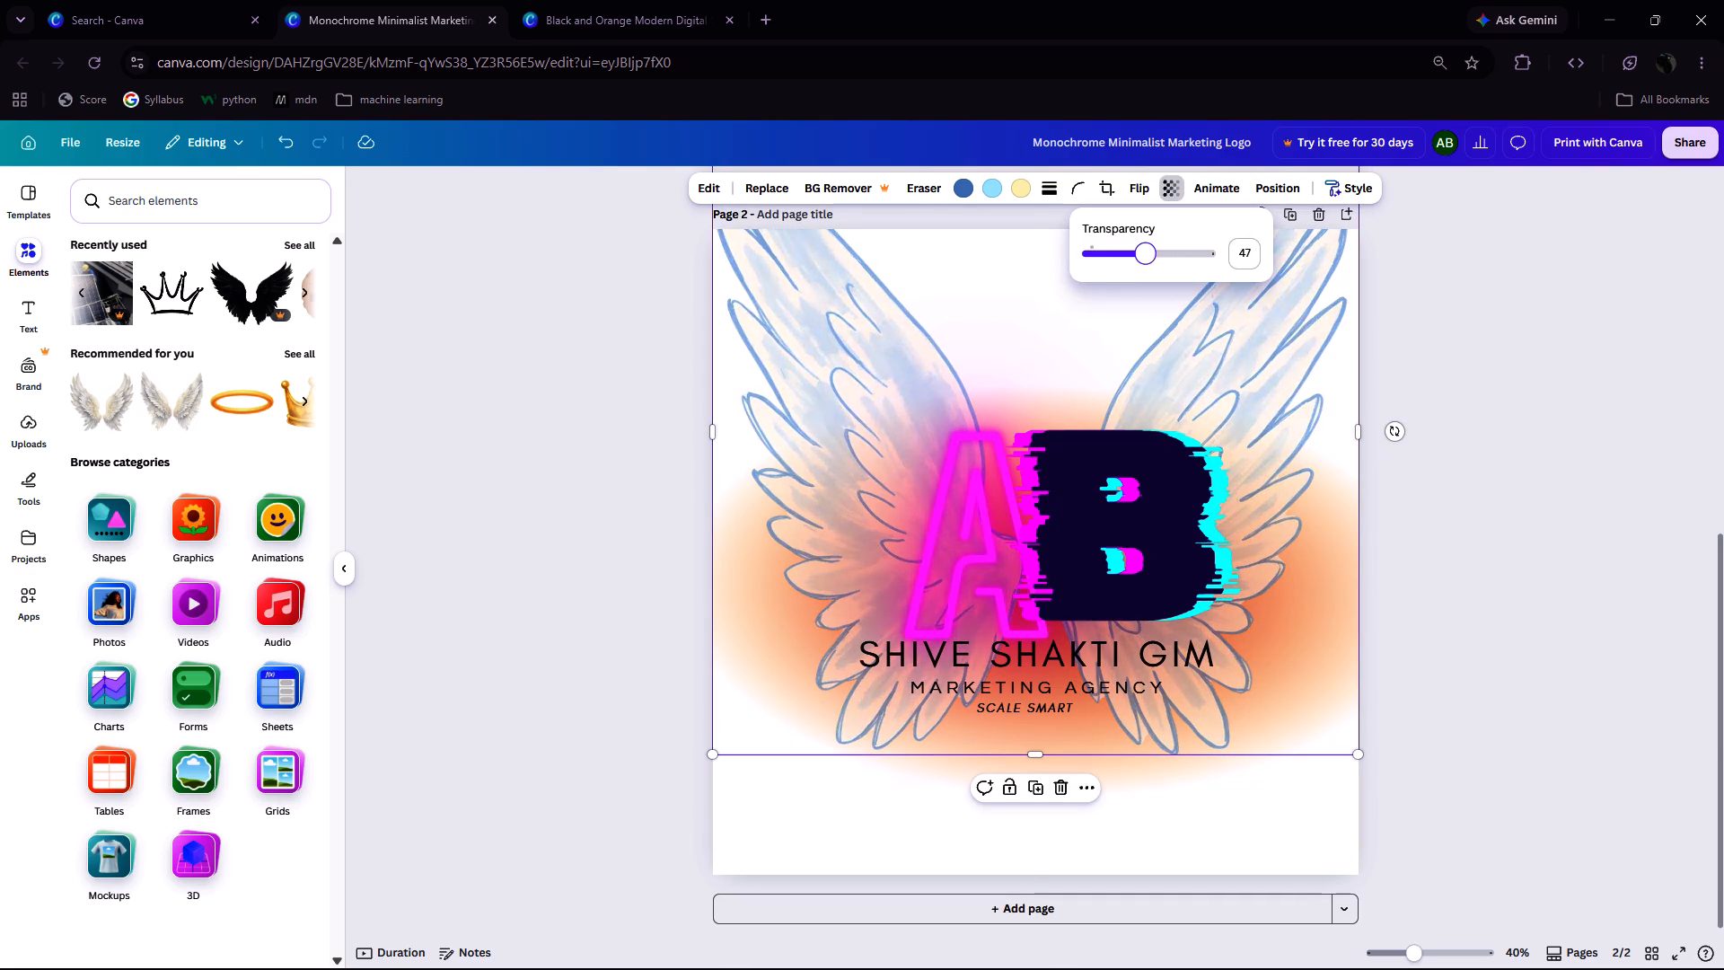
{"action": "left_click_drag", "start_coordinate": [1146, 254], "coordinate": [1144, 255]}
{"action": "left_click", "coordinate": [1497, 281]}
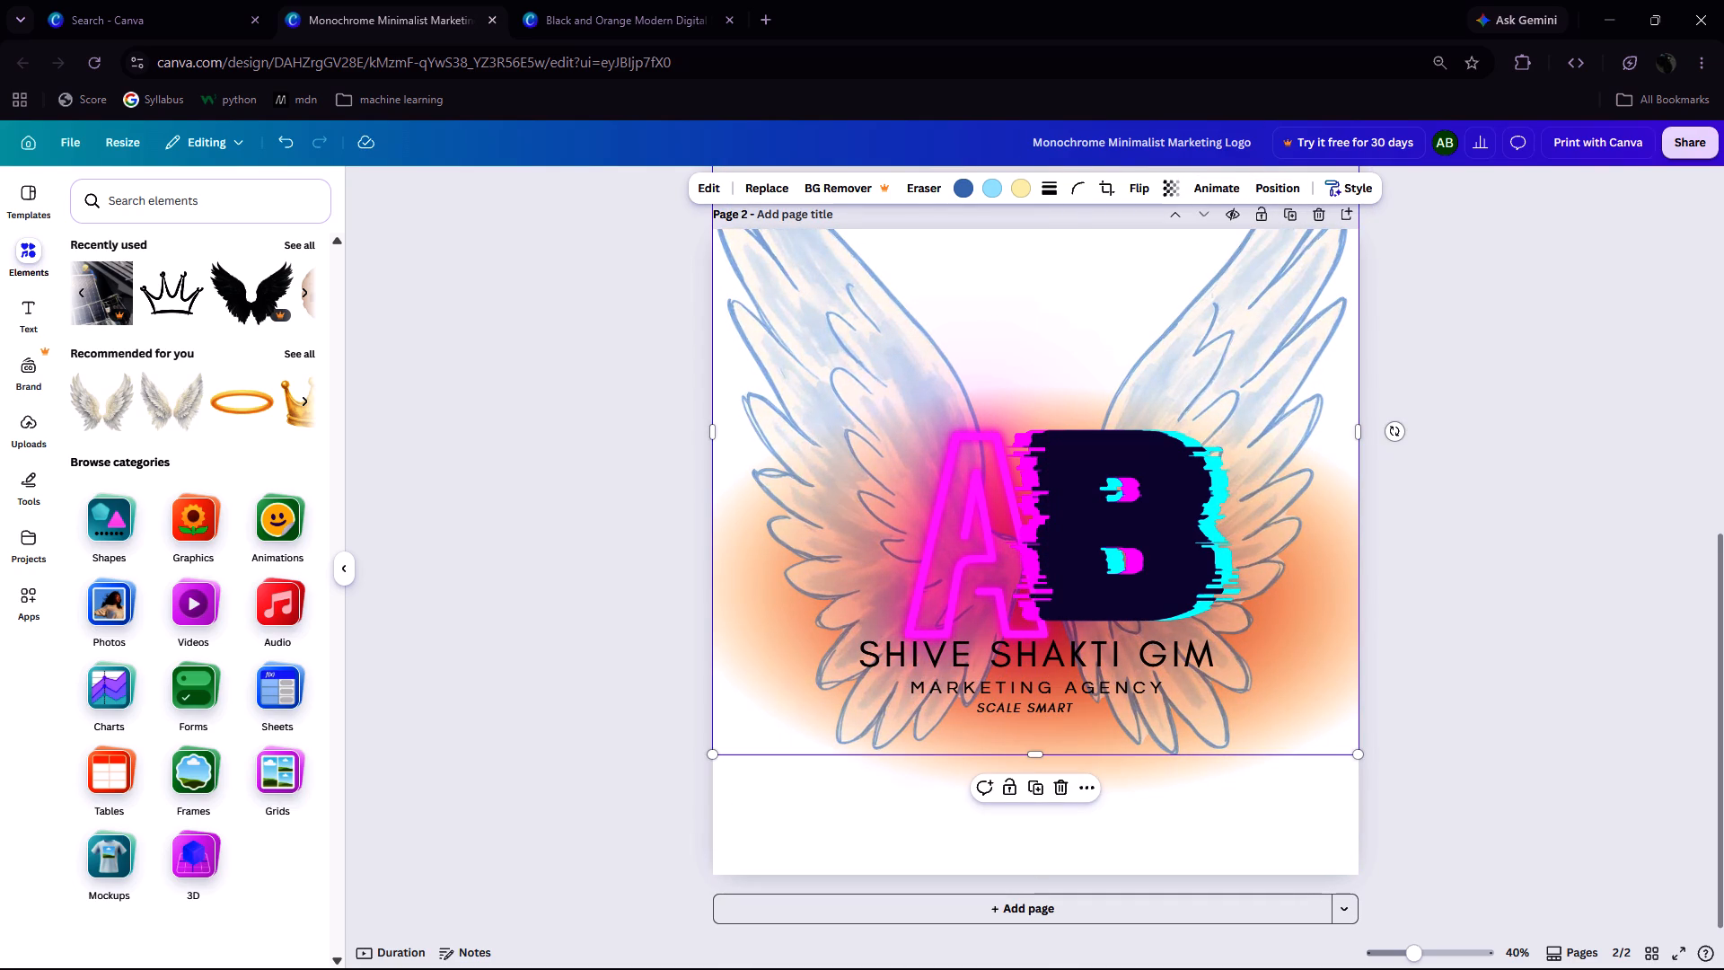
Nudge the faded angel wings slightly right to centre them behind the AB monogram and text.
{"action": "left_click_drag", "start_coordinate": [1262, 347], "coordinate": [1279, 345]}
{"action": "left_click", "coordinate": [1552, 359]}
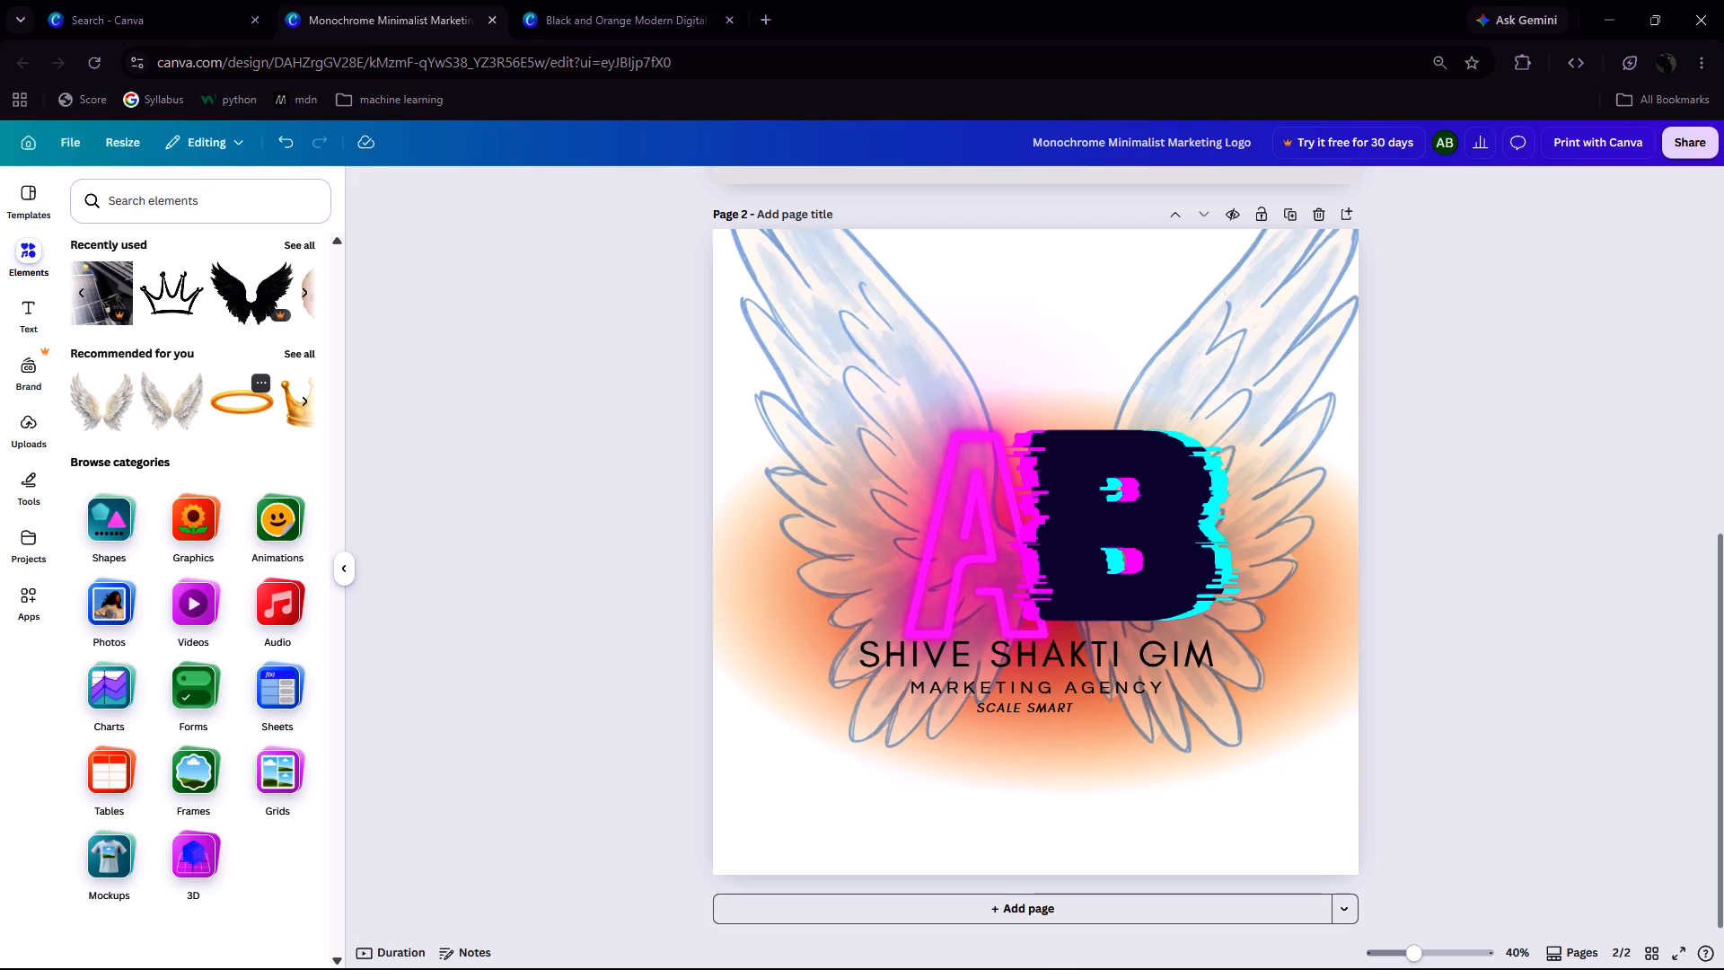
Add the recently used black hand-drawn crown graphic to page 2, placed just above the AB monogram.
{"action": "scroll", "coordinate": [266, 414], "scroll_direction": "up", "scroll_amount": 1}
{"action": "left_click_drag", "start_coordinate": [177, 288], "coordinate": [978, 266]}
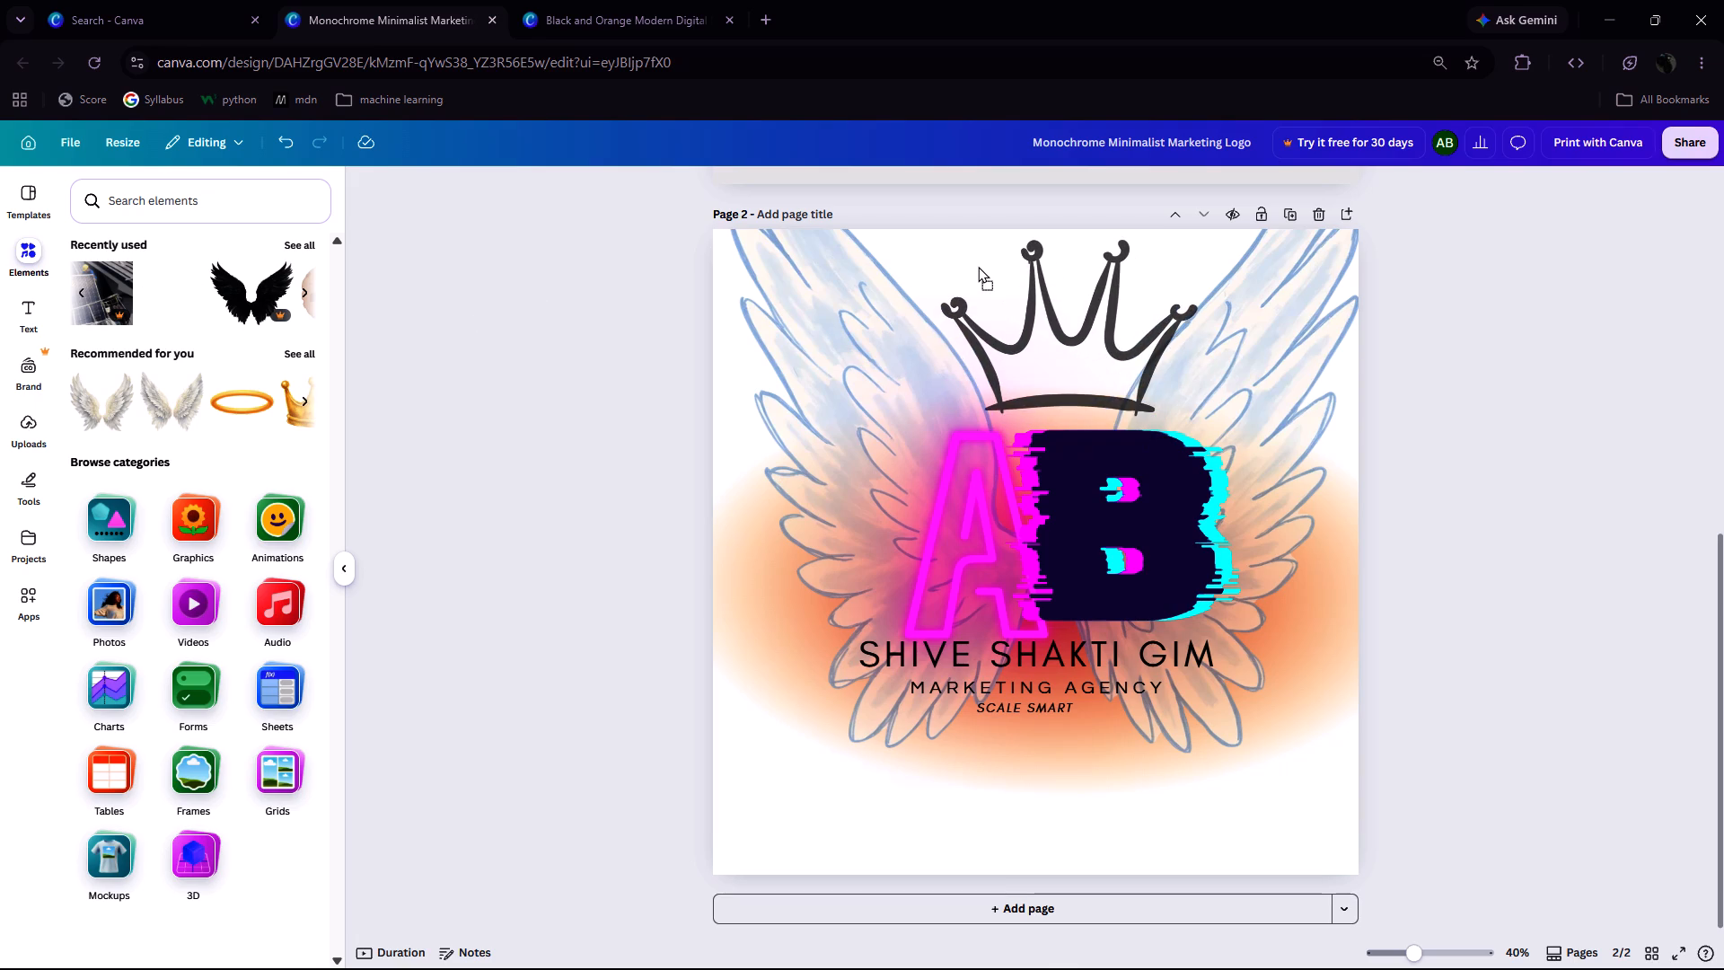
{"action": "left_click_drag", "start_coordinate": [978, 266], "coordinate": [968, 266]}
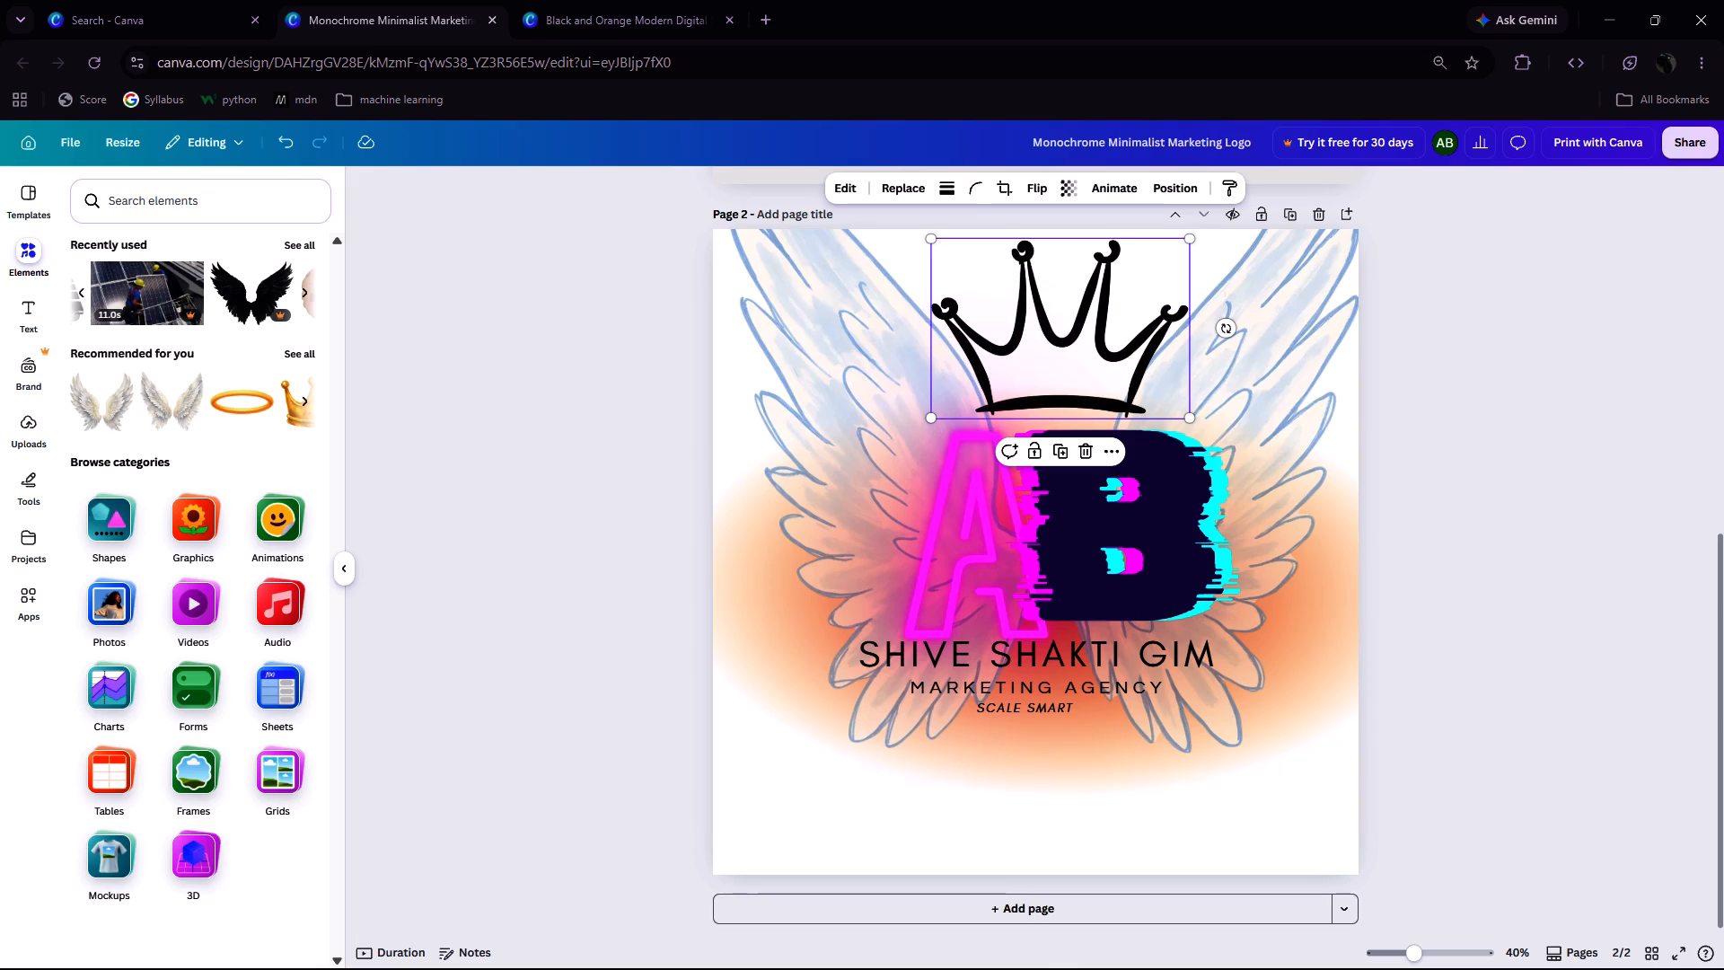
Set the crown's transparency value to 55.
{"action": "left_click", "coordinate": [1073, 198]}
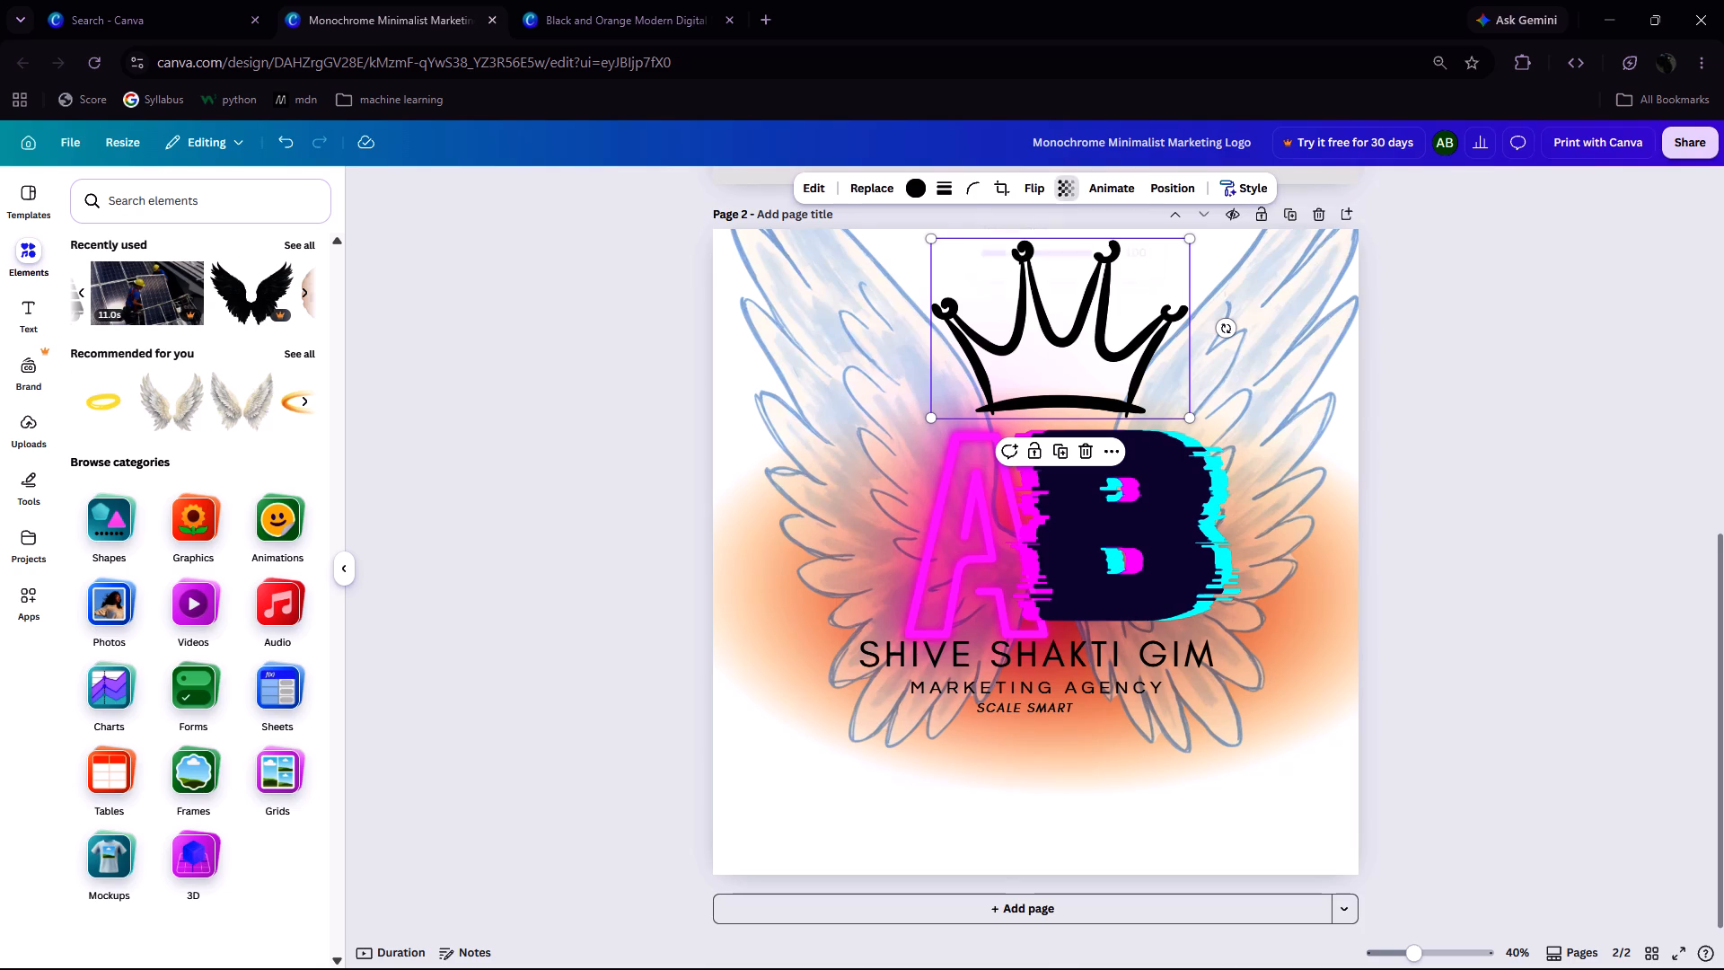
{"action": "left_click_drag", "start_coordinate": [1096, 261], "coordinate": [1050, 267]}
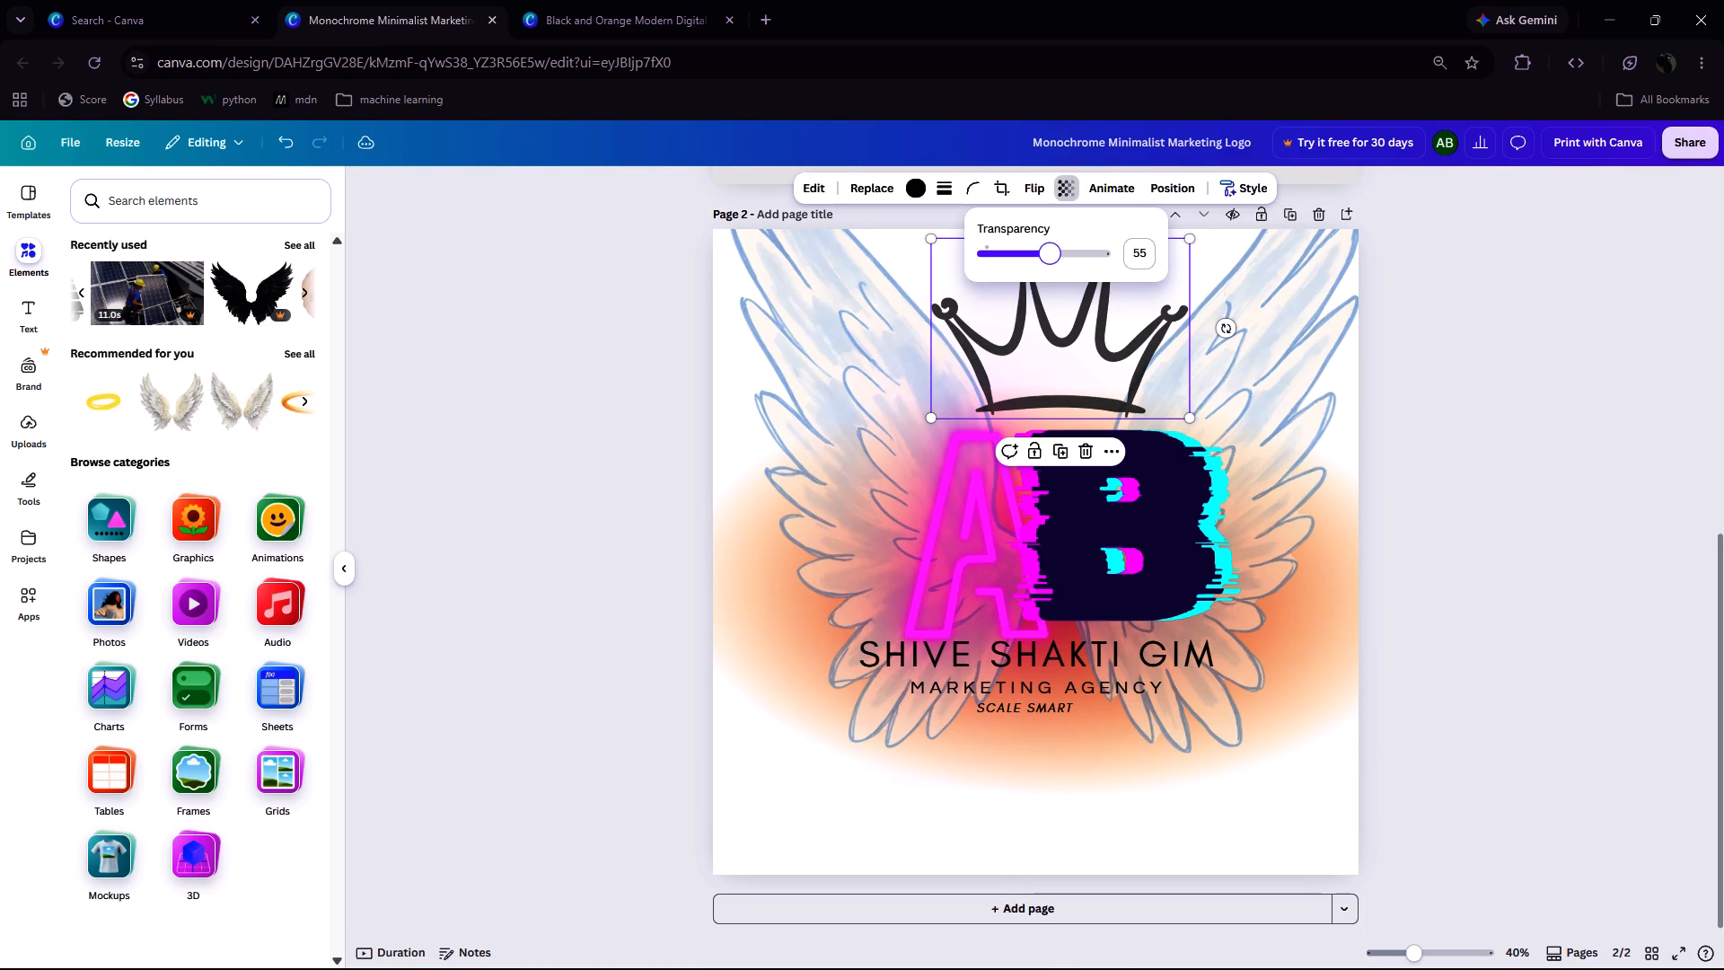
{"action": "left_click", "coordinate": [1529, 387]}
{"action": "left_click", "coordinate": [1582, 426]}
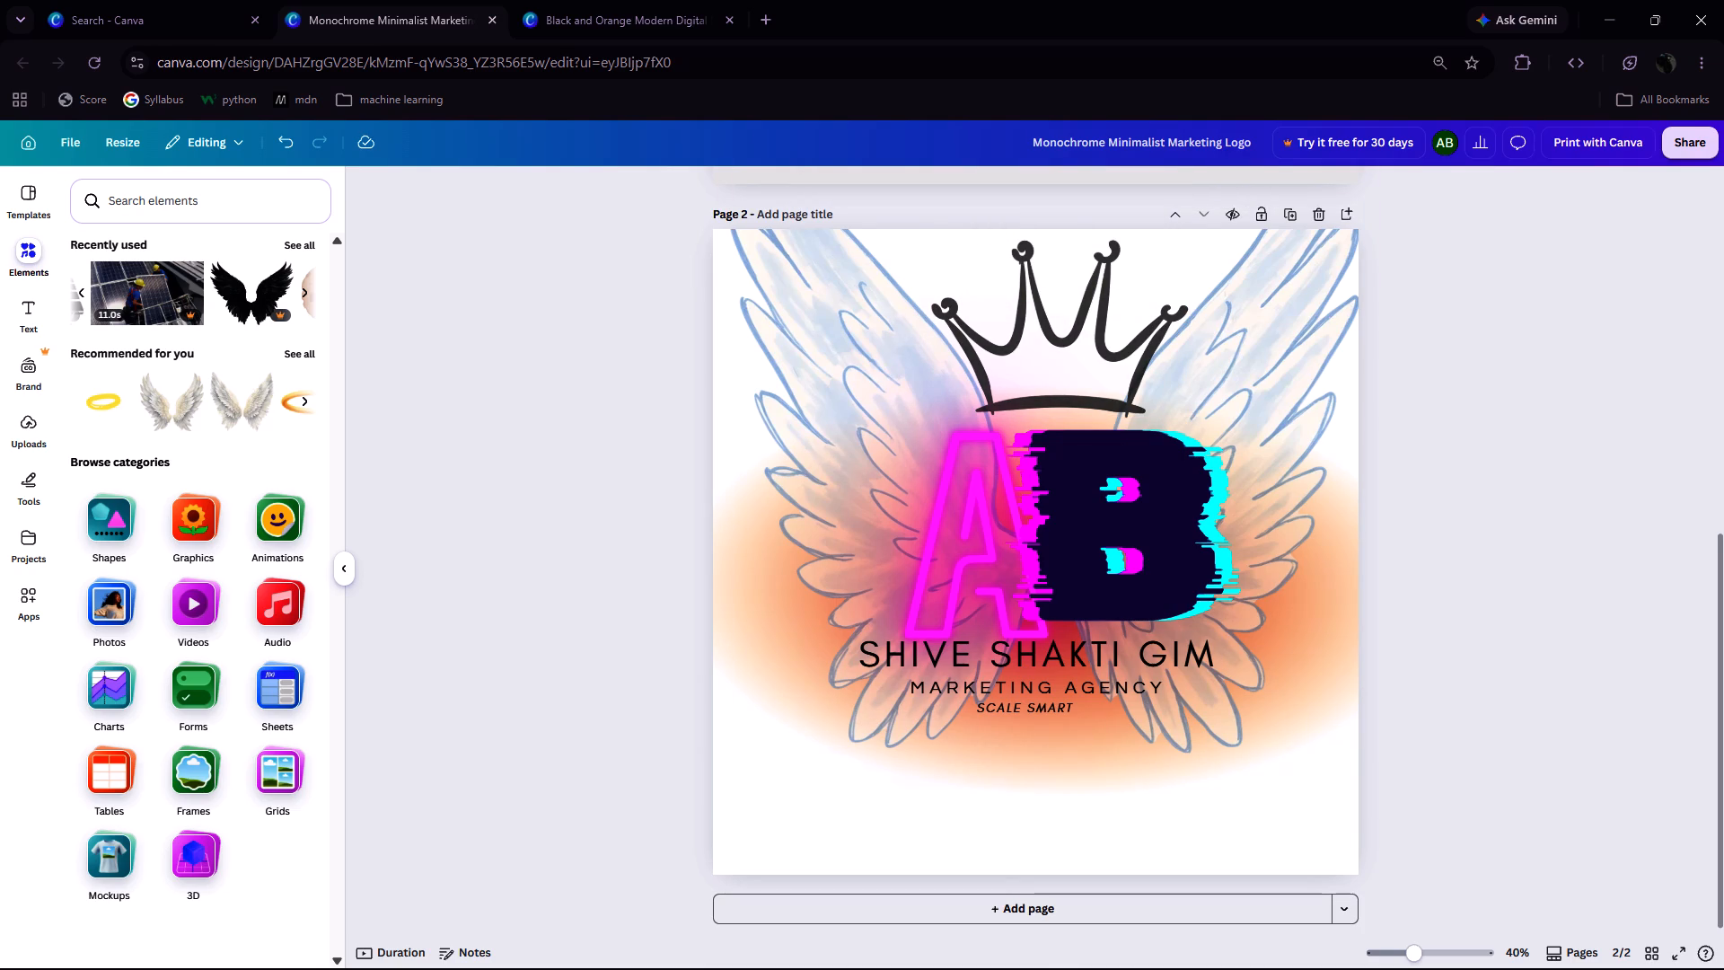
Delete the word GIM from the end of the SHIVE SHAKTI GIM text on page 2.
{"action": "scroll", "coordinate": [1456, 432], "scroll_direction": "up", "scroll_amount": 1}
{"action": "scroll", "coordinate": [1456, 432], "scroll_direction": "down", "scroll_amount": 1}
{"action": "triple_click", "coordinate": [1186, 645]}
{"action": "left_click", "coordinate": [1193, 648]}
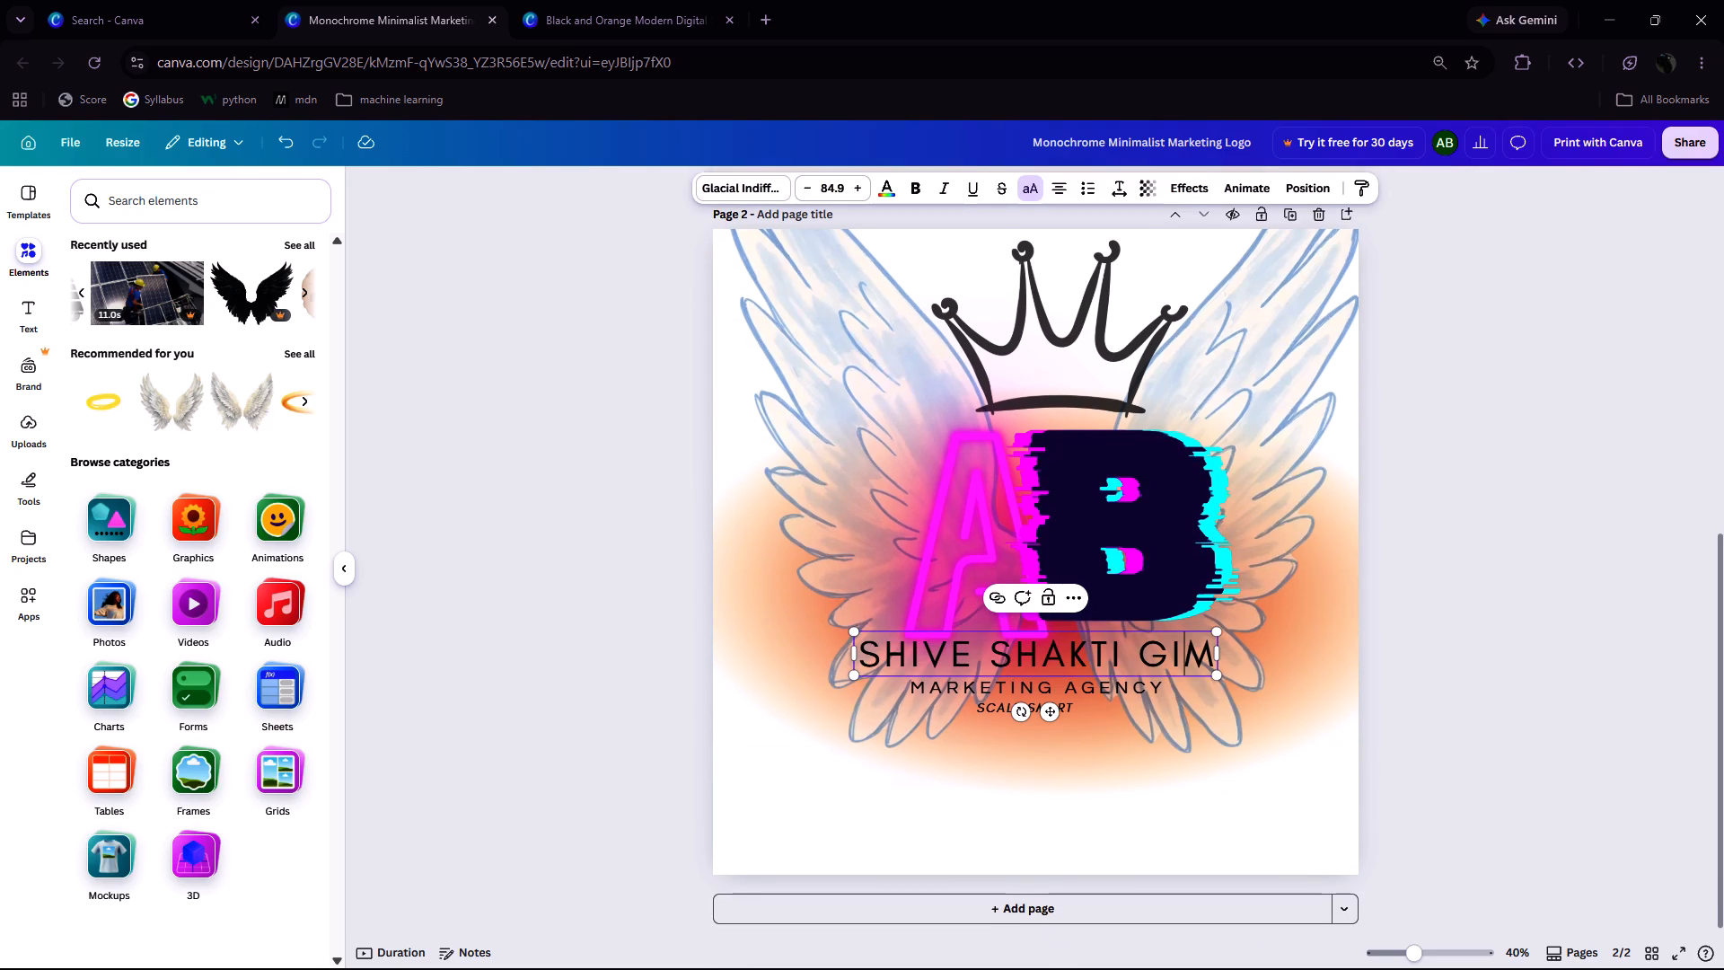
{"action": "key", "text": "Right"}
{"action": "key", "text": "BackSpace"}
{"action": "key", "text": "BackSpace"}
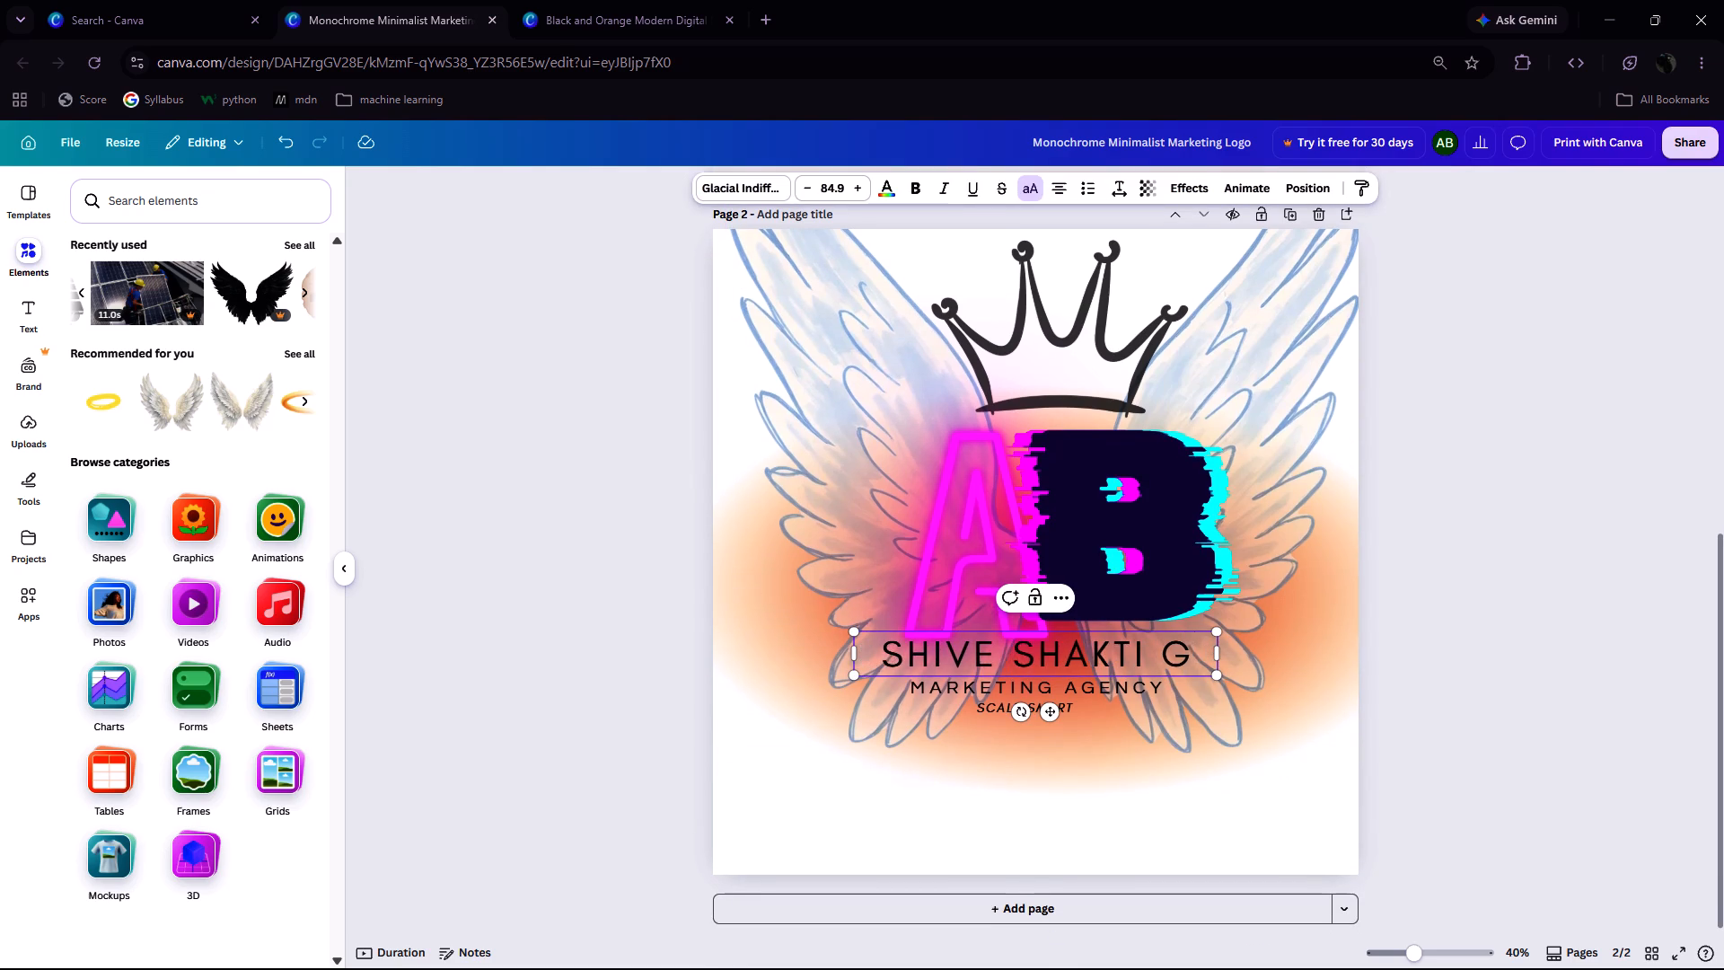
{"action": "key", "text": "BackSpace"}
{"action": "left_click", "coordinate": [1491, 556]}
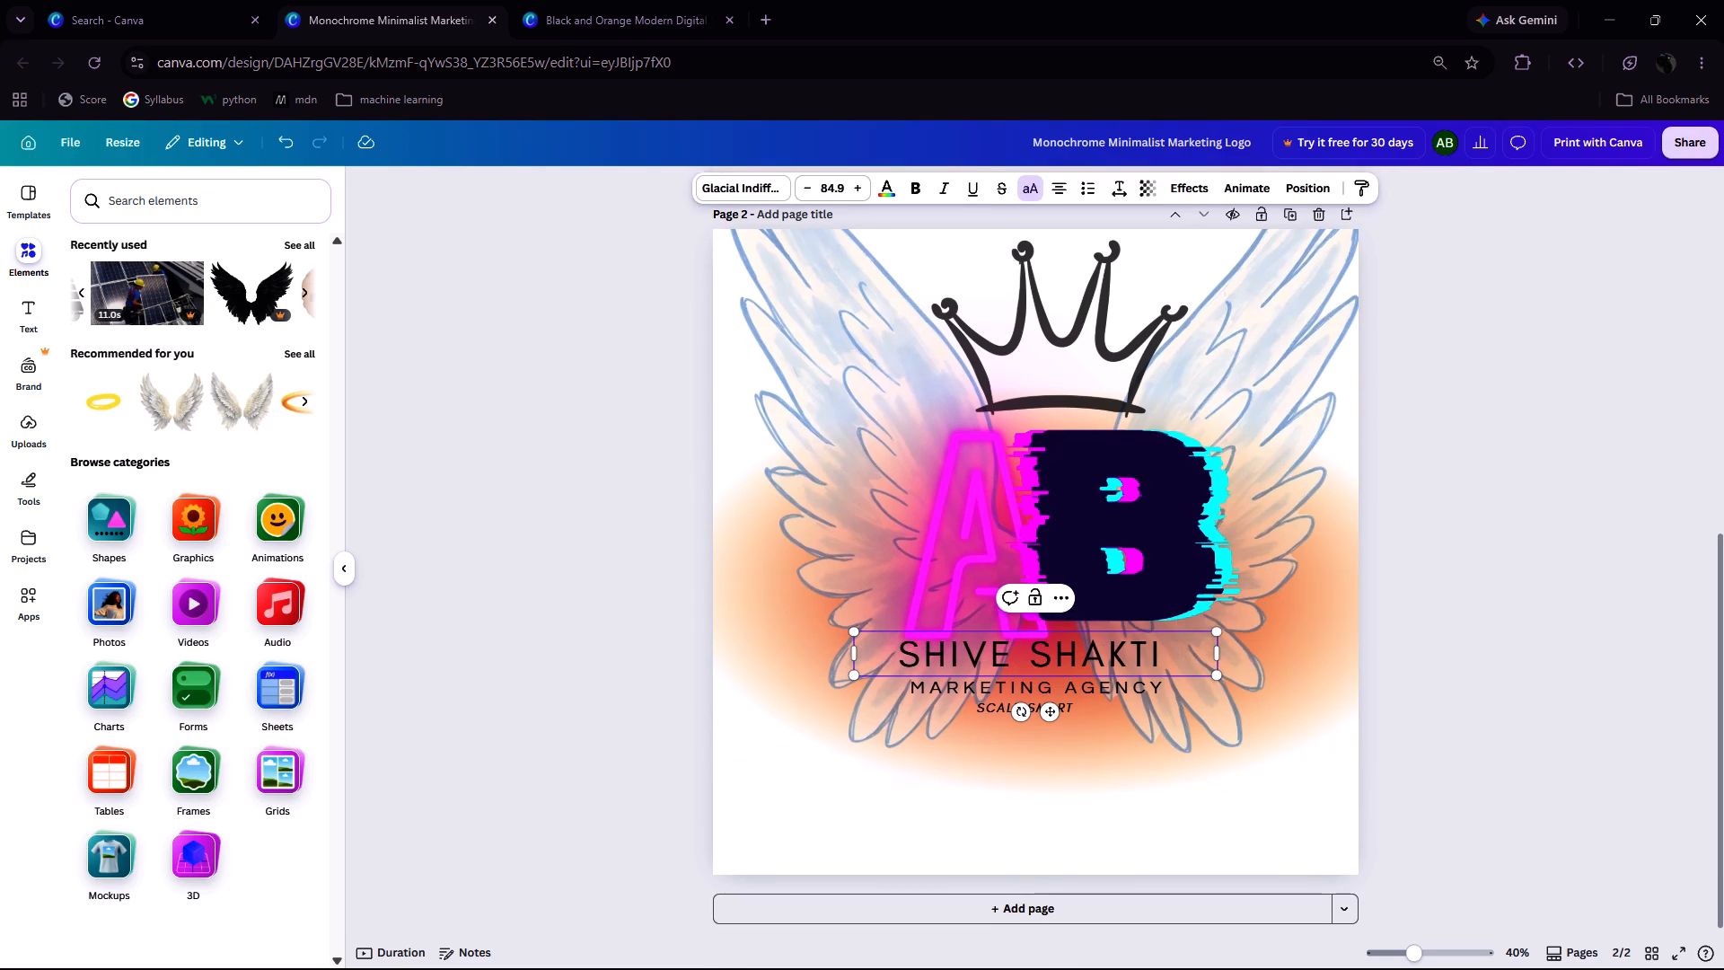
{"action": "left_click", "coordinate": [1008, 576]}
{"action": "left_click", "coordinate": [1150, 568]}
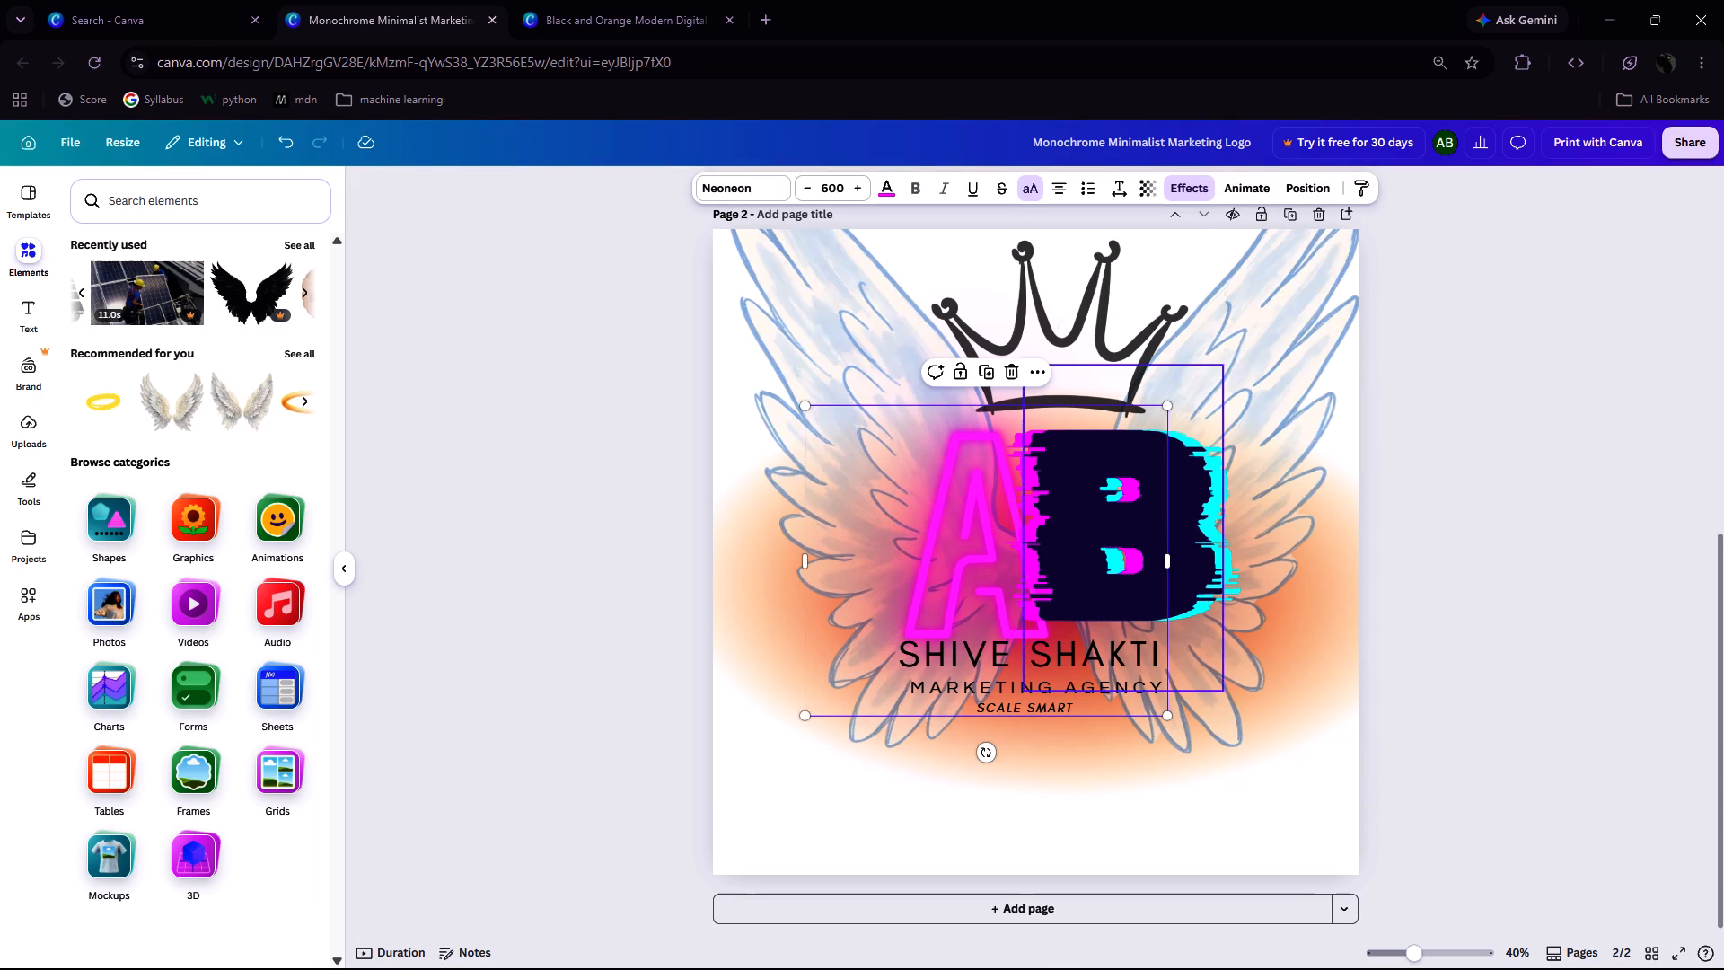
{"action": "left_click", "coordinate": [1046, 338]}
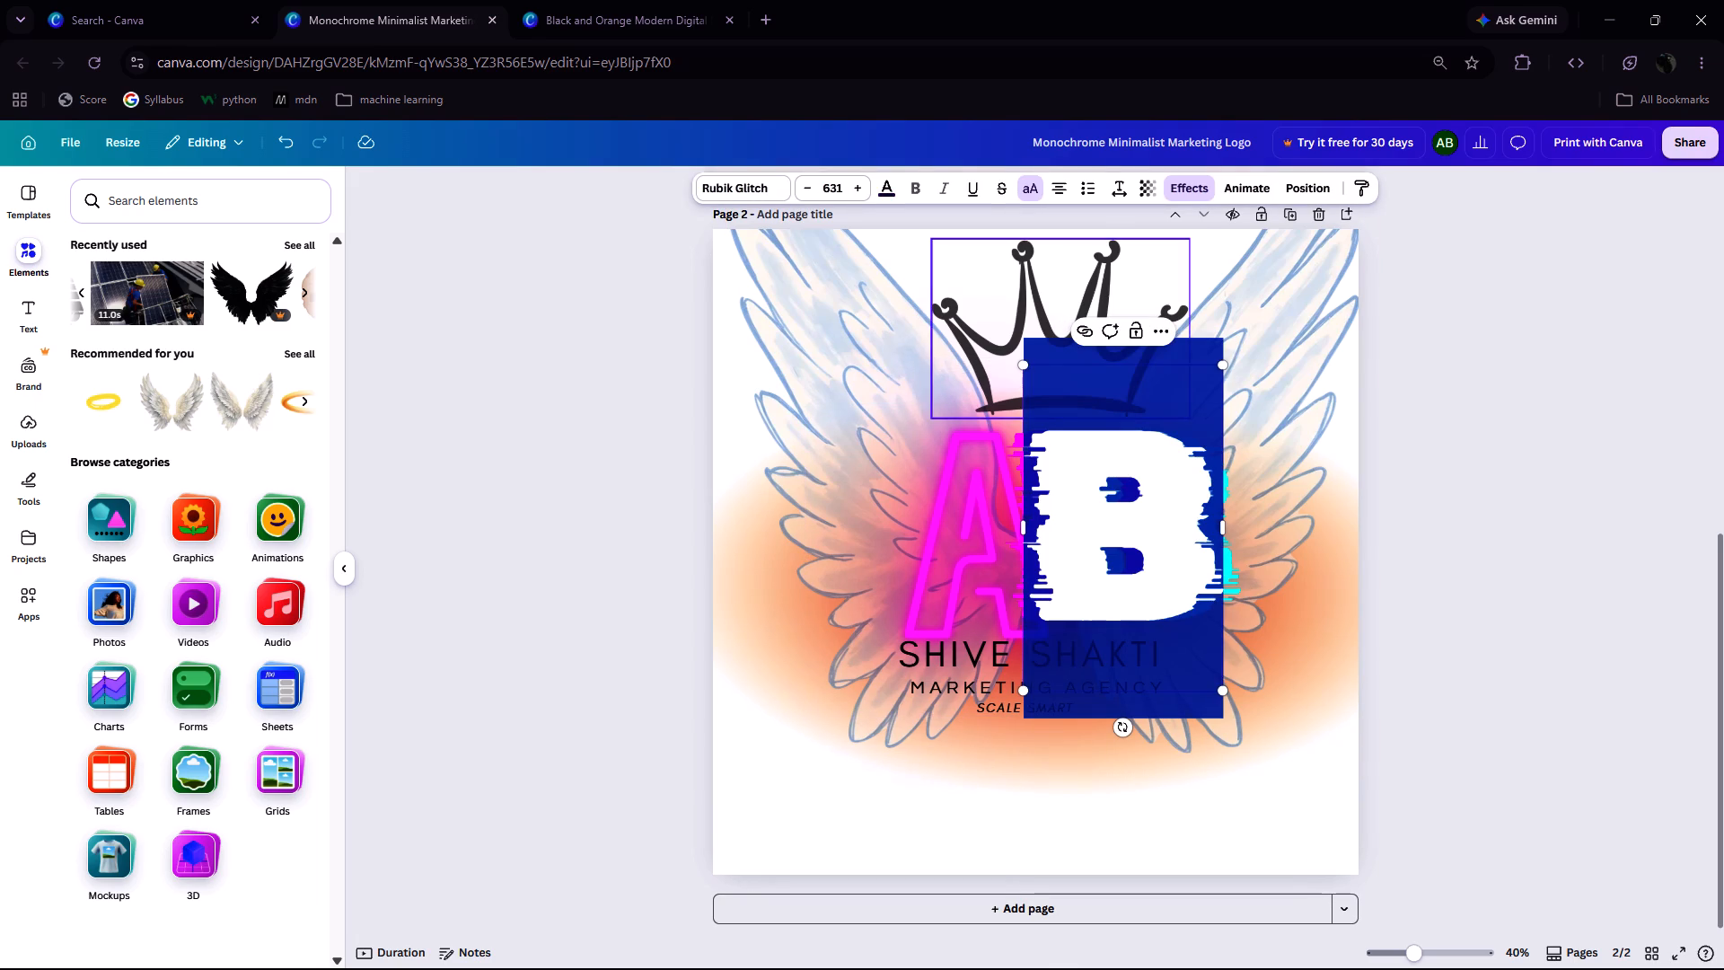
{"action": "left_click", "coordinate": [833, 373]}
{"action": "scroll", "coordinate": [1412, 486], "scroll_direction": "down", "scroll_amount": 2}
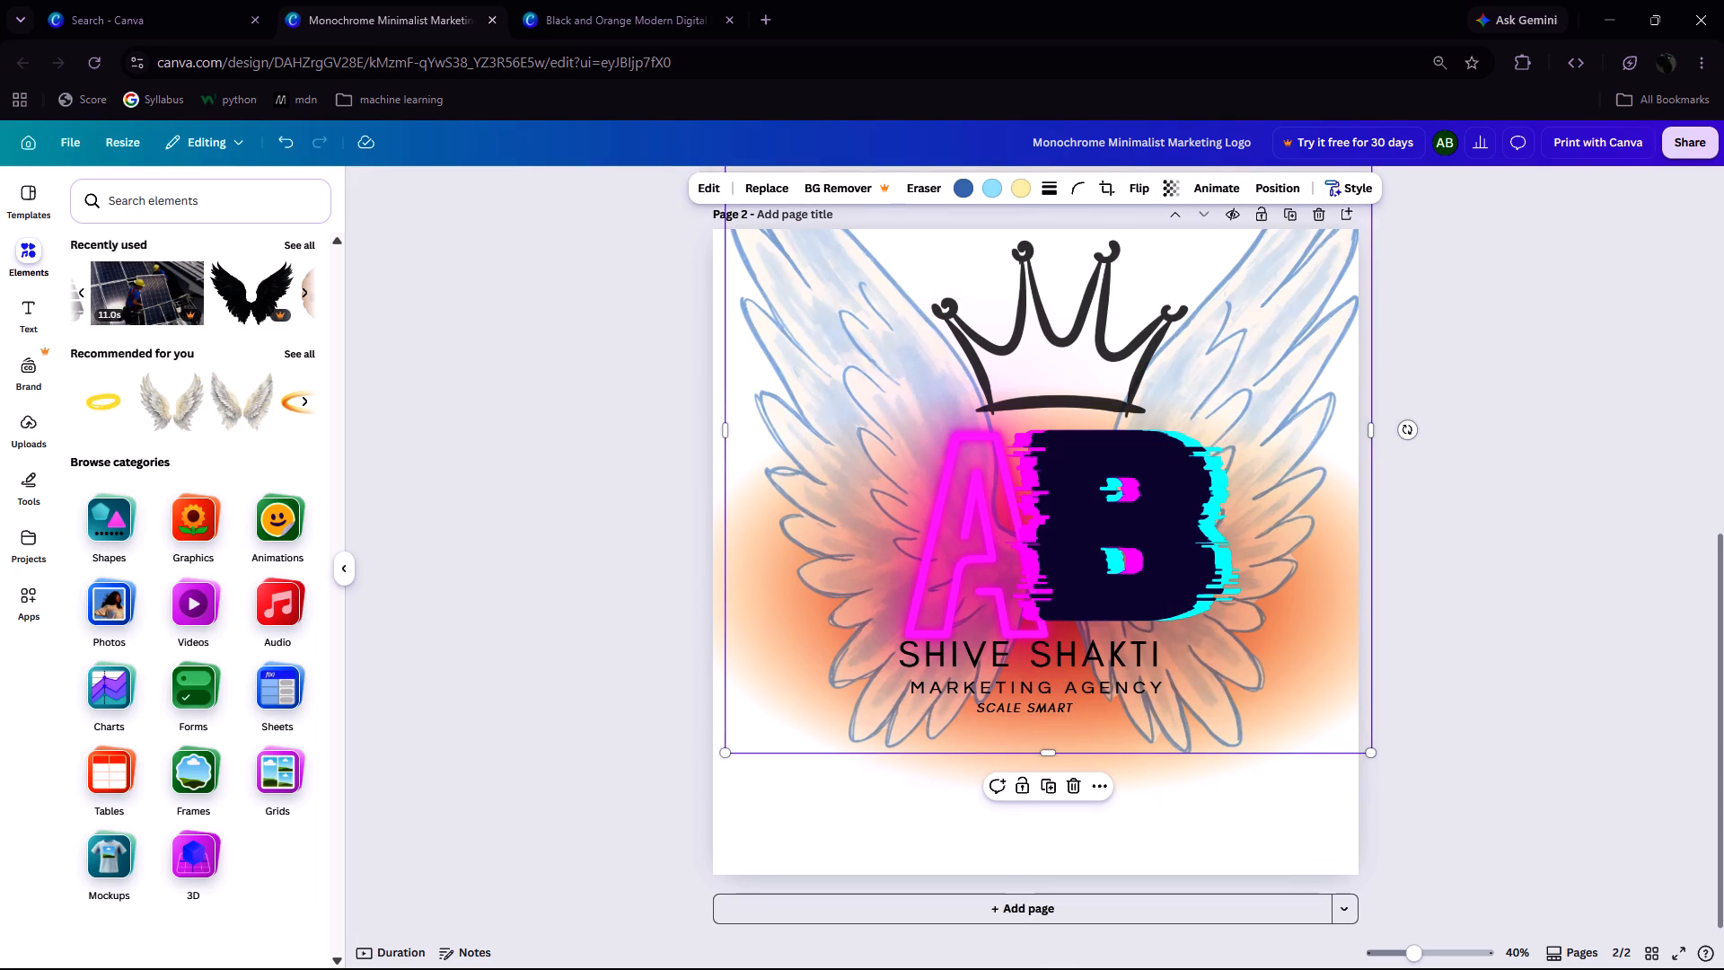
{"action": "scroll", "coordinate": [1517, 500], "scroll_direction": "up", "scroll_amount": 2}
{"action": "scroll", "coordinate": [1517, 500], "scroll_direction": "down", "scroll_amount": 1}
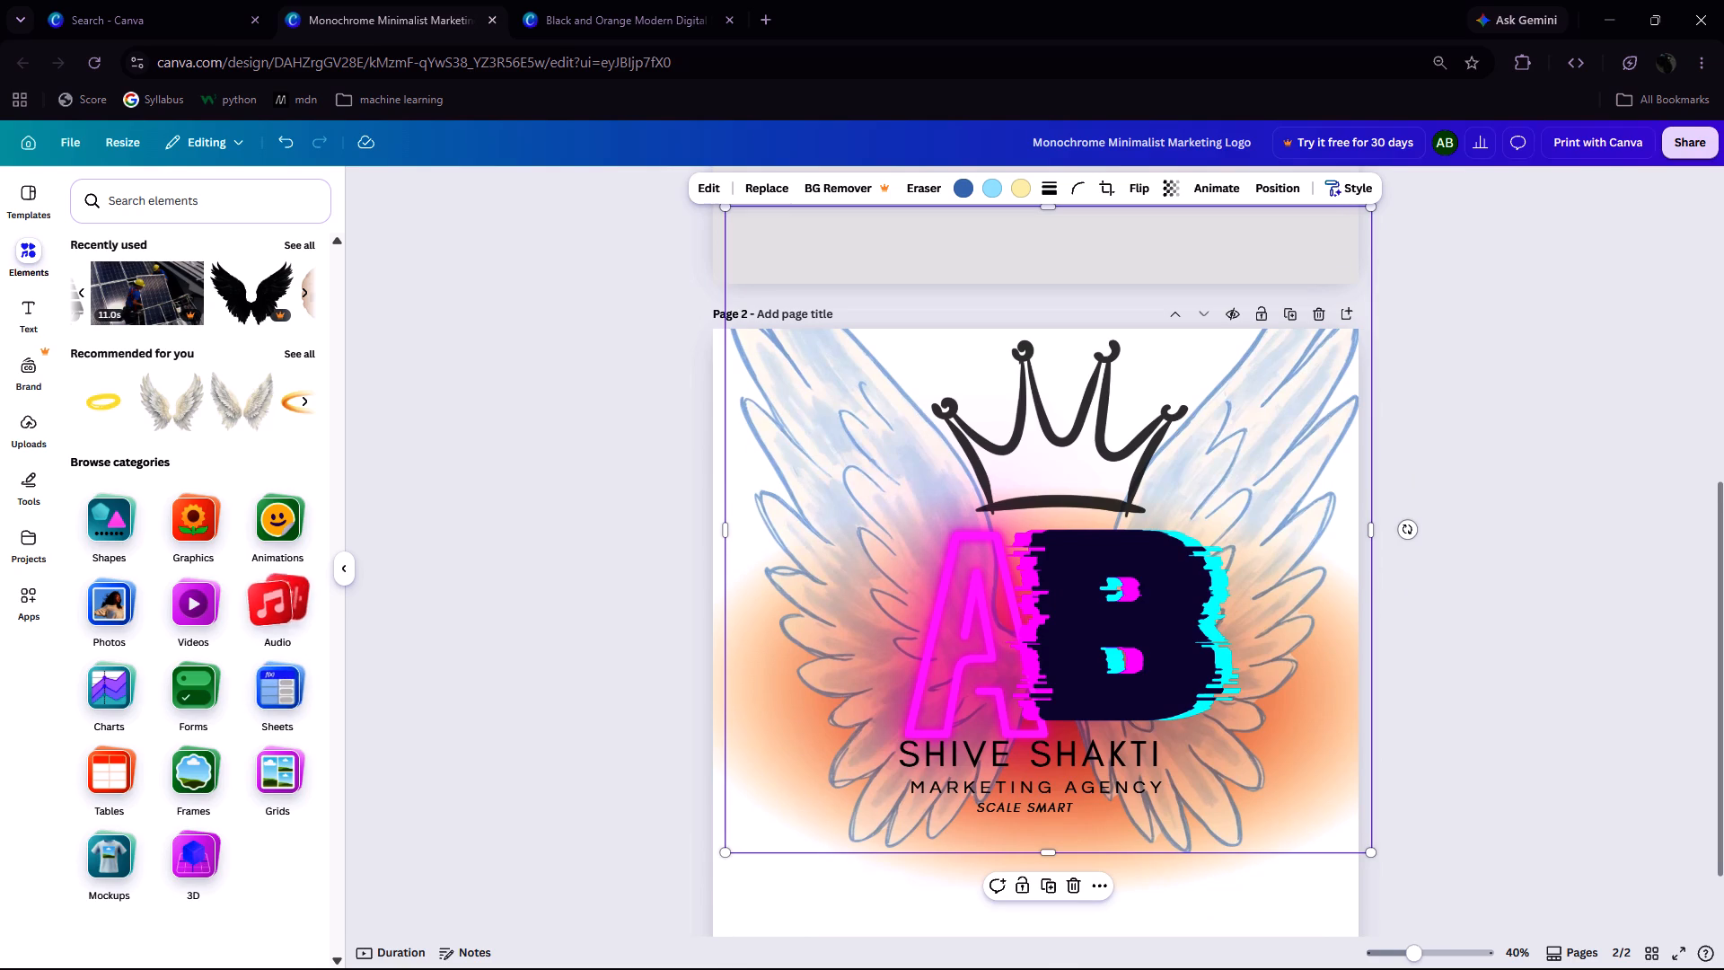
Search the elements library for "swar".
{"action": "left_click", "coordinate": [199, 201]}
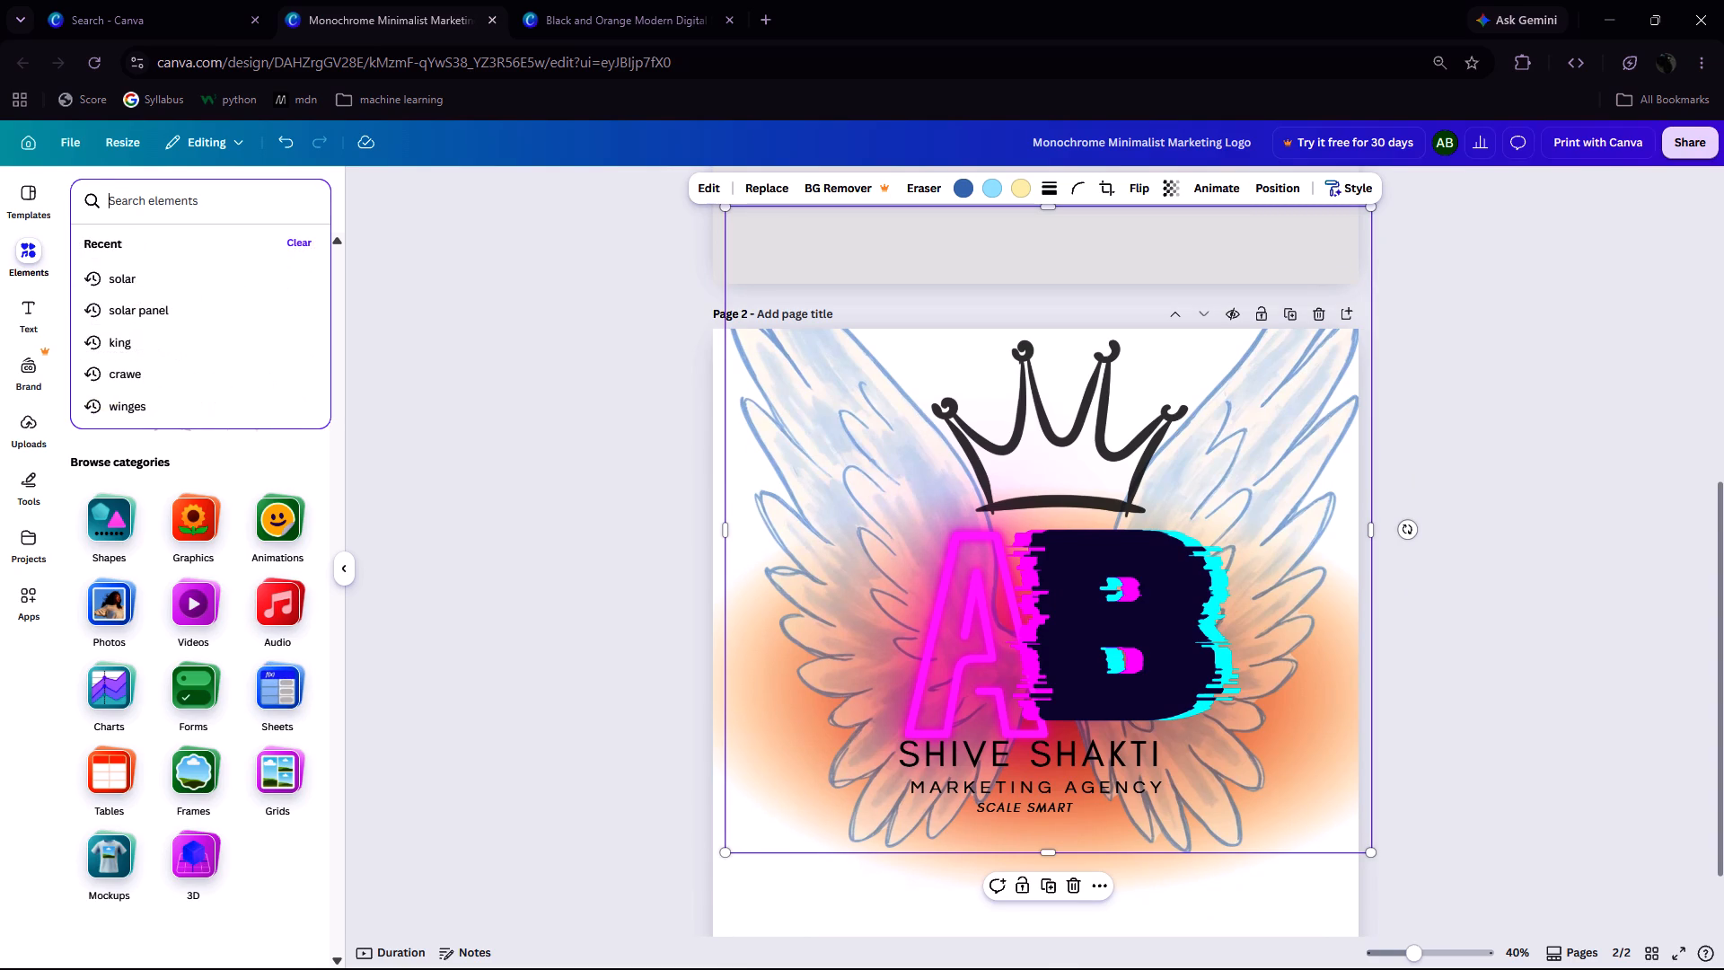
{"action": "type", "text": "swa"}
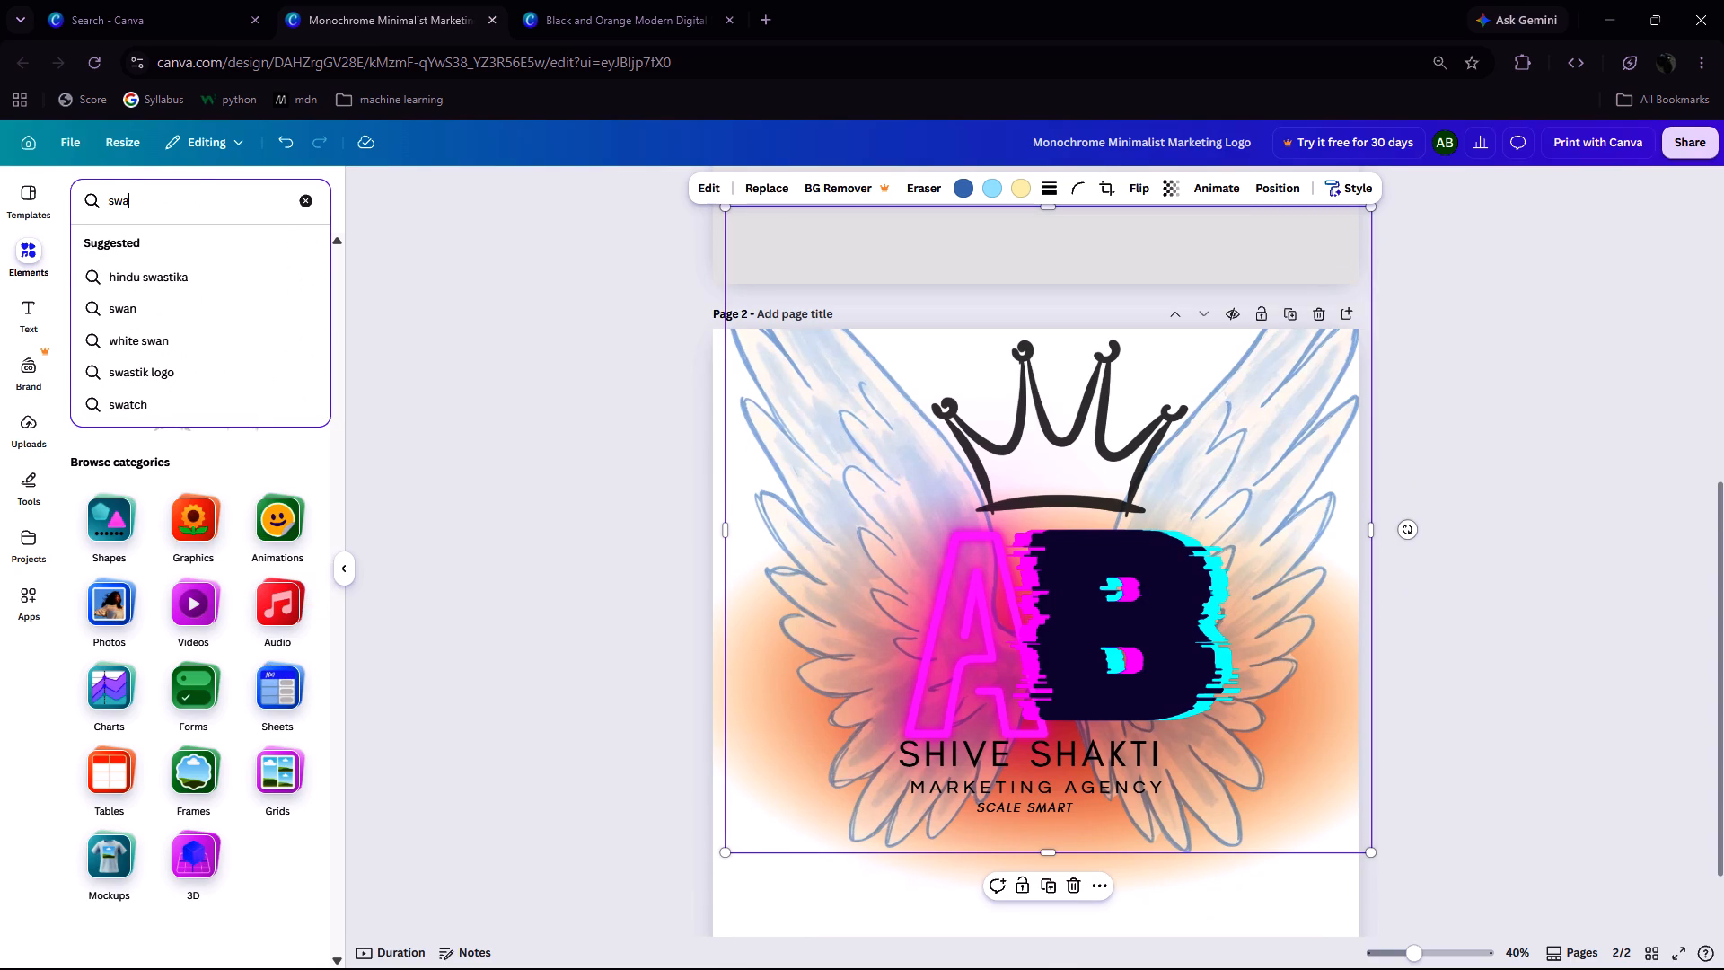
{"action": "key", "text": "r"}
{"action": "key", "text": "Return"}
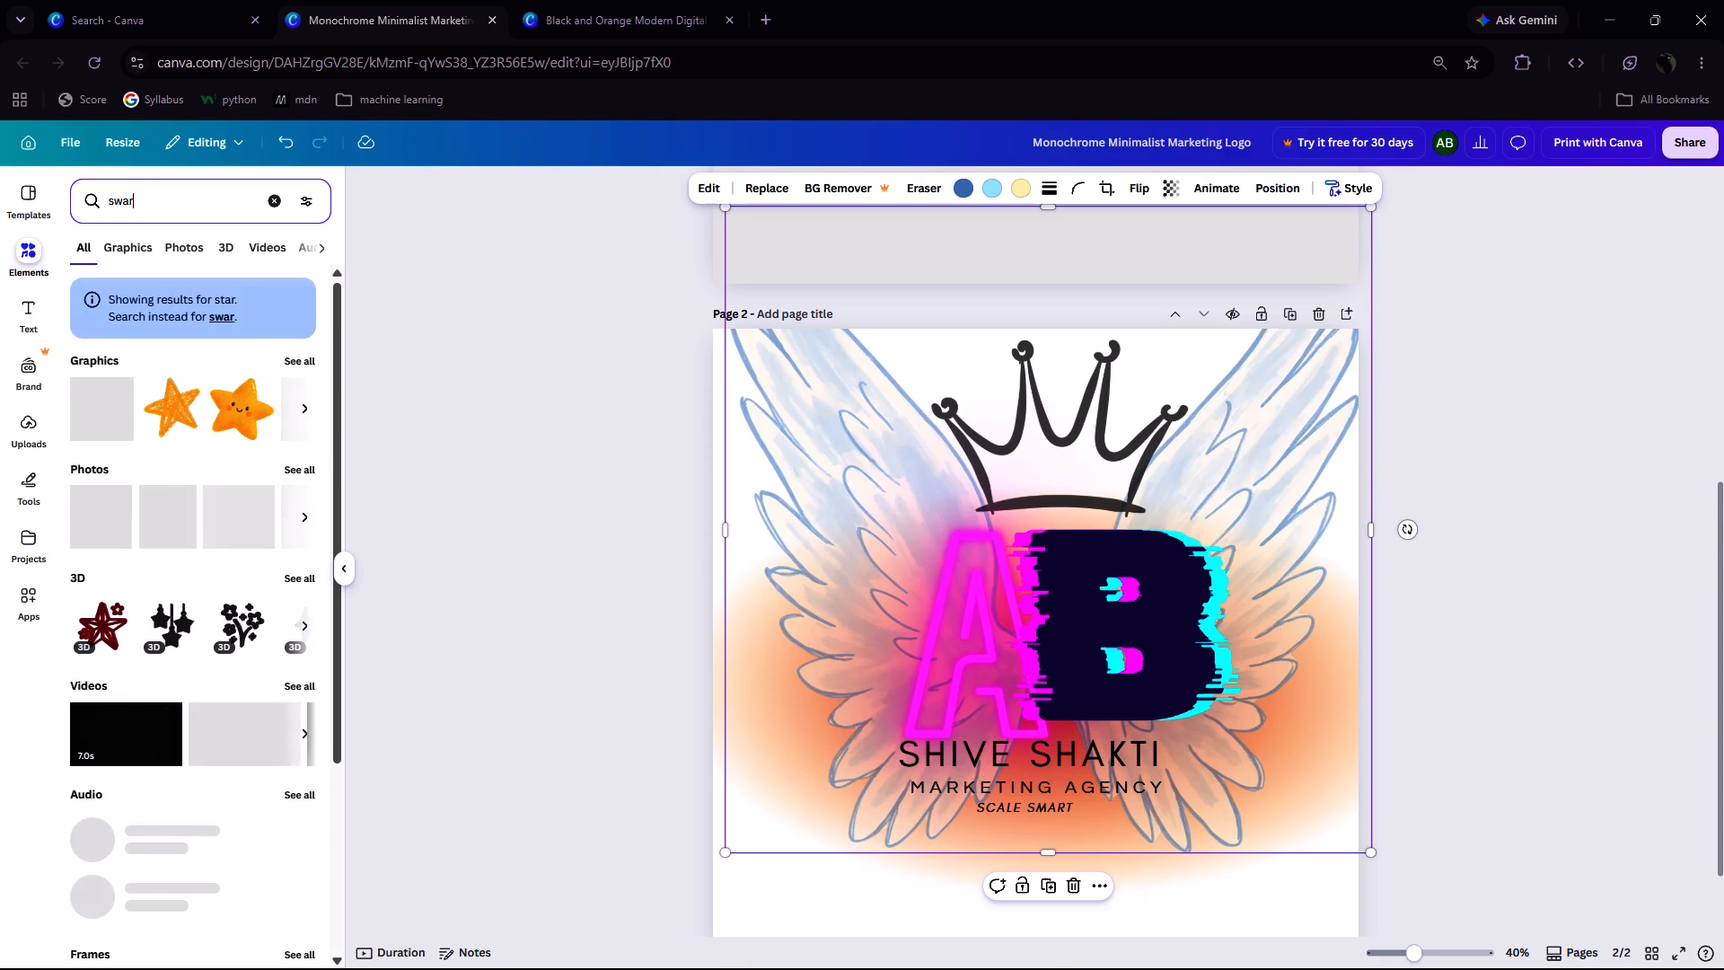
Search the elements library for "swor" and show all the graphics results.
{"action": "key", "text": "BackSpace"}
{"action": "key", "text": "BackSpace"}
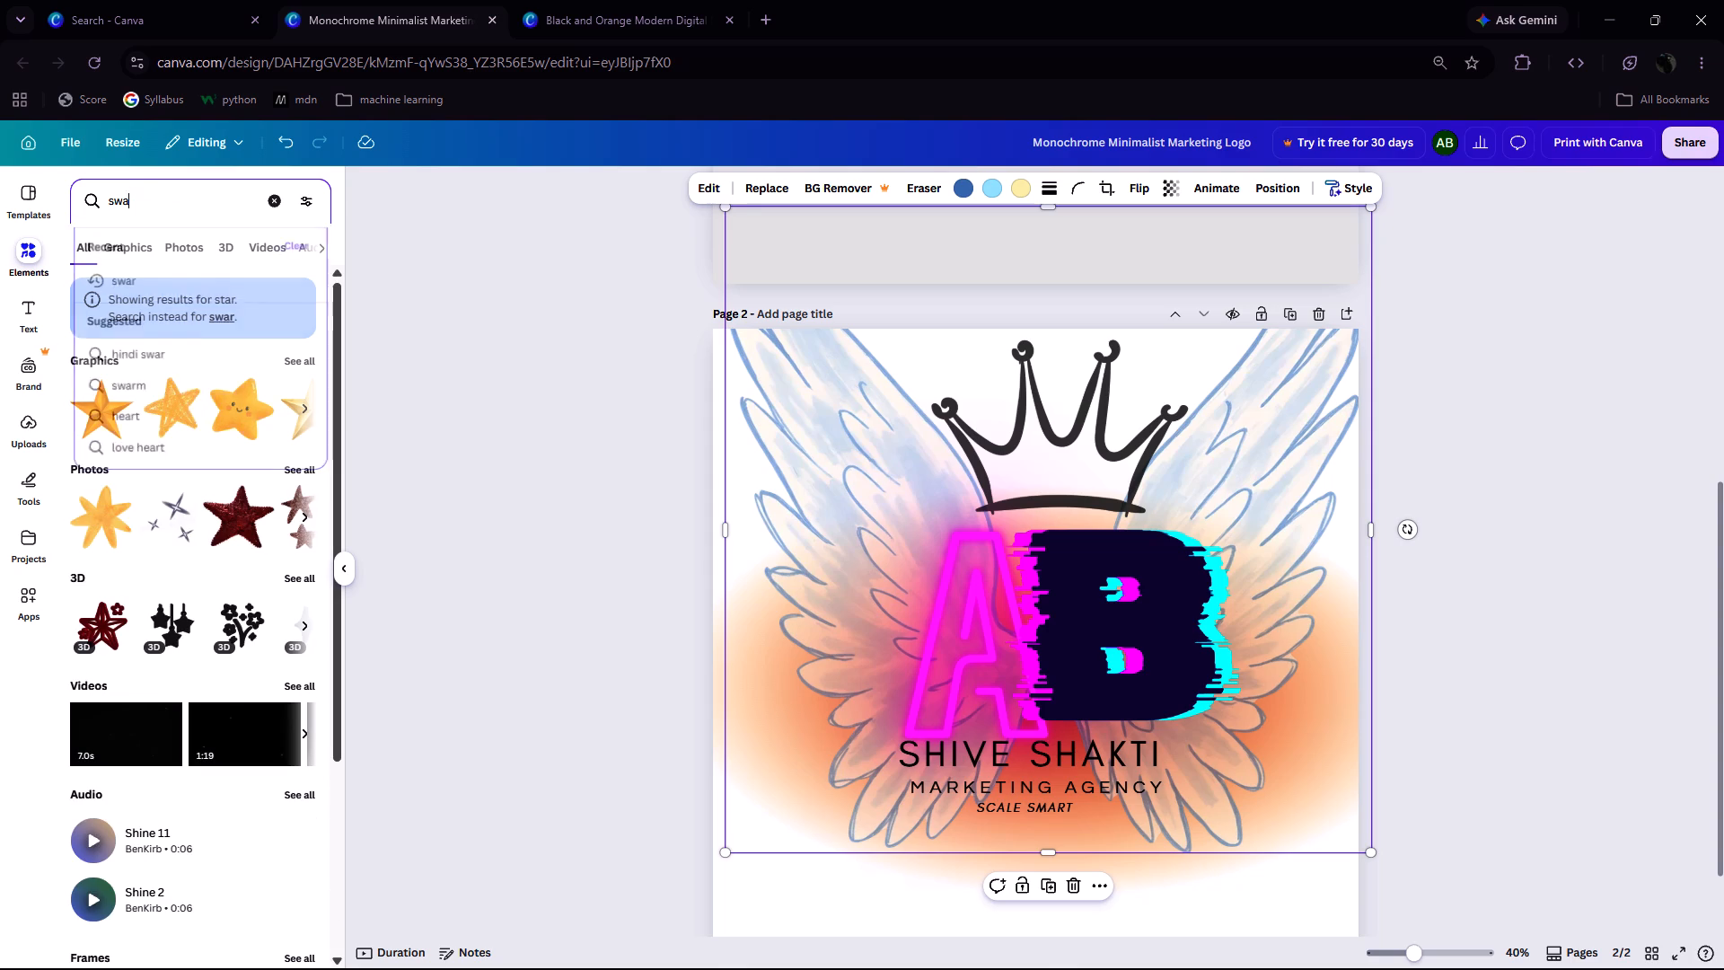
{"action": "type", "text": "or"}
{"action": "key", "text": "Return"}
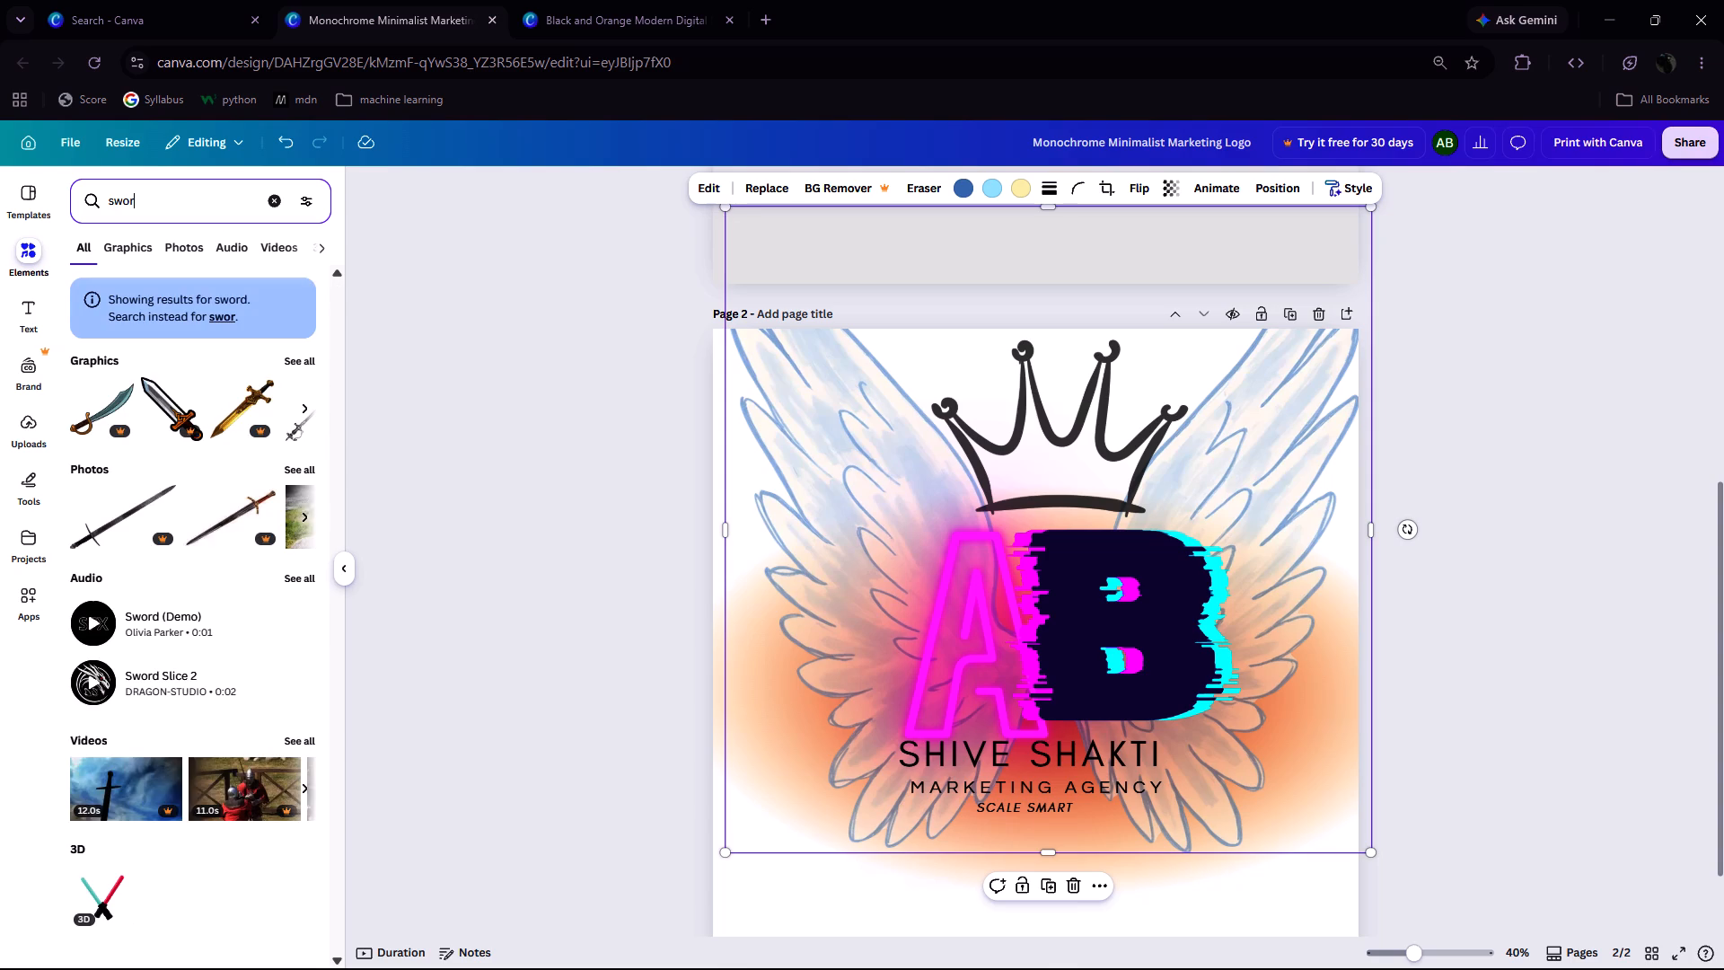
{"action": "scroll", "coordinate": [199, 201], "scroll_direction": "down", "scroll_amount": 1}
{"action": "scroll", "coordinate": [199, 201], "scroll_direction": "up", "scroll_amount": 1}
{"action": "left_click", "coordinate": [307, 364]}
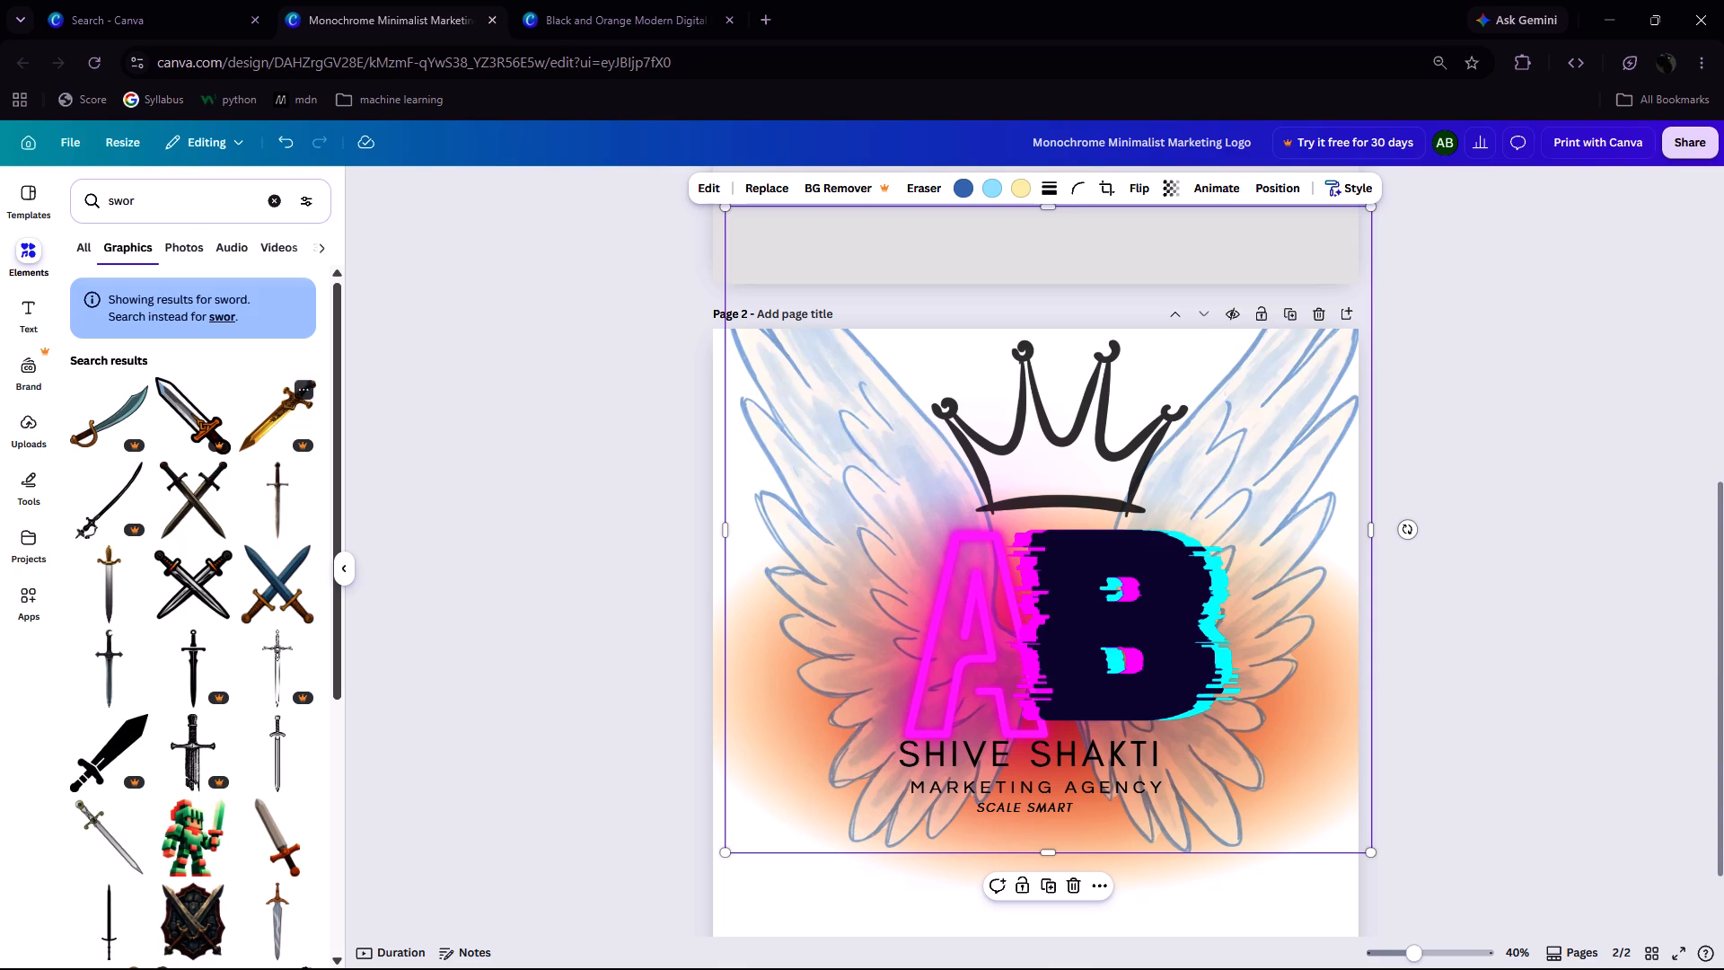
Add a plain black upright sword graphic to page 2 beside the AB monogram and enlarge it to about 1,400 high.
{"action": "scroll", "coordinate": [267, 411], "scroll_direction": "down", "scroll_amount": 1}
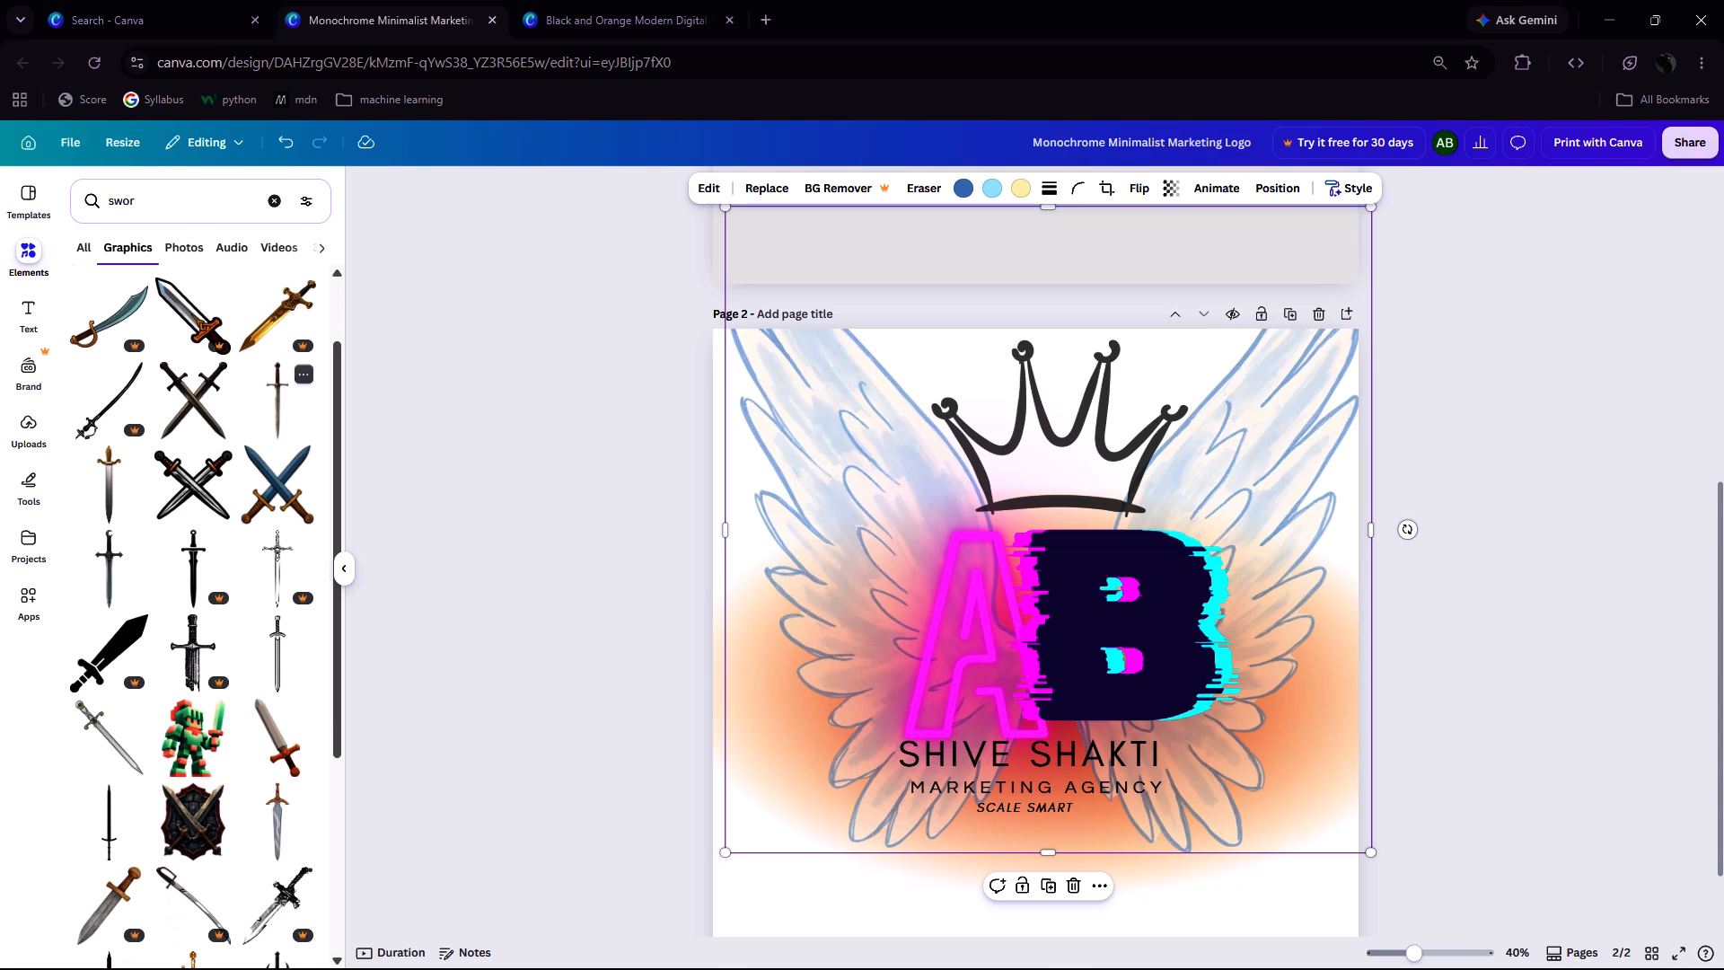
{"action": "scroll", "coordinate": [266, 410], "scroll_direction": "down", "scroll_amount": 1}
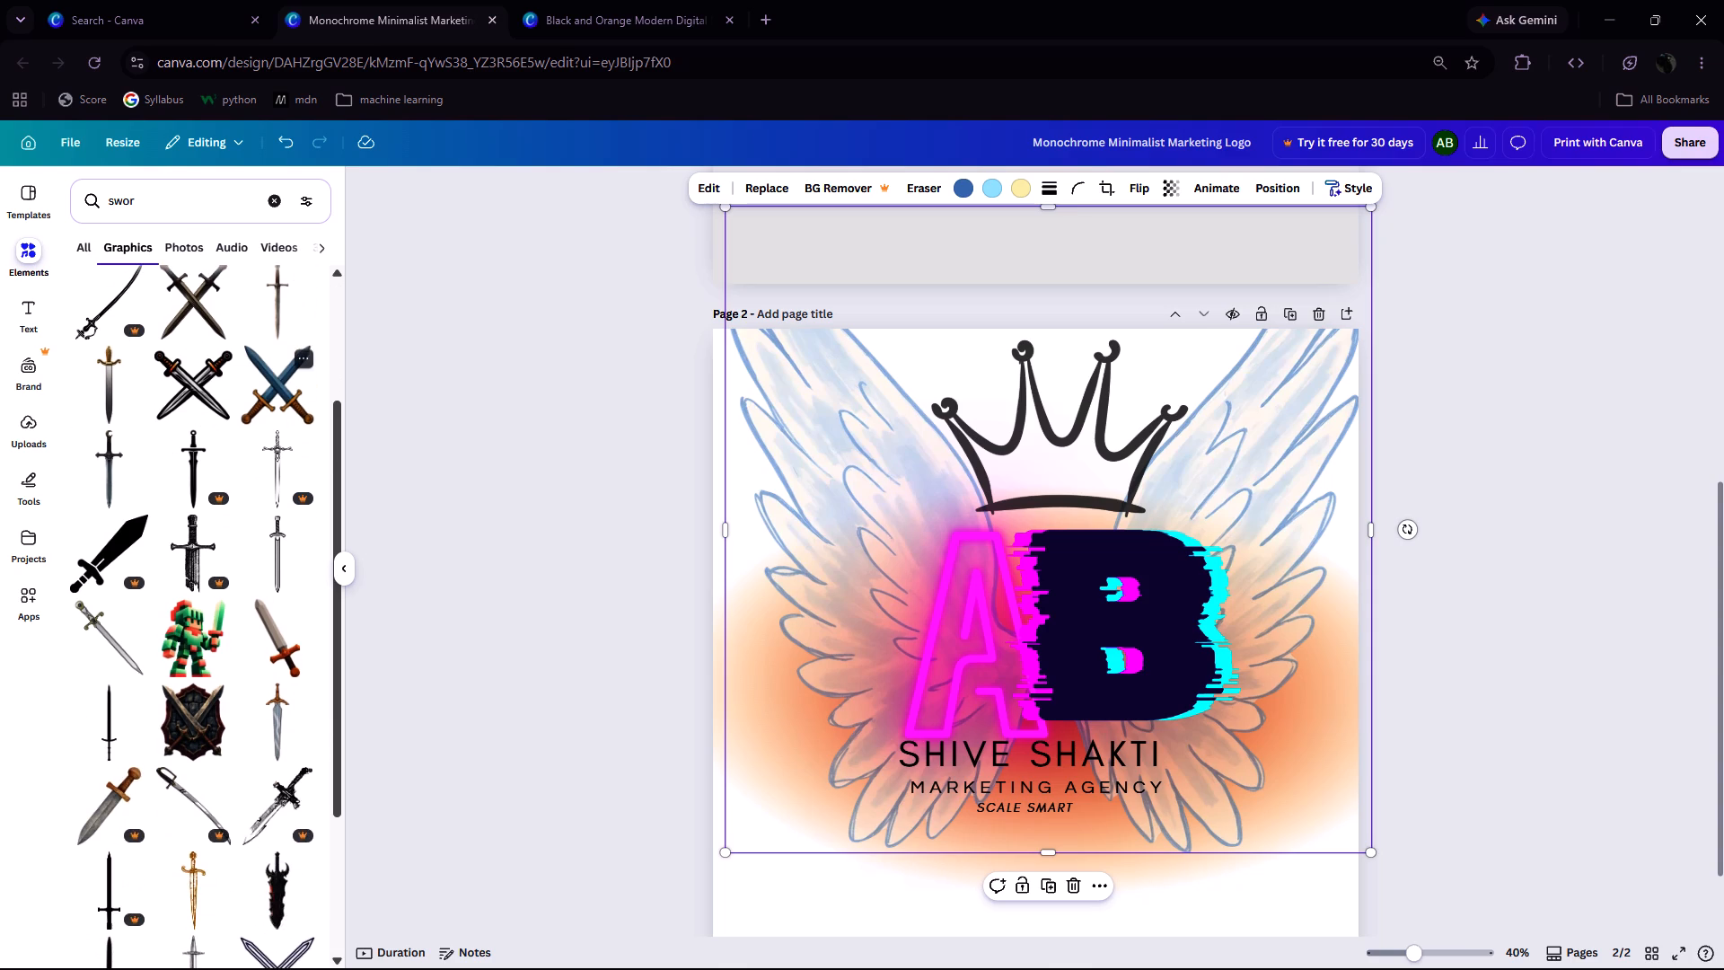
{"action": "scroll", "coordinate": [266, 410], "scroll_direction": "down", "scroll_amount": 1}
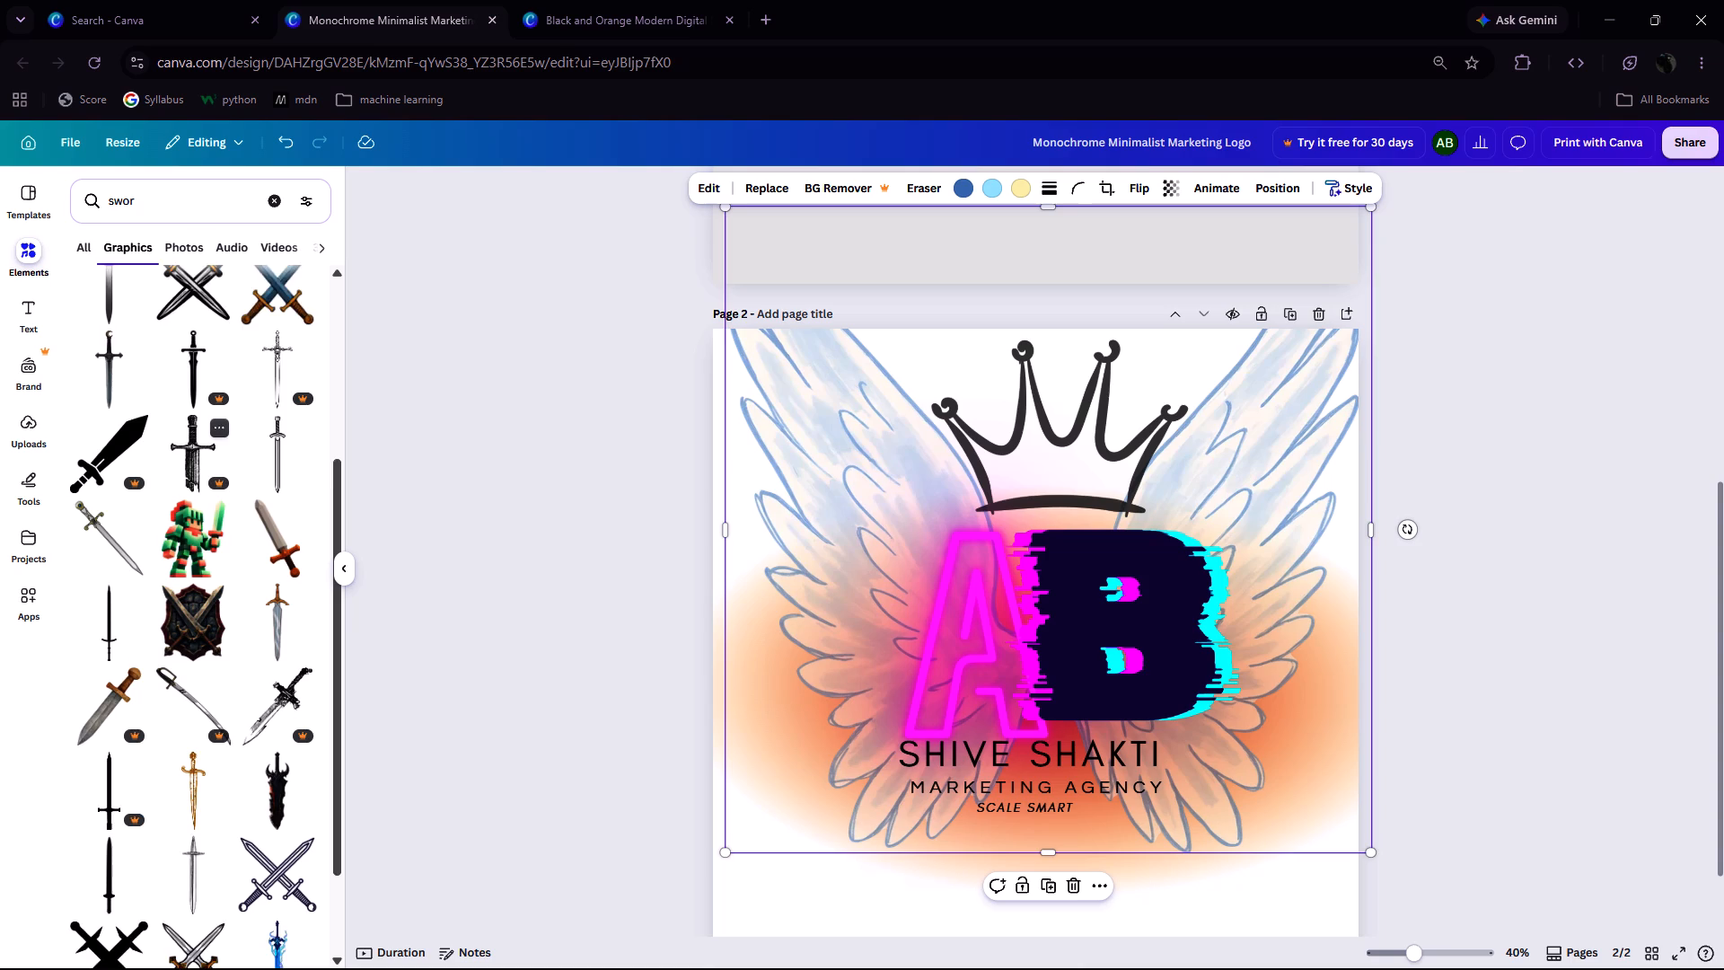
{"action": "scroll", "coordinate": [224, 442], "scroll_direction": "down", "scroll_amount": 2}
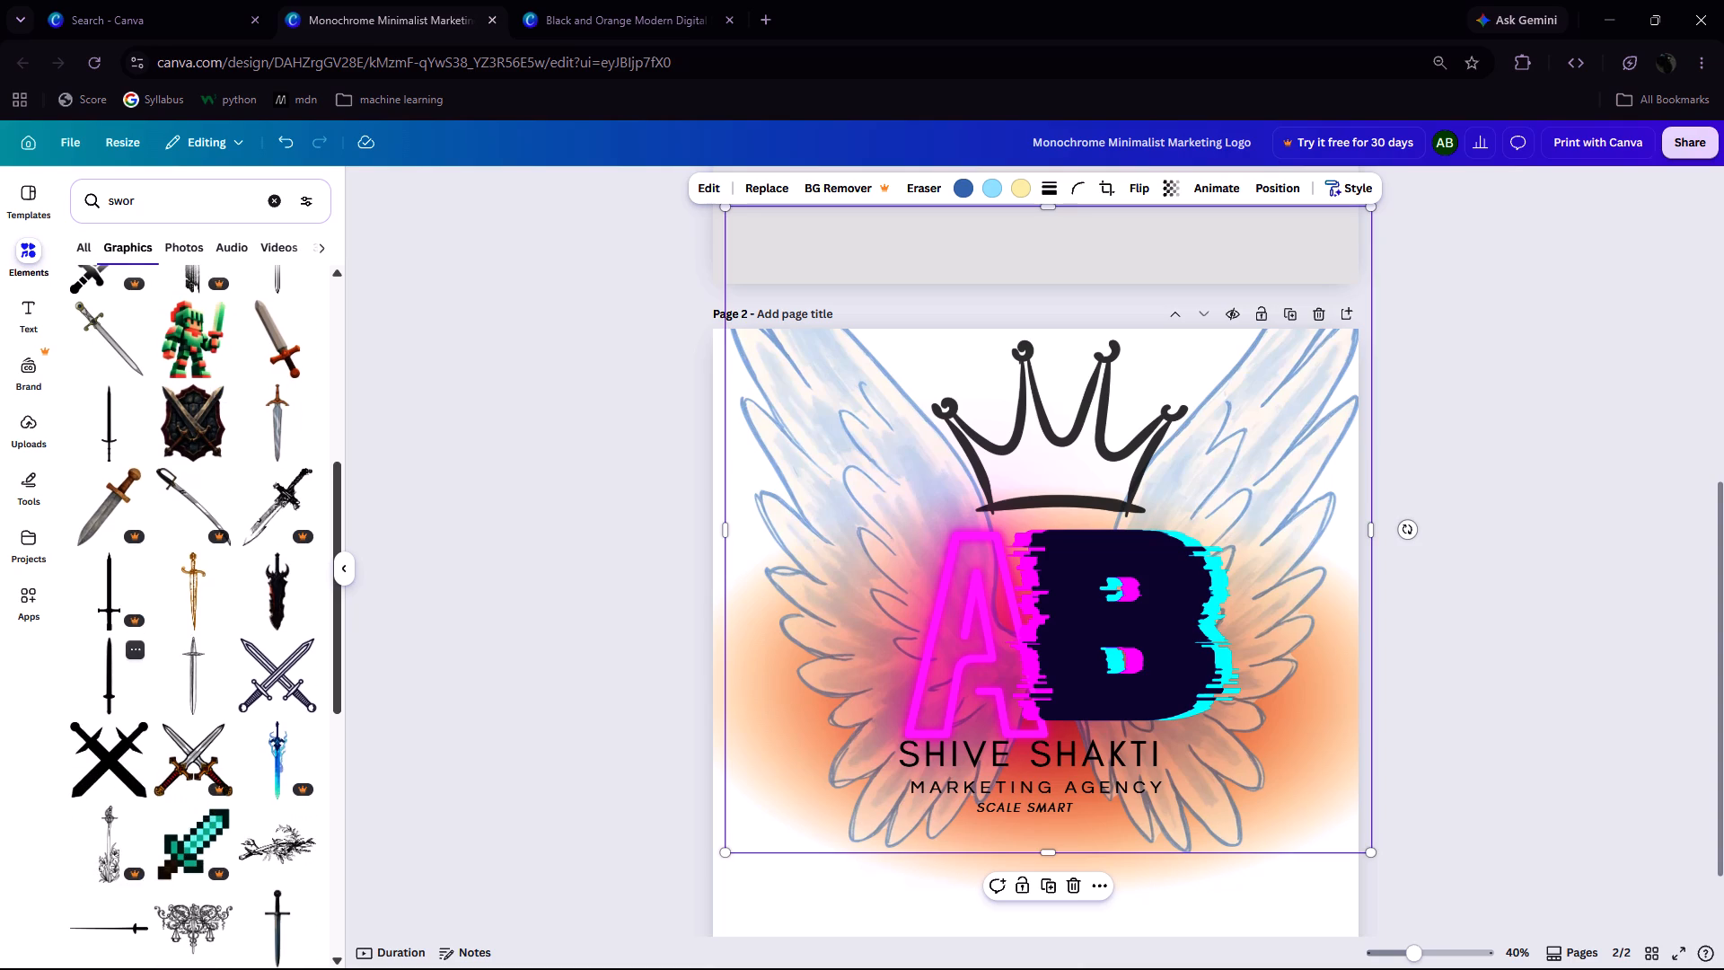
{"action": "left_click_drag", "start_coordinate": [109, 604], "coordinate": [789, 595]}
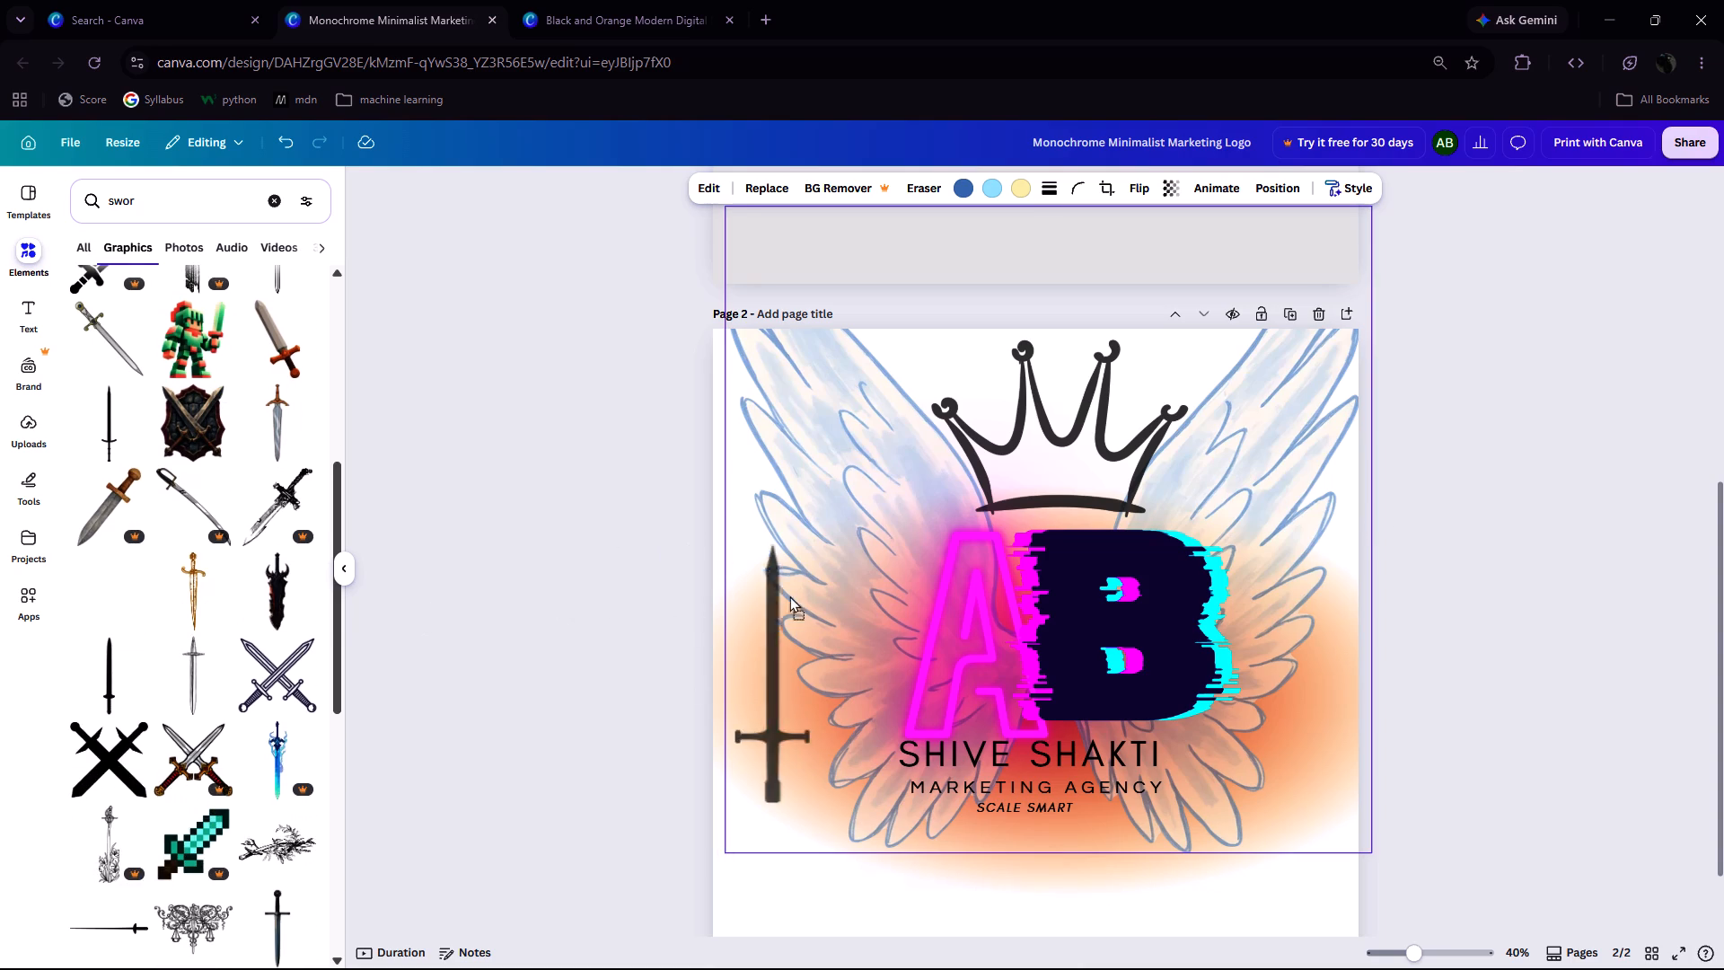
{"action": "left_click_drag", "start_coordinate": [789, 595], "coordinate": [850, 590]}
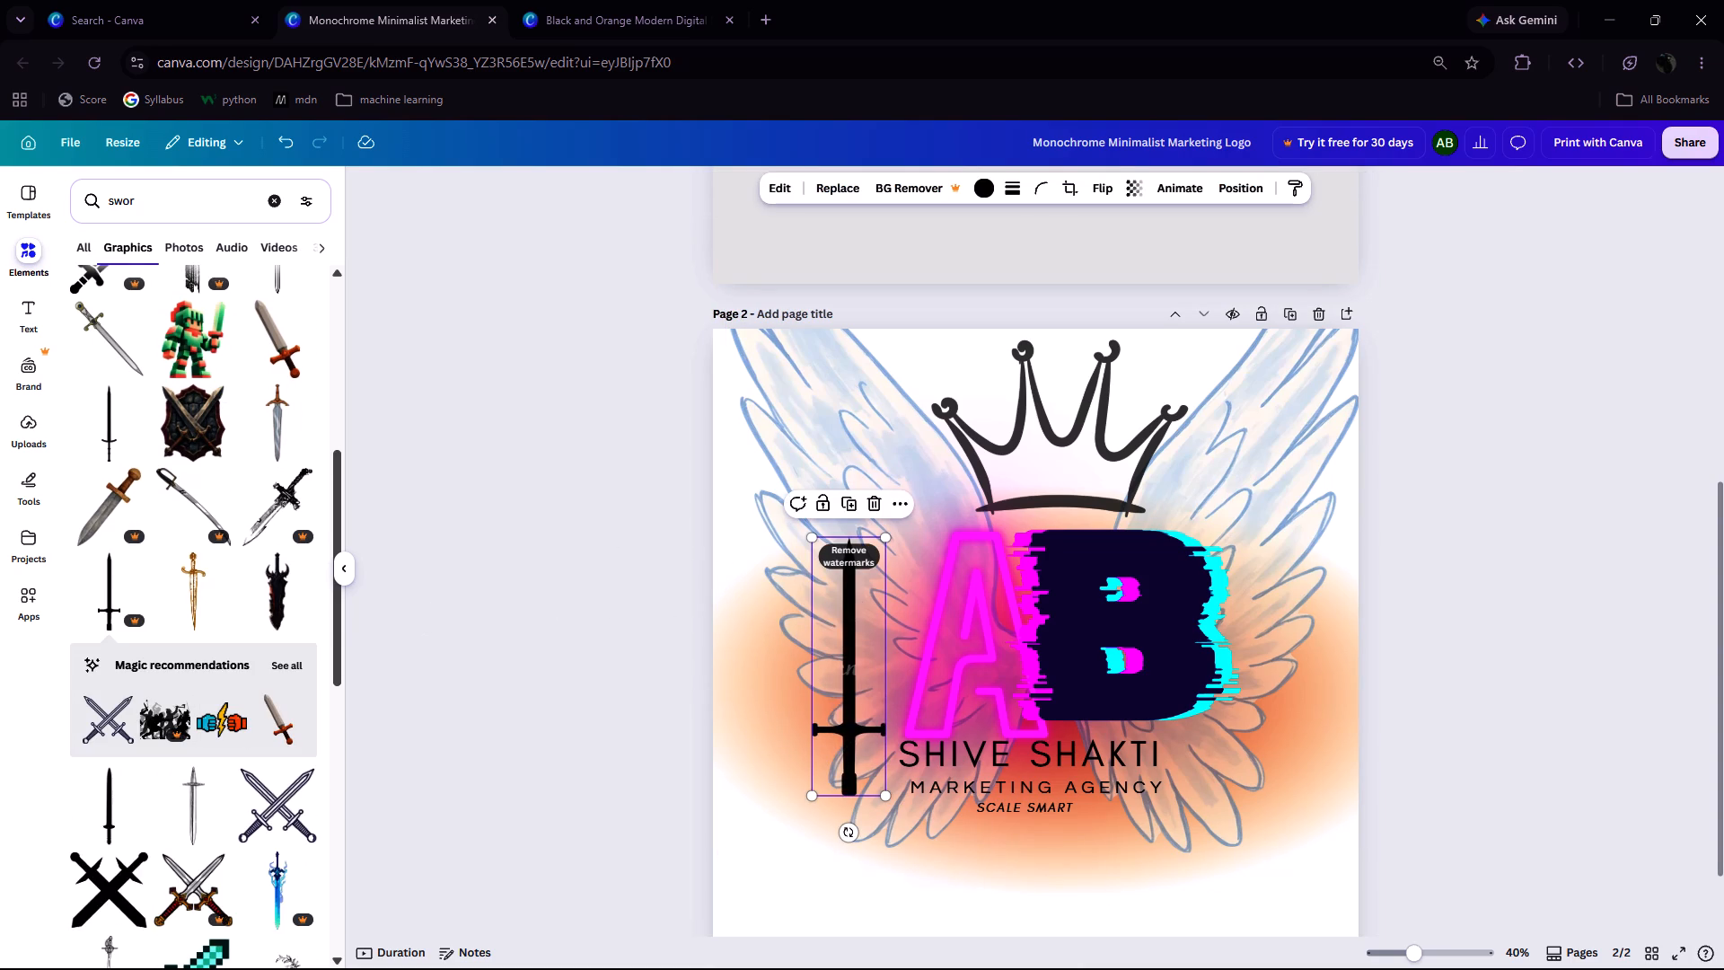
{"action": "left_click_drag", "start_coordinate": [815, 537], "coordinate": [813, 334]}
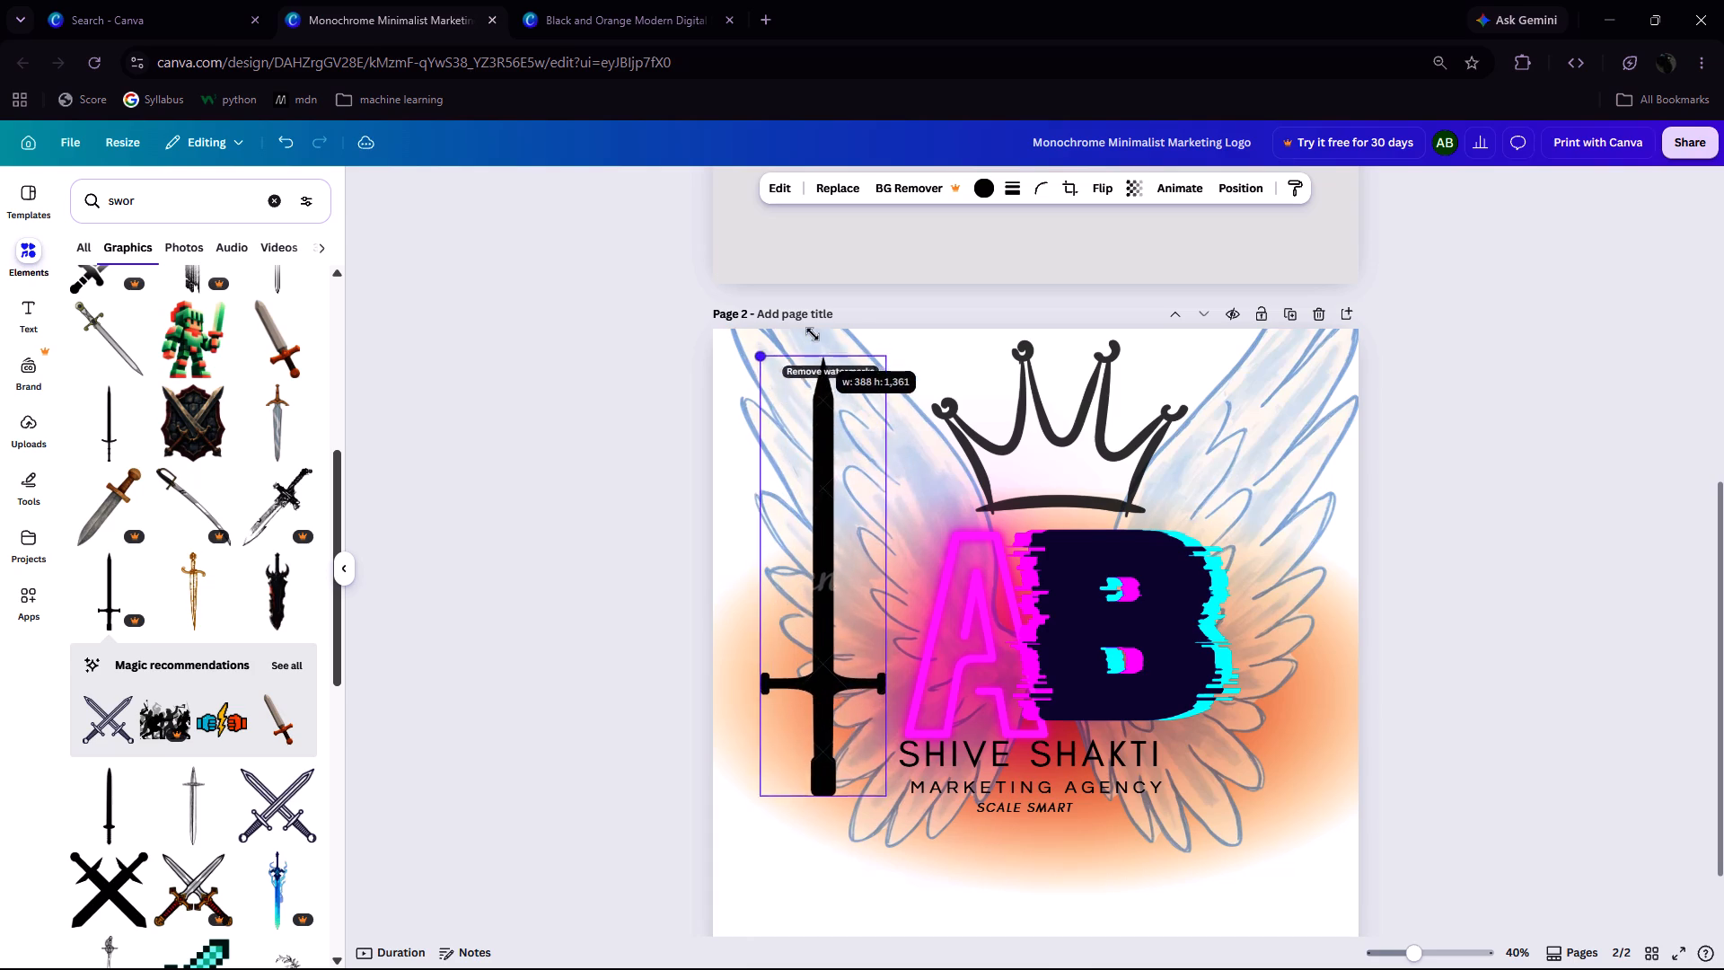
{"action": "left_click_drag", "start_coordinate": [813, 334], "coordinate": [813, 332]}
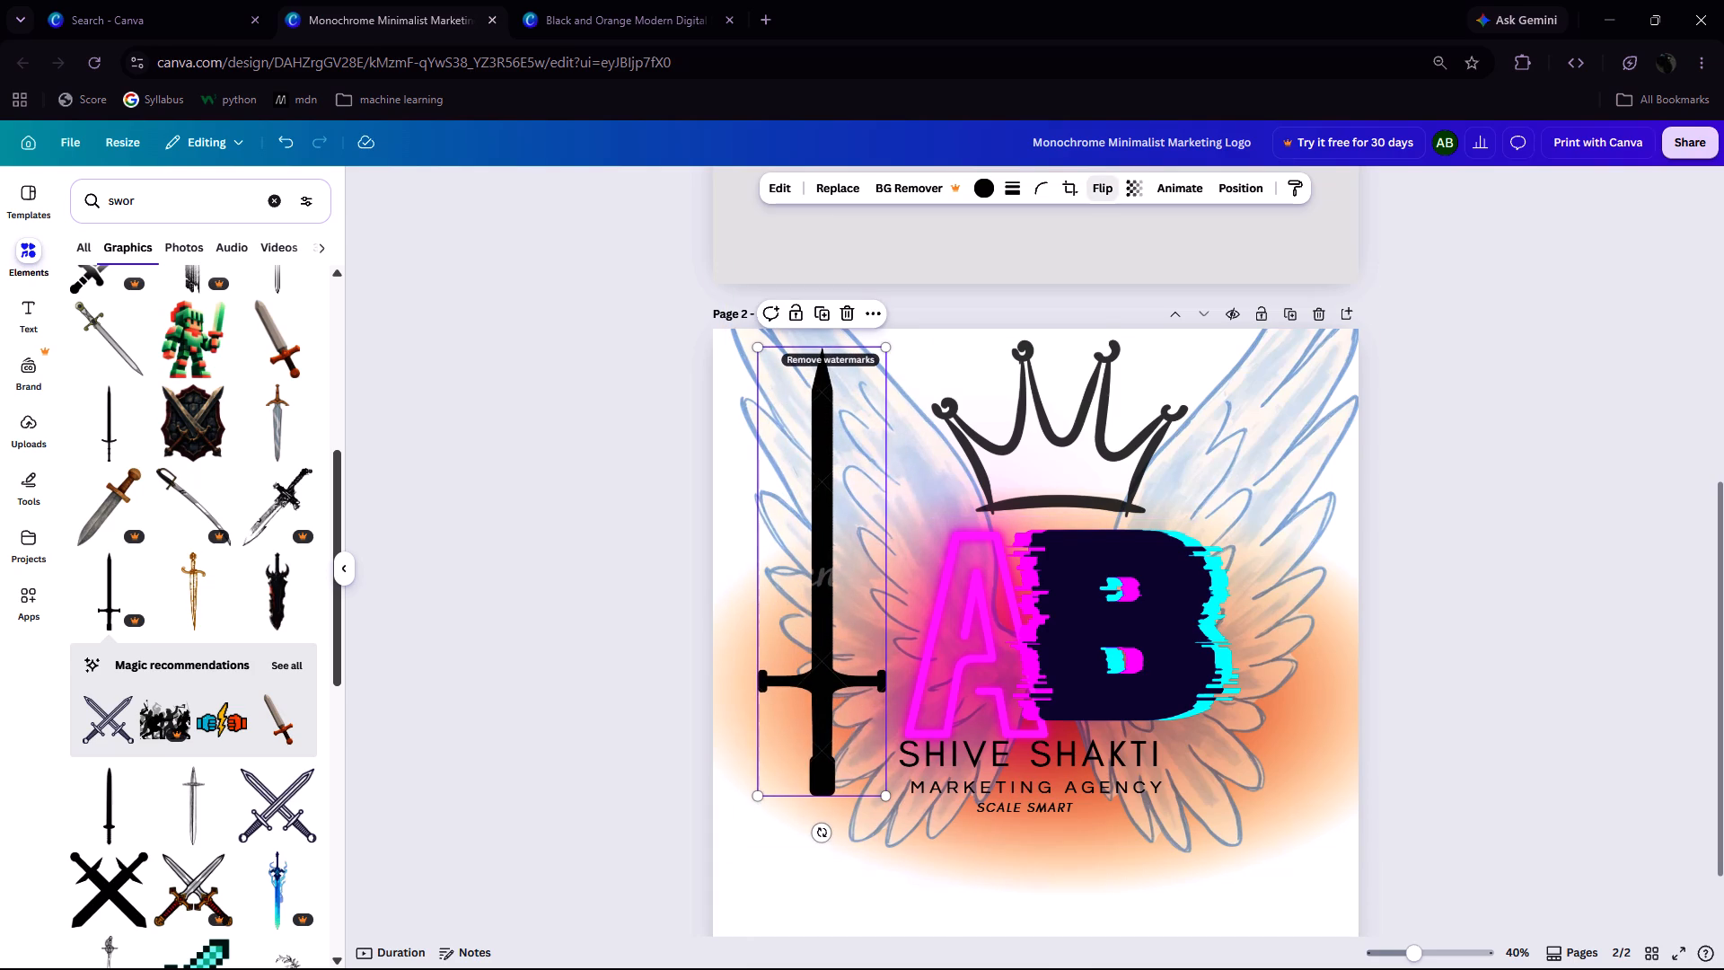
Set the sword's transparency value to 44.
{"action": "left_click", "coordinate": [1130, 185]}
{"action": "left_click_drag", "start_coordinate": [1163, 255], "coordinate": [1104, 260]}
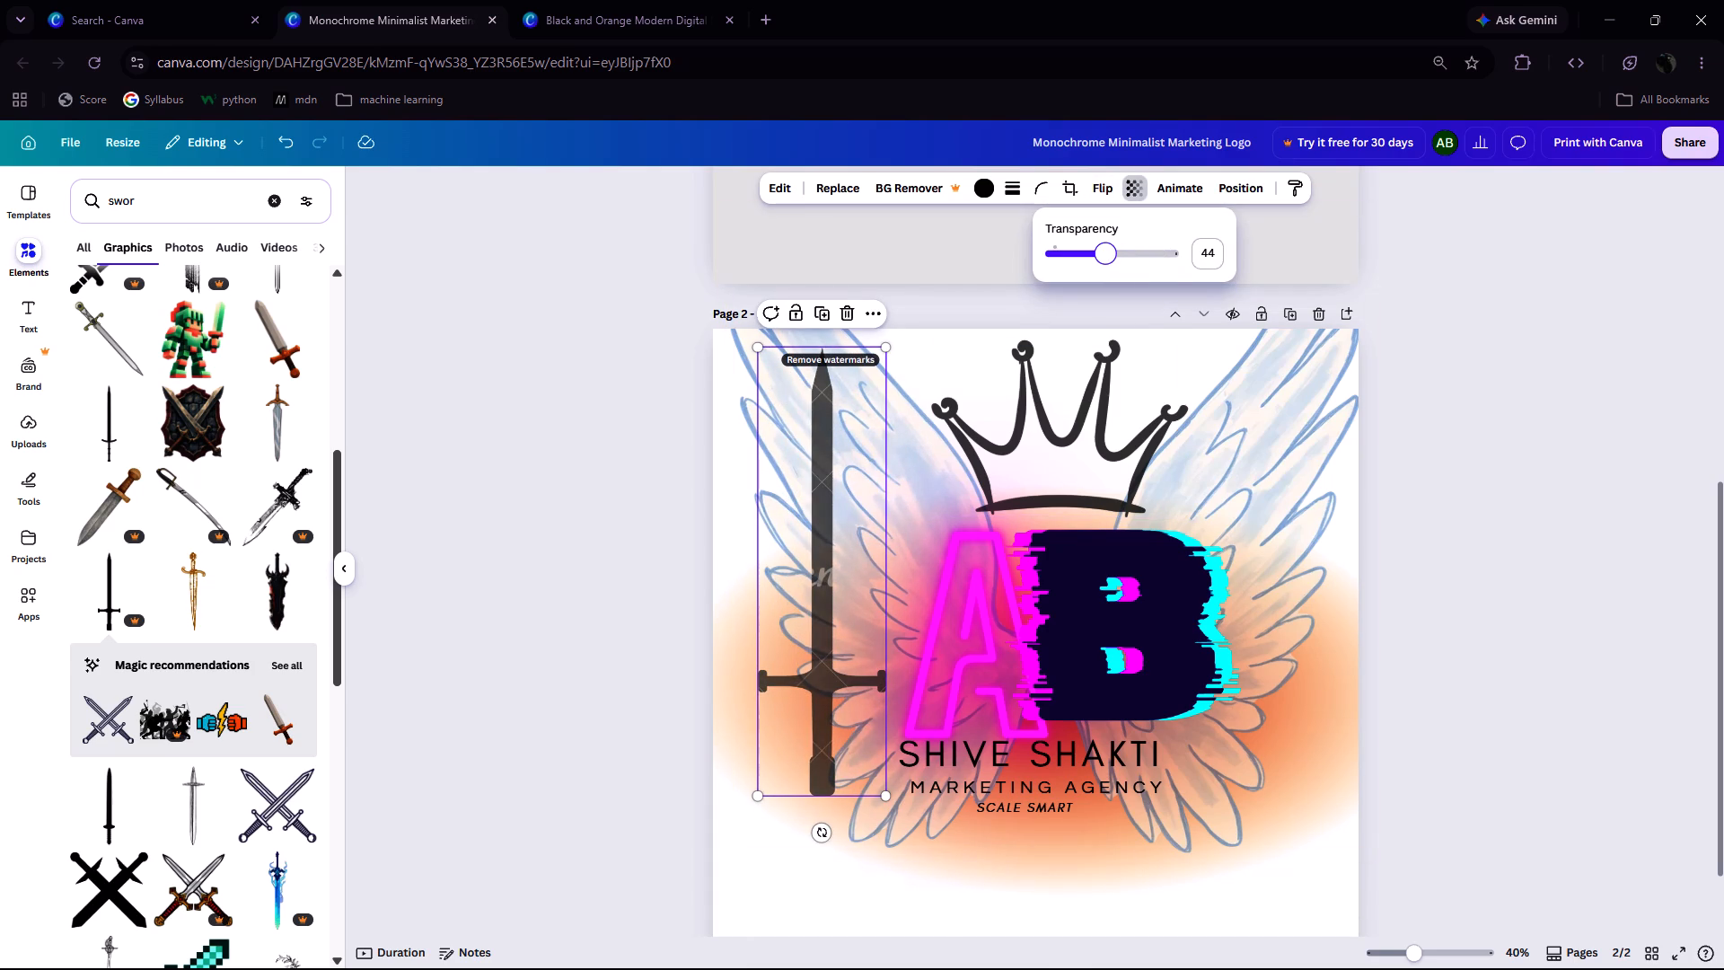
Rotate the sword to about -31° and move it diagonally across the AB monogram, with its hilt below the B.
{"action": "left_click_drag", "start_coordinate": [821, 838], "coordinate": [906, 833]}
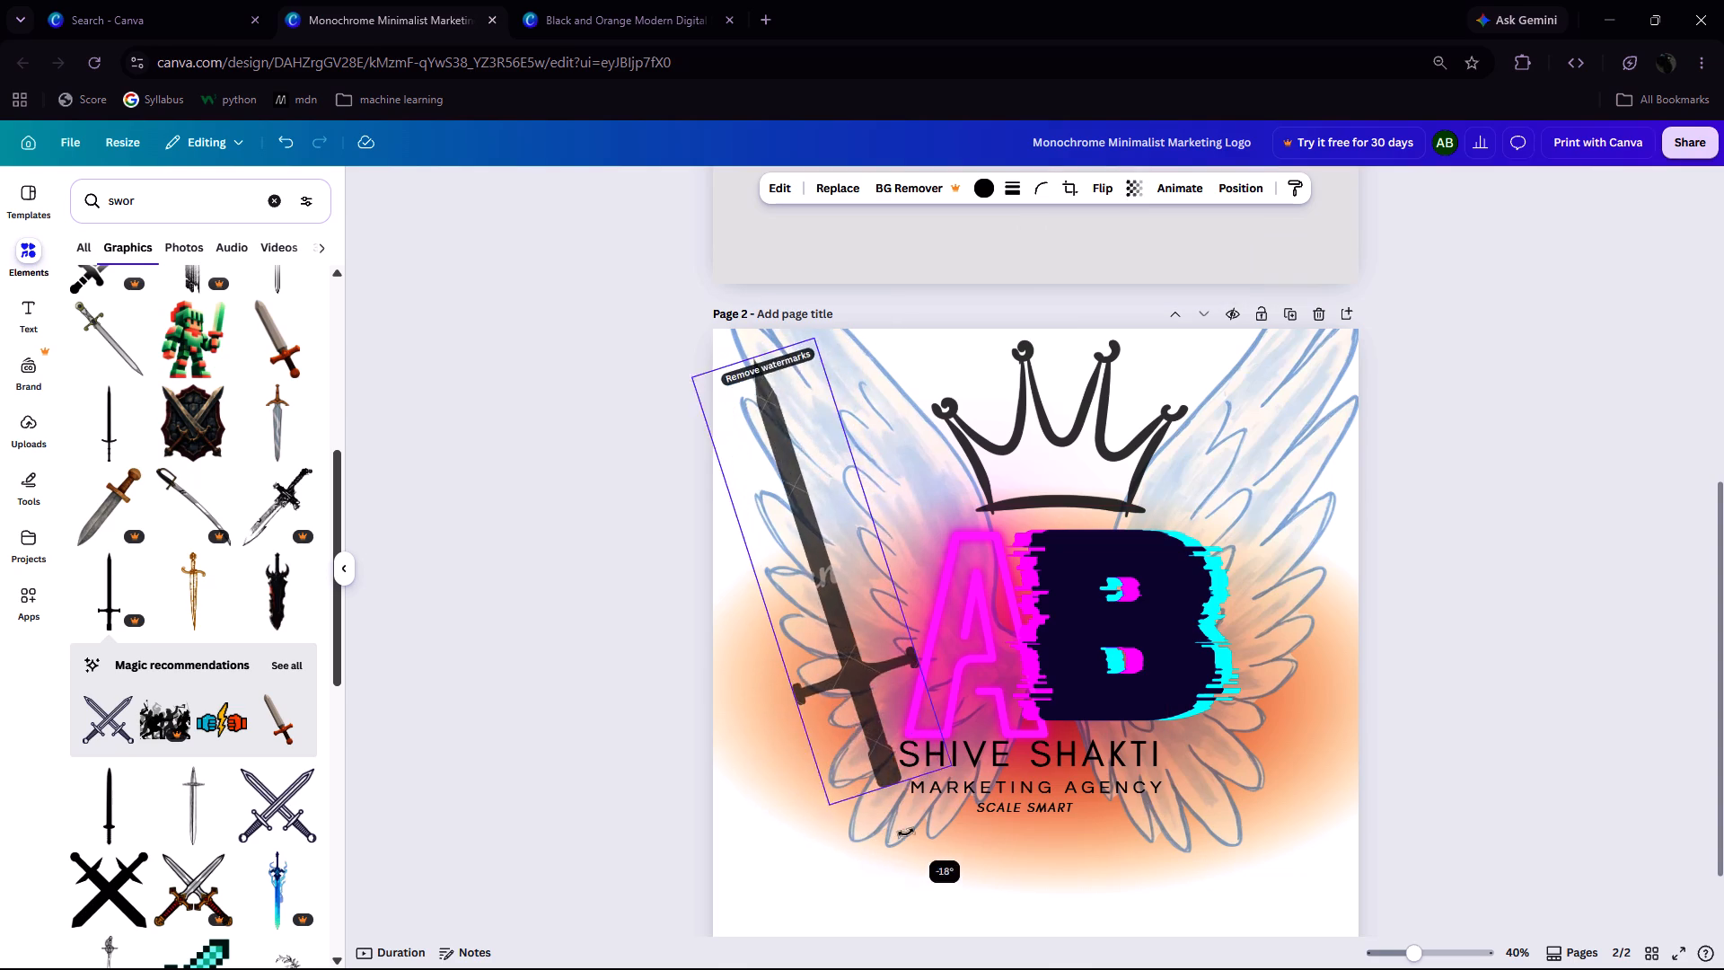
{"action": "left_click_drag", "start_coordinate": [906, 833], "coordinate": [953, 830]}
{"action": "left_click_drag", "start_coordinate": [844, 633], "coordinate": [1082, 672]}
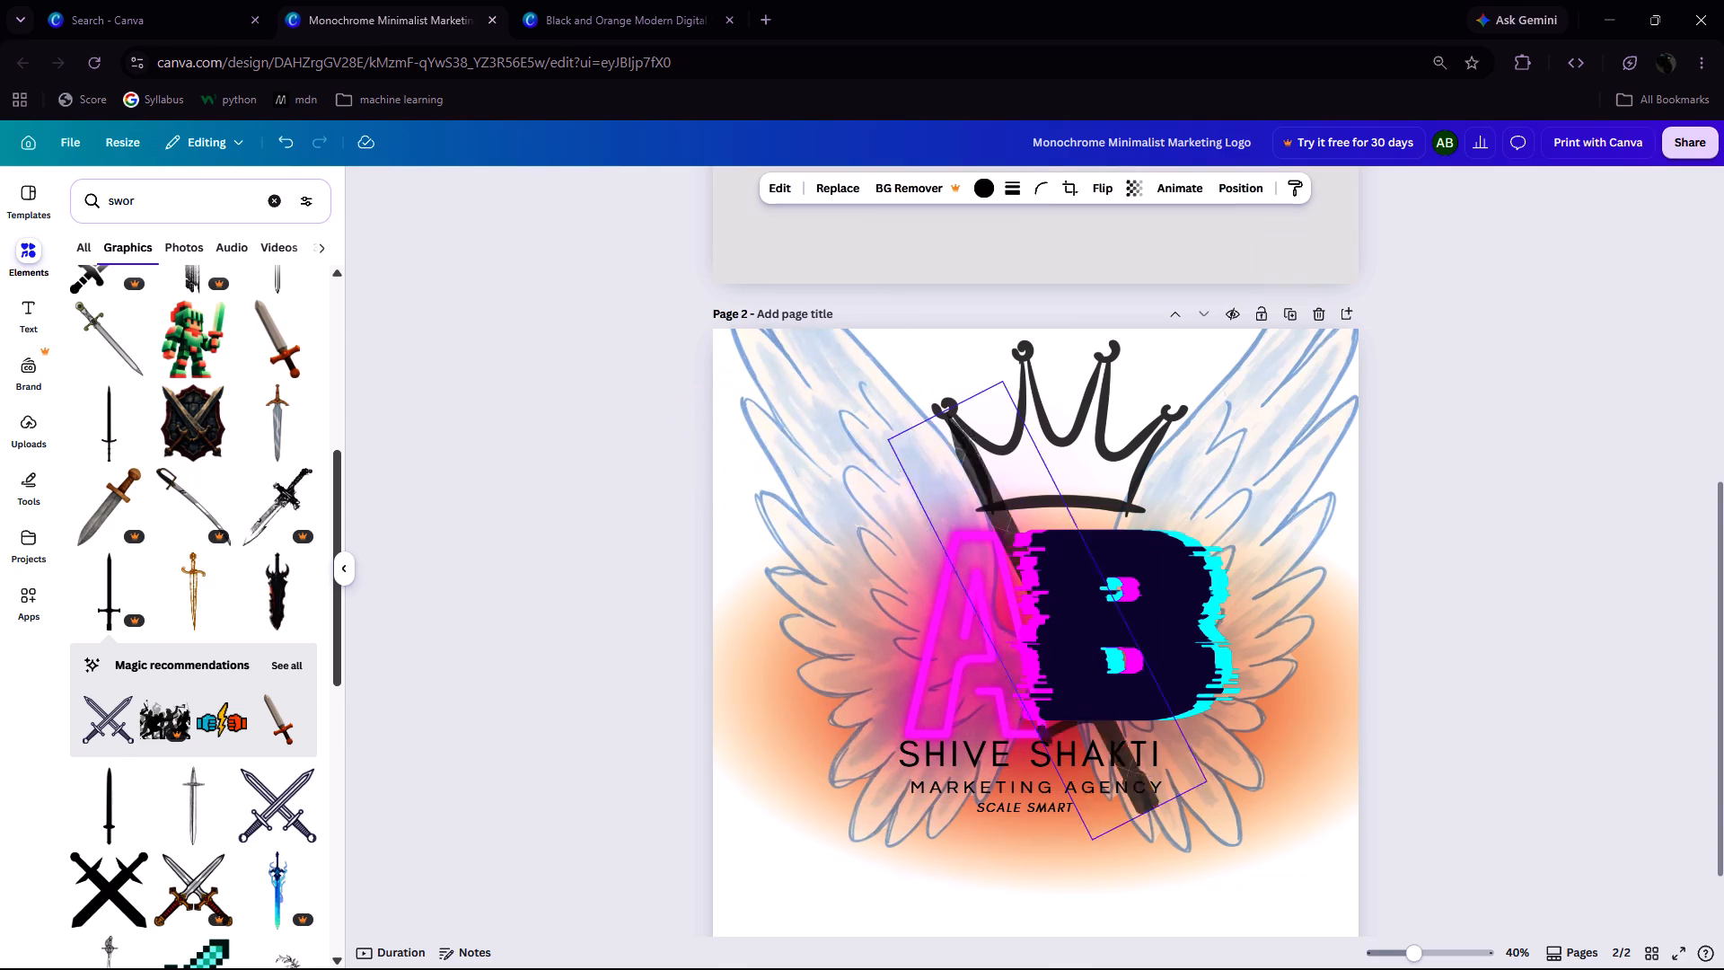
{"action": "left_click_drag", "start_coordinate": [1082, 672], "coordinate": [1051, 710]}
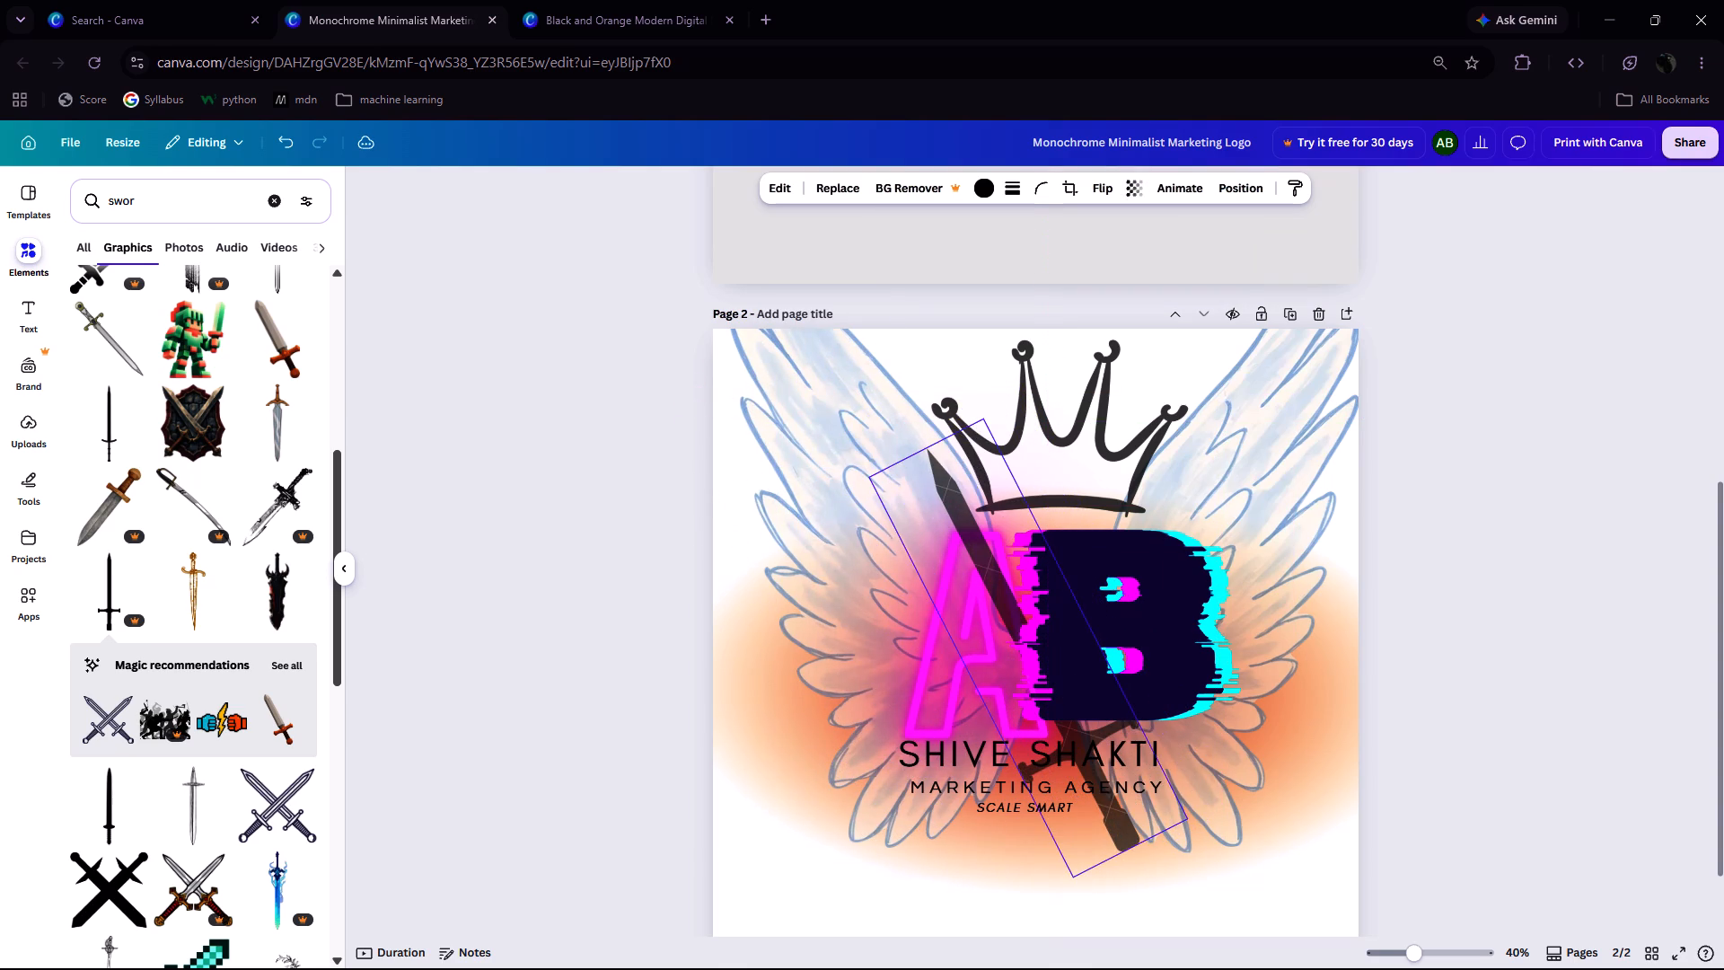
{"action": "left_click_drag", "start_coordinate": [1051, 710], "coordinate": [1073, 729]}
{"action": "left_click_drag", "start_coordinate": [1171, 899], "coordinate": [1186, 894]}
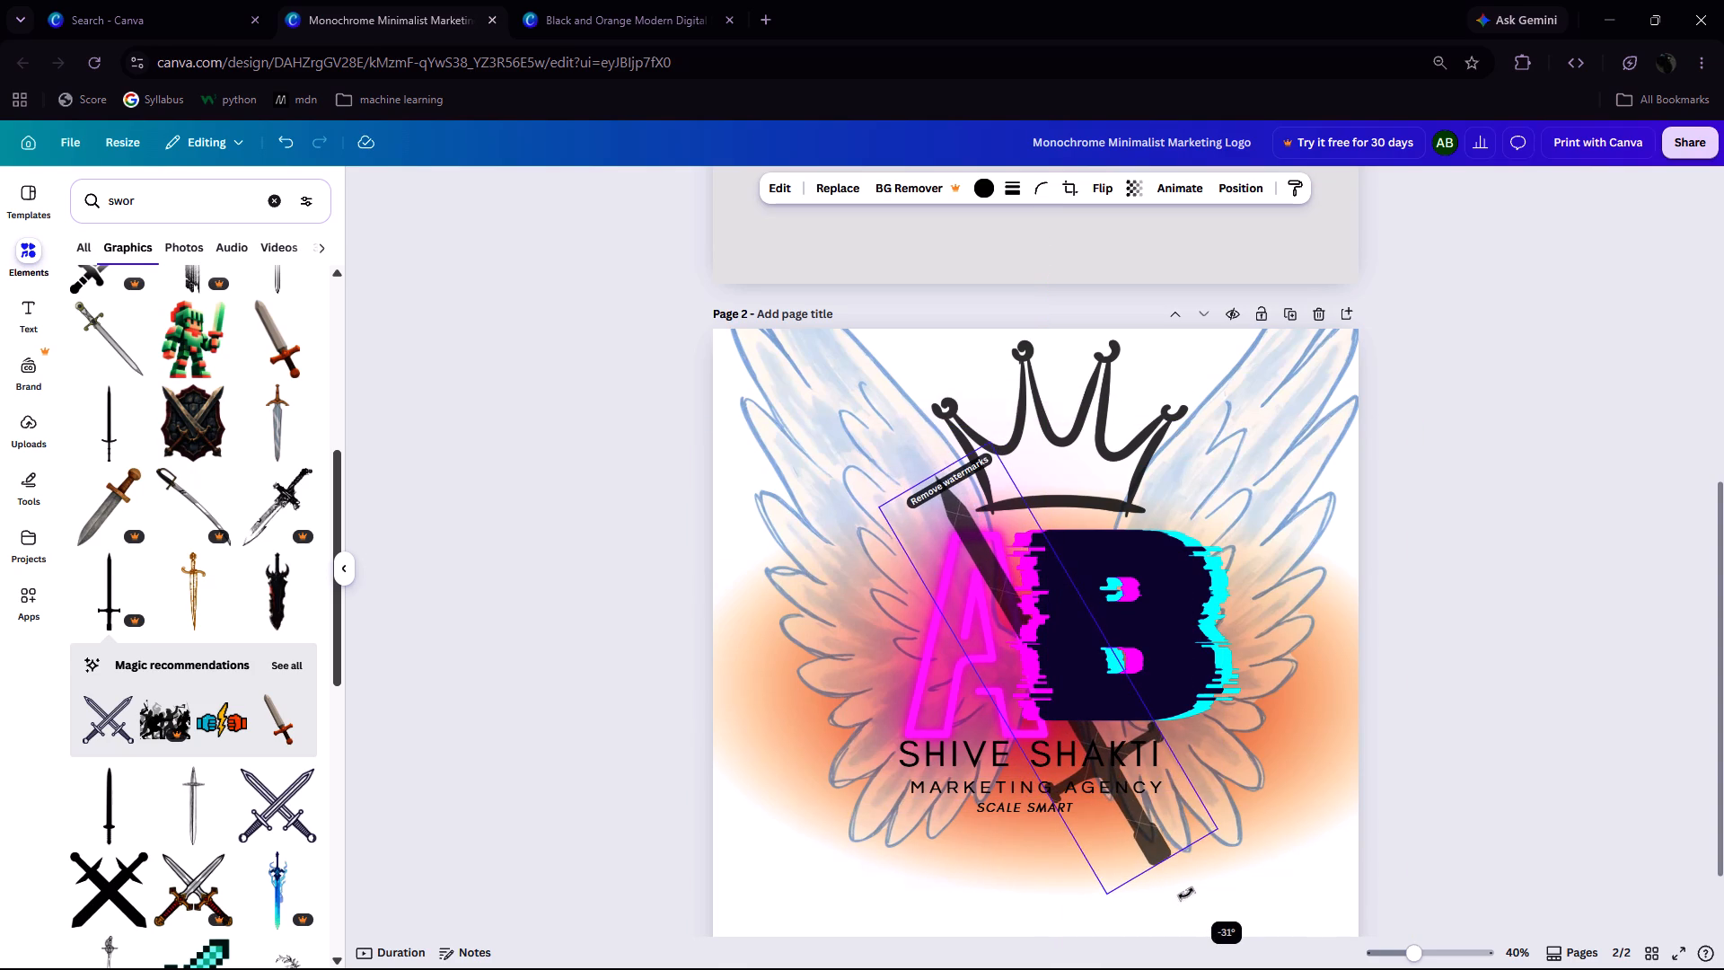
{"action": "left_click_drag", "start_coordinate": [1186, 894], "coordinate": [1193, 892]}
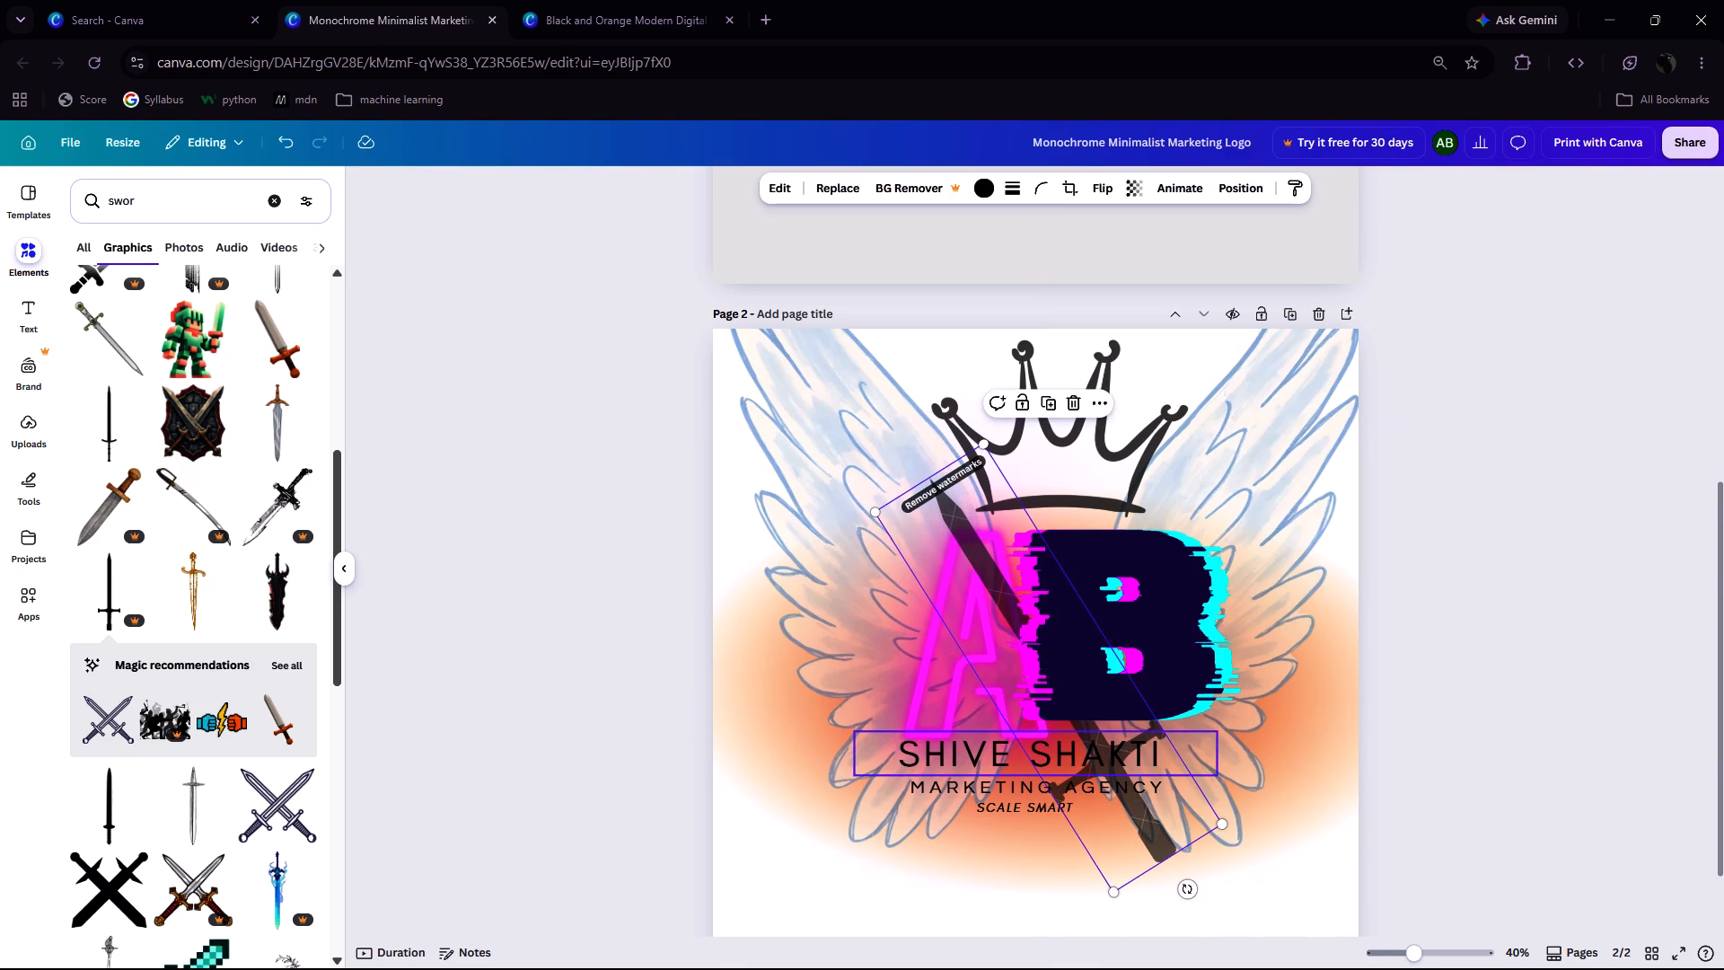
{"action": "left_click", "coordinate": [1141, 842]}
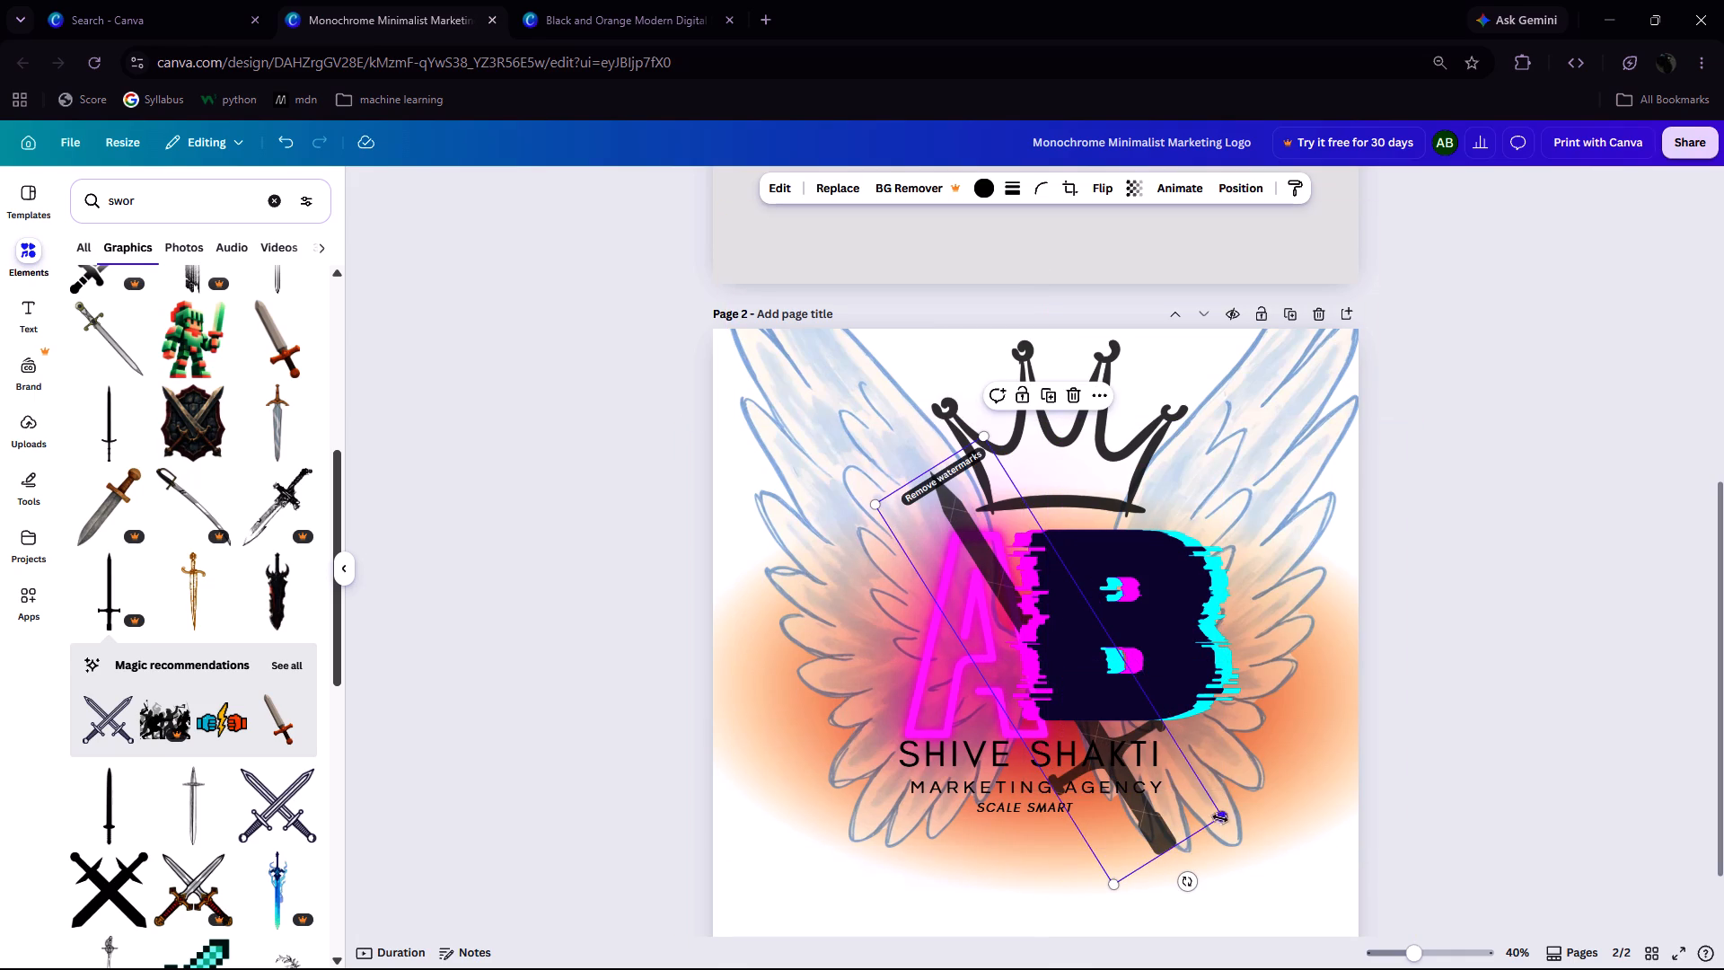
Enlarge the tilted sword and recentre it so its blade tip rises beside the crown and its hilt extends below the tagline.
{"action": "left_click_drag", "start_coordinate": [1223, 816], "coordinate": [1307, 872]}
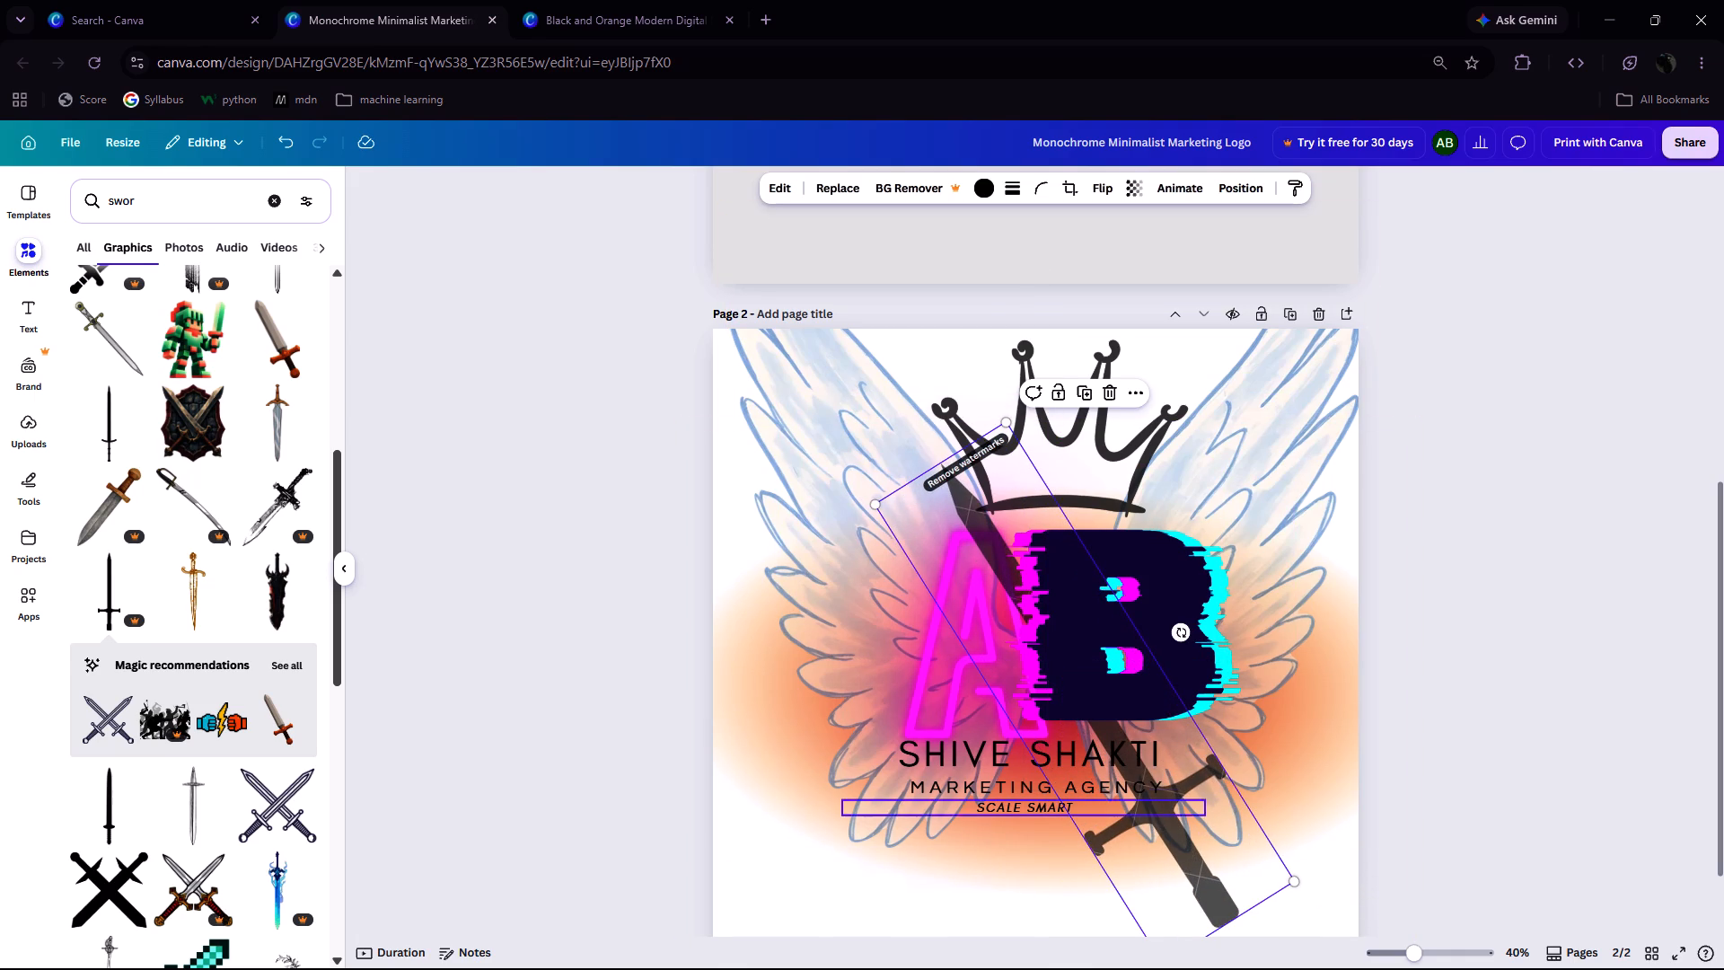
{"action": "left_click_drag", "start_coordinate": [1198, 877], "coordinate": [1153, 833]}
{"action": "left_click", "coordinate": [1580, 667]}
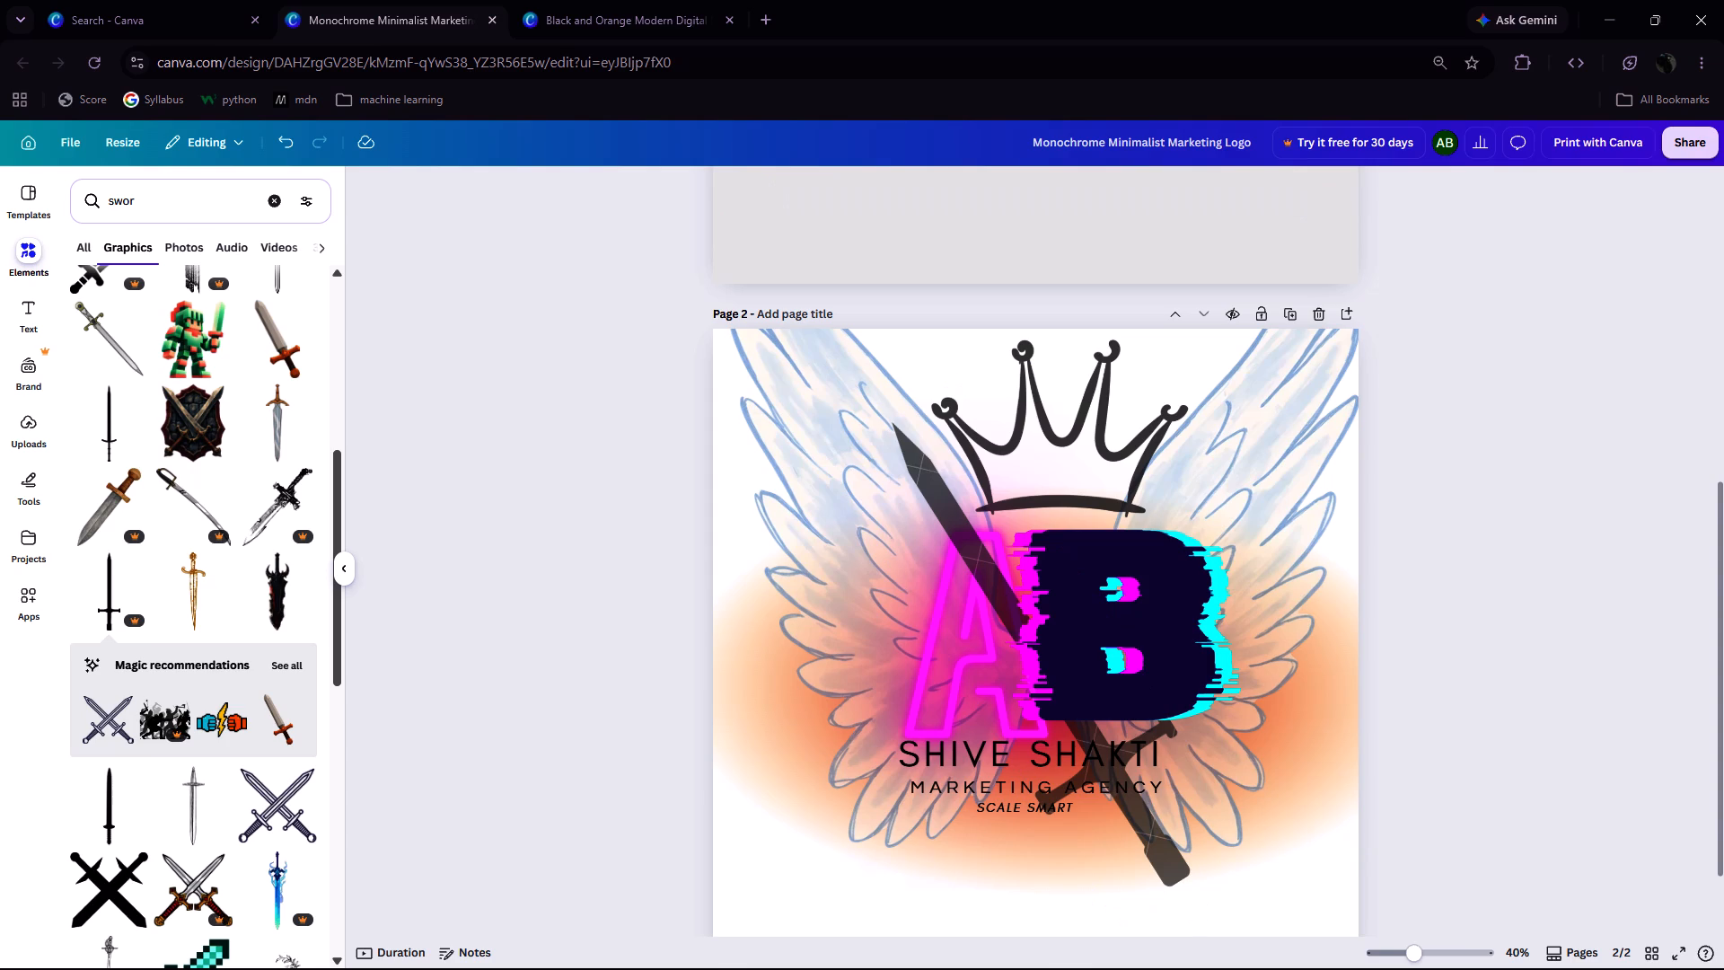
Duplicate the tilted sword and flip the copy horizontally and vertically.
{"action": "left_click", "coordinate": [1158, 862]}
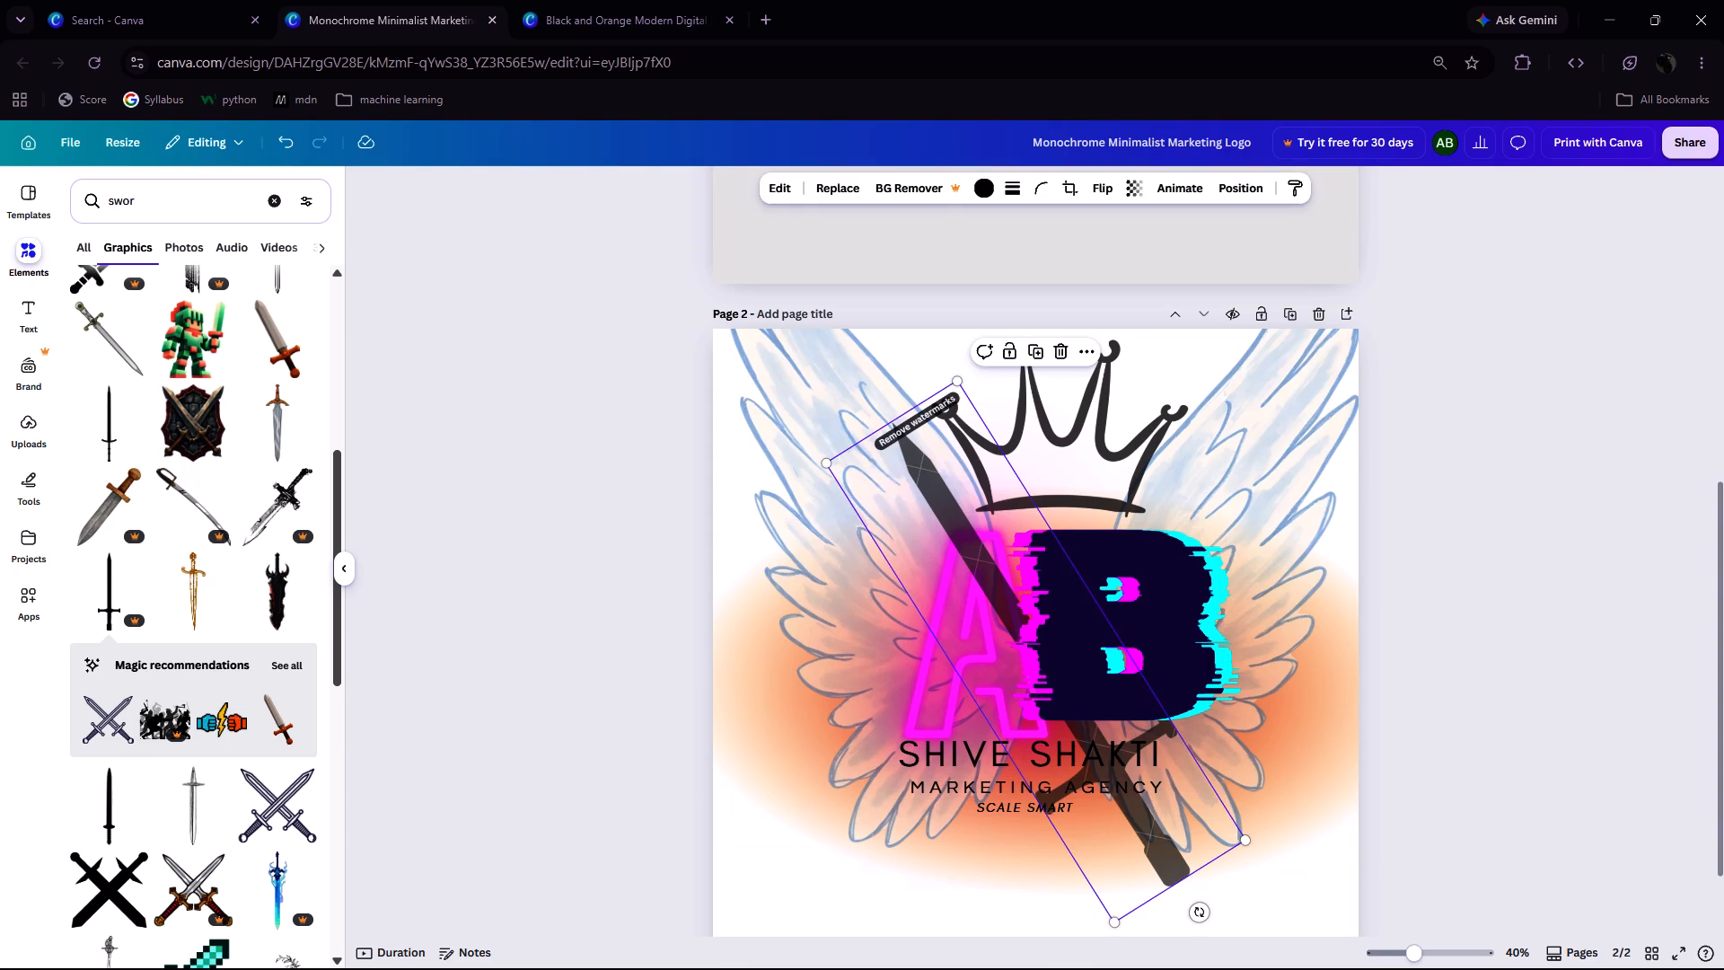
{"action": "left_click", "coordinate": [1037, 349]}
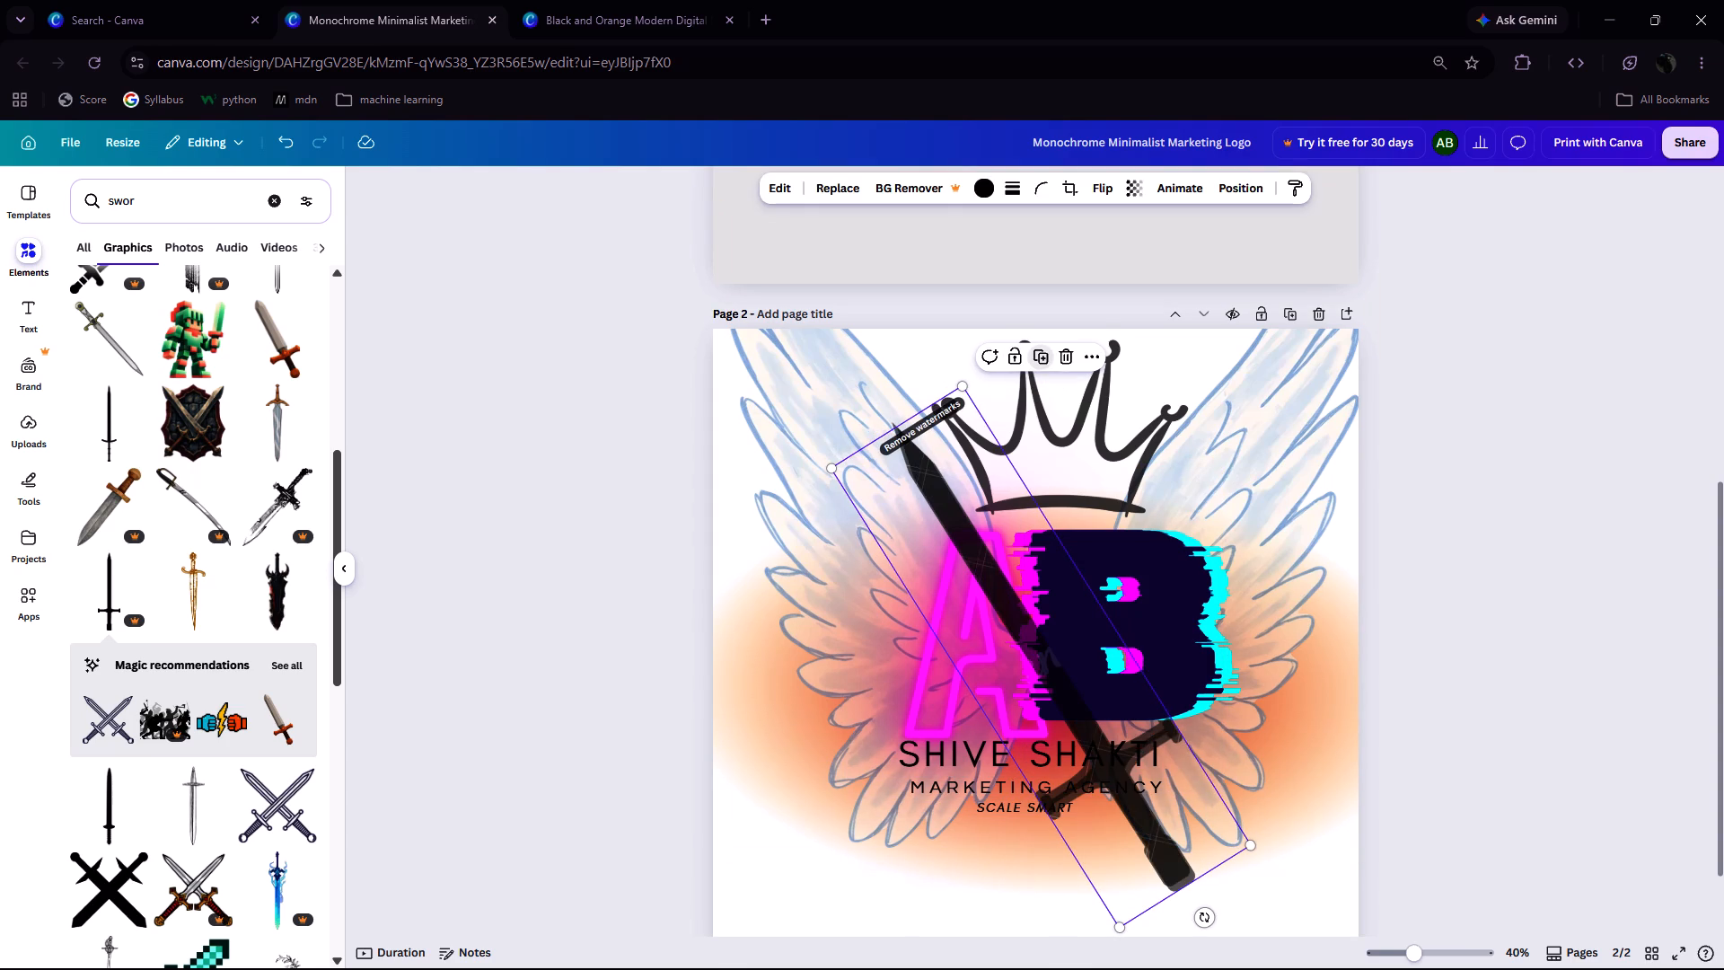
{"action": "left_click", "coordinate": [1098, 192]}
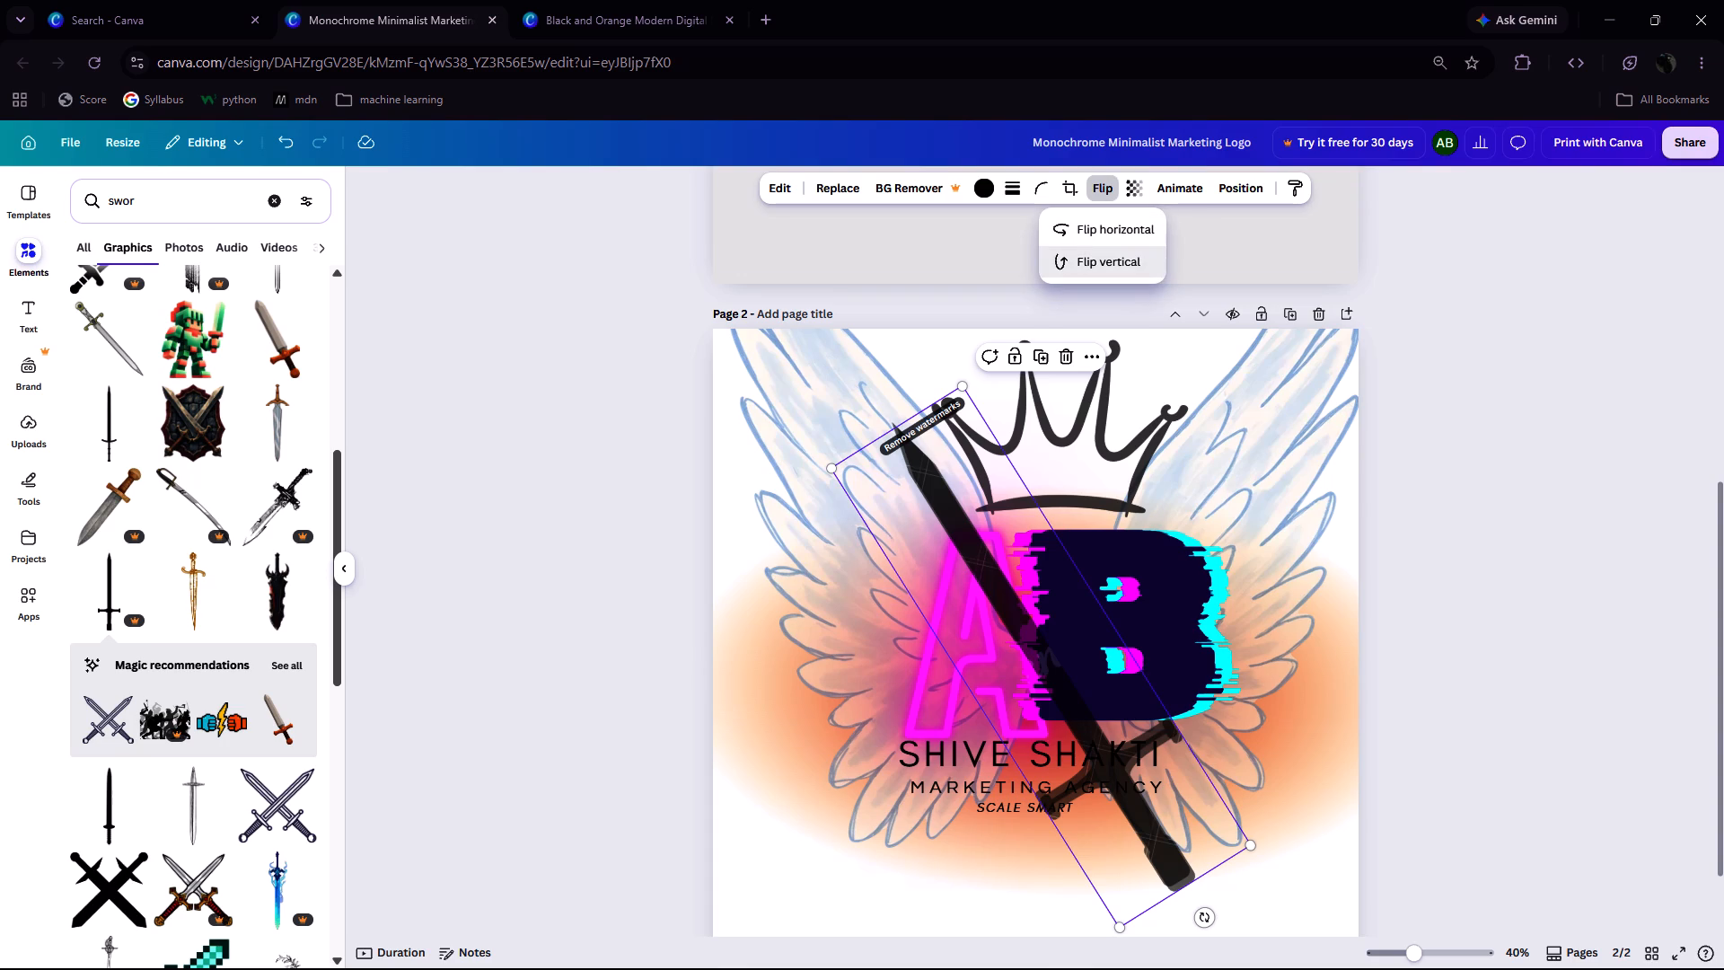
{"action": "left_click", "coordinate": [1094, 233]}
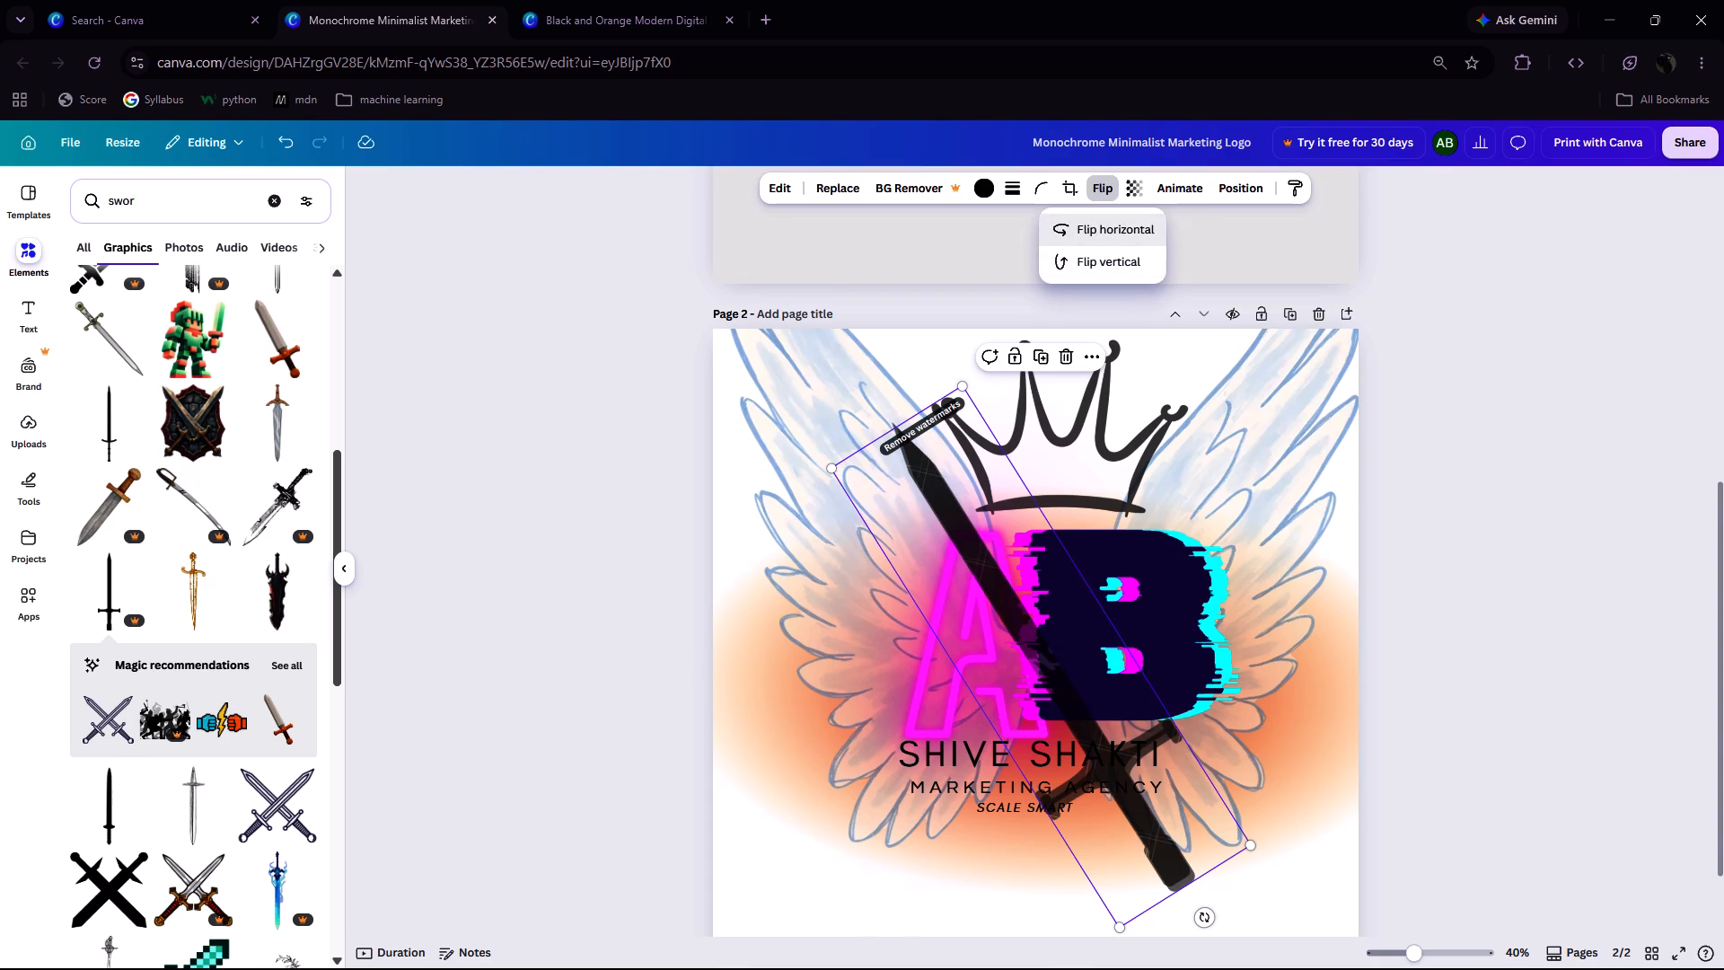
{"action": "left_click", "coordinate": [1094, 233]}
{"action": "left_click", "coordinate": [1094, 233]}
{"action": "left_click", "coordinate": [1099, 260]}
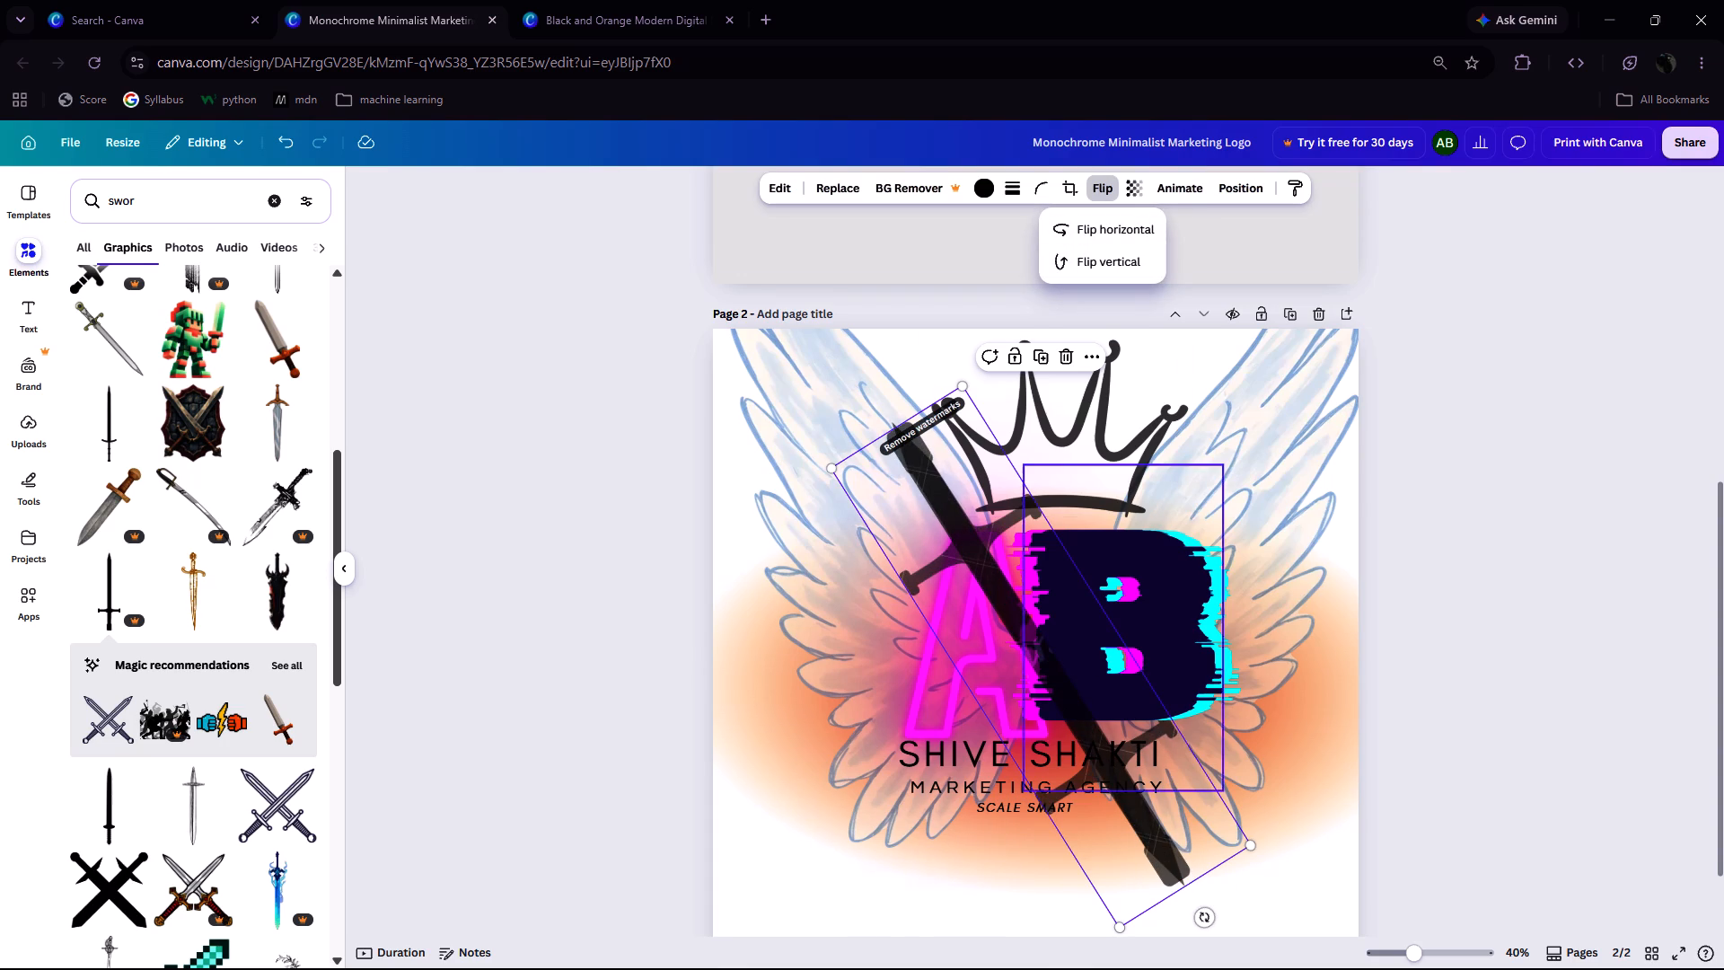
Rotate the copied sword onto the opposite diagonal and position it to cross the first sword at the centre of the AB monogram.
{"action": "left_click_drag", "start_coordinate": [970, 552], "coordinate": [879, 605]}
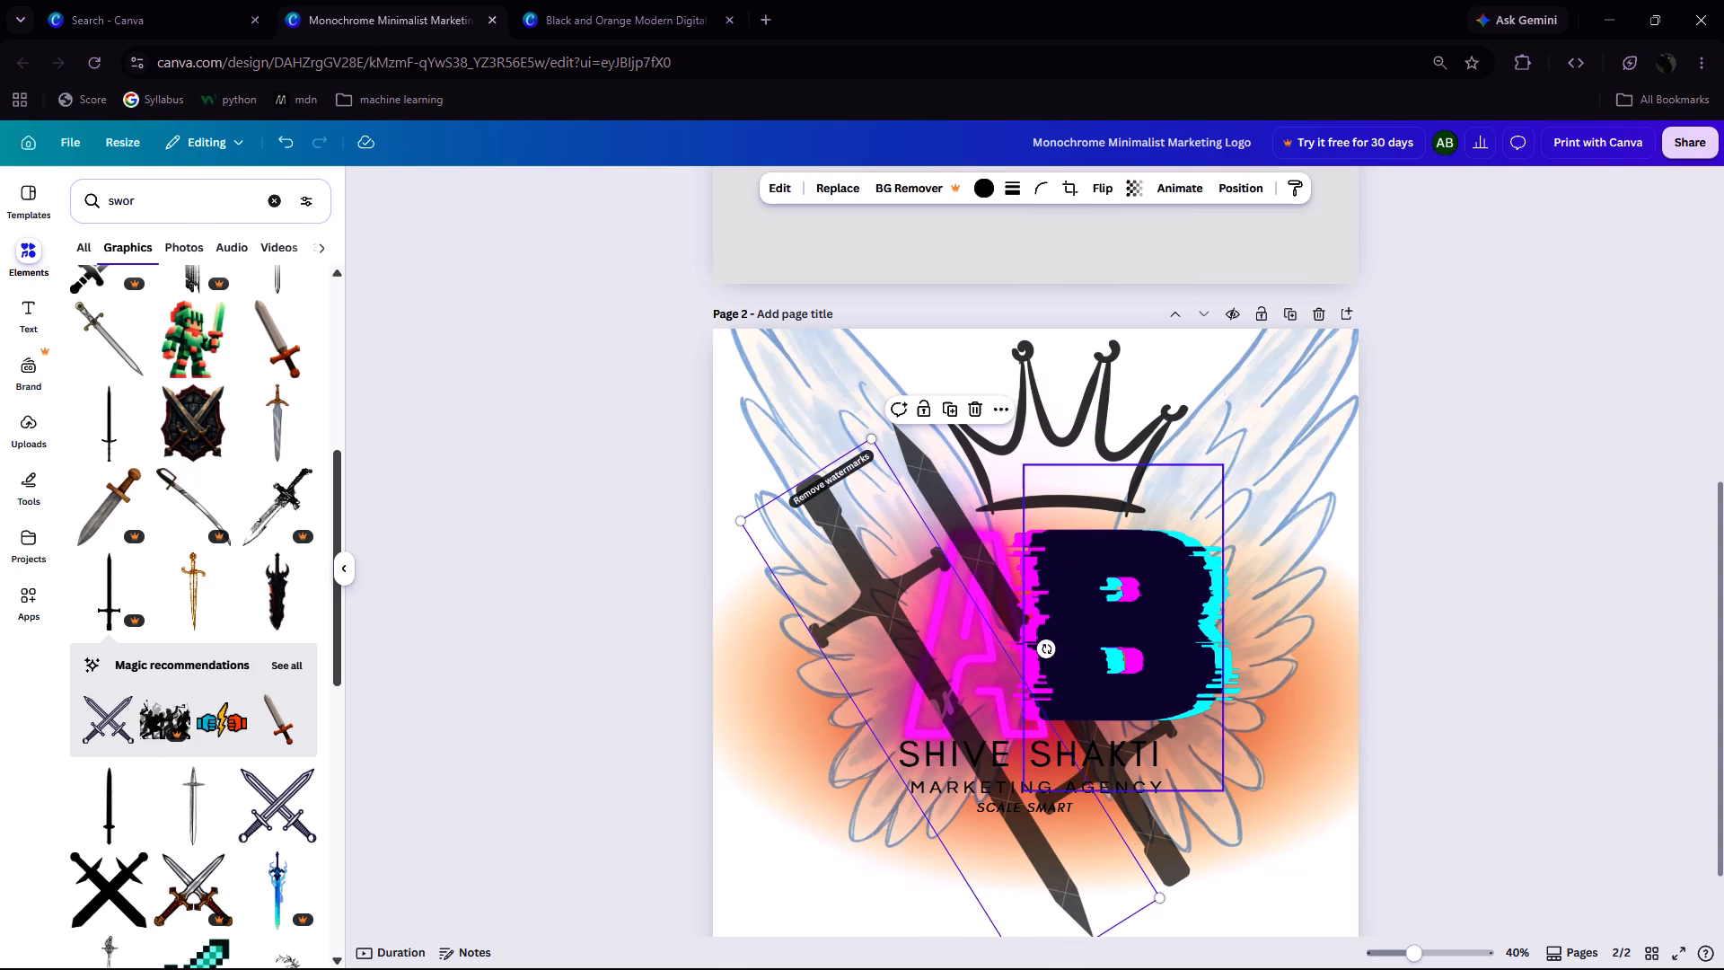
{"action": "left_click_drag", "start_coordinate": [1044, 650], "coordinate": [1073, 553]}
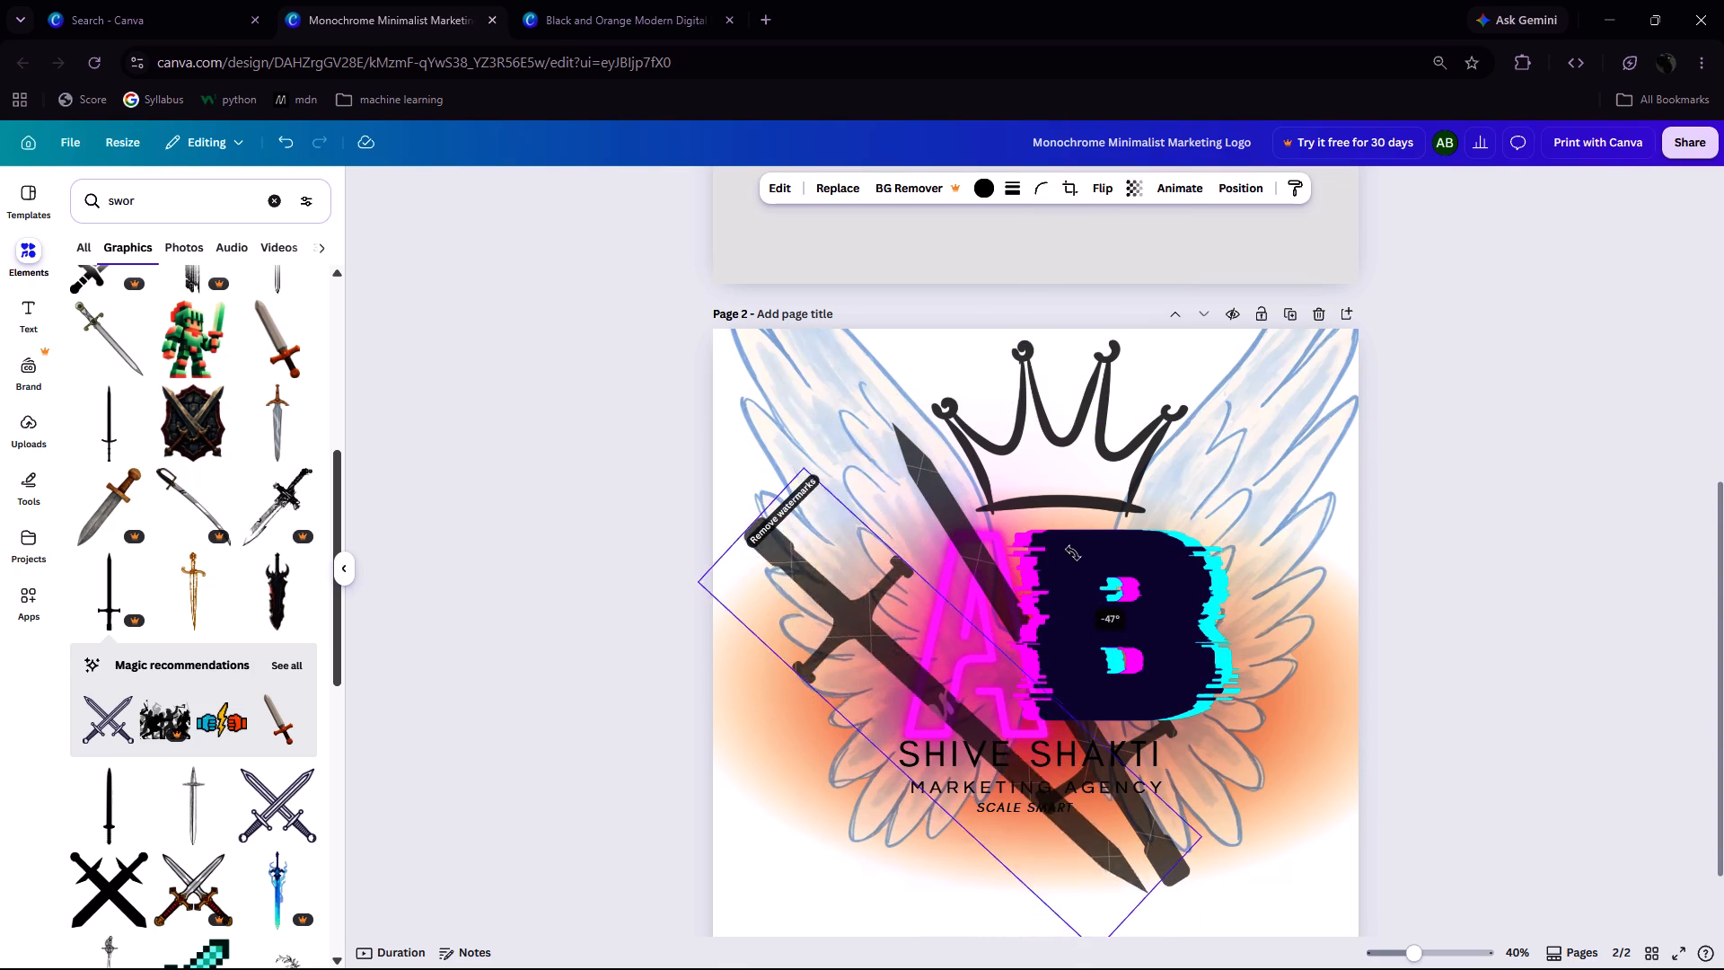
{"action": "left_click_drag", "start_coordinate": [1073, 553], "coordinate": [649, 370]}
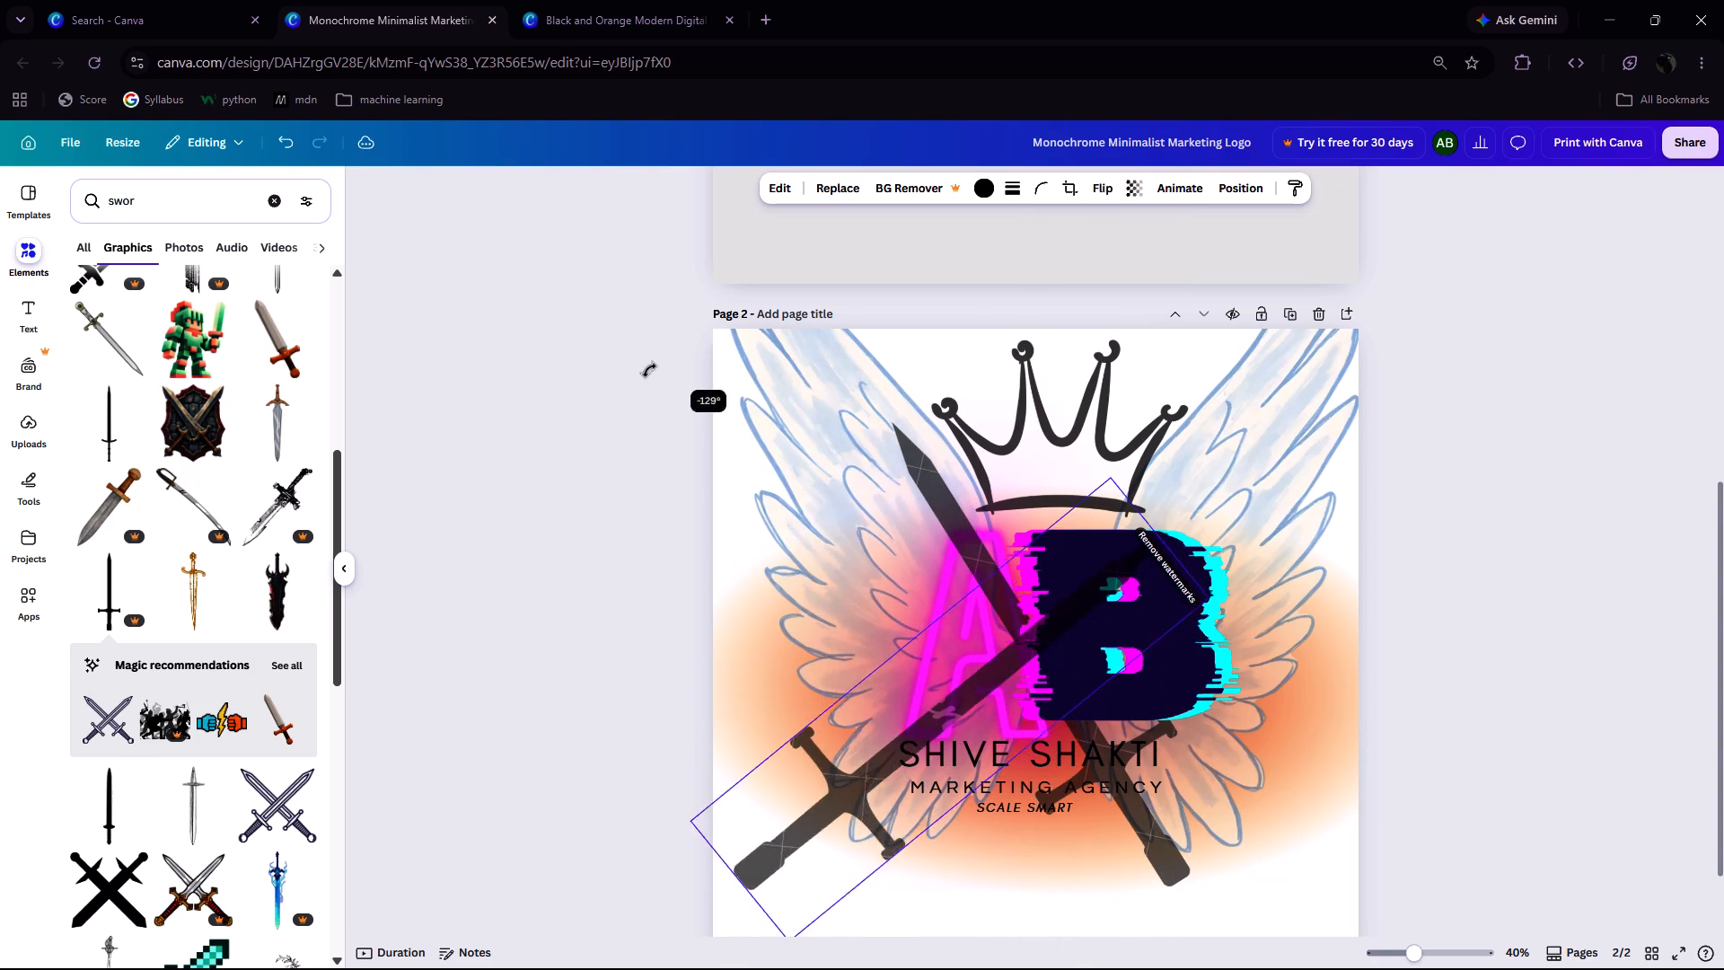
{"action": "left_click_drag", "start_coordinate": [649, 370], "coordinate": [572, 401]}
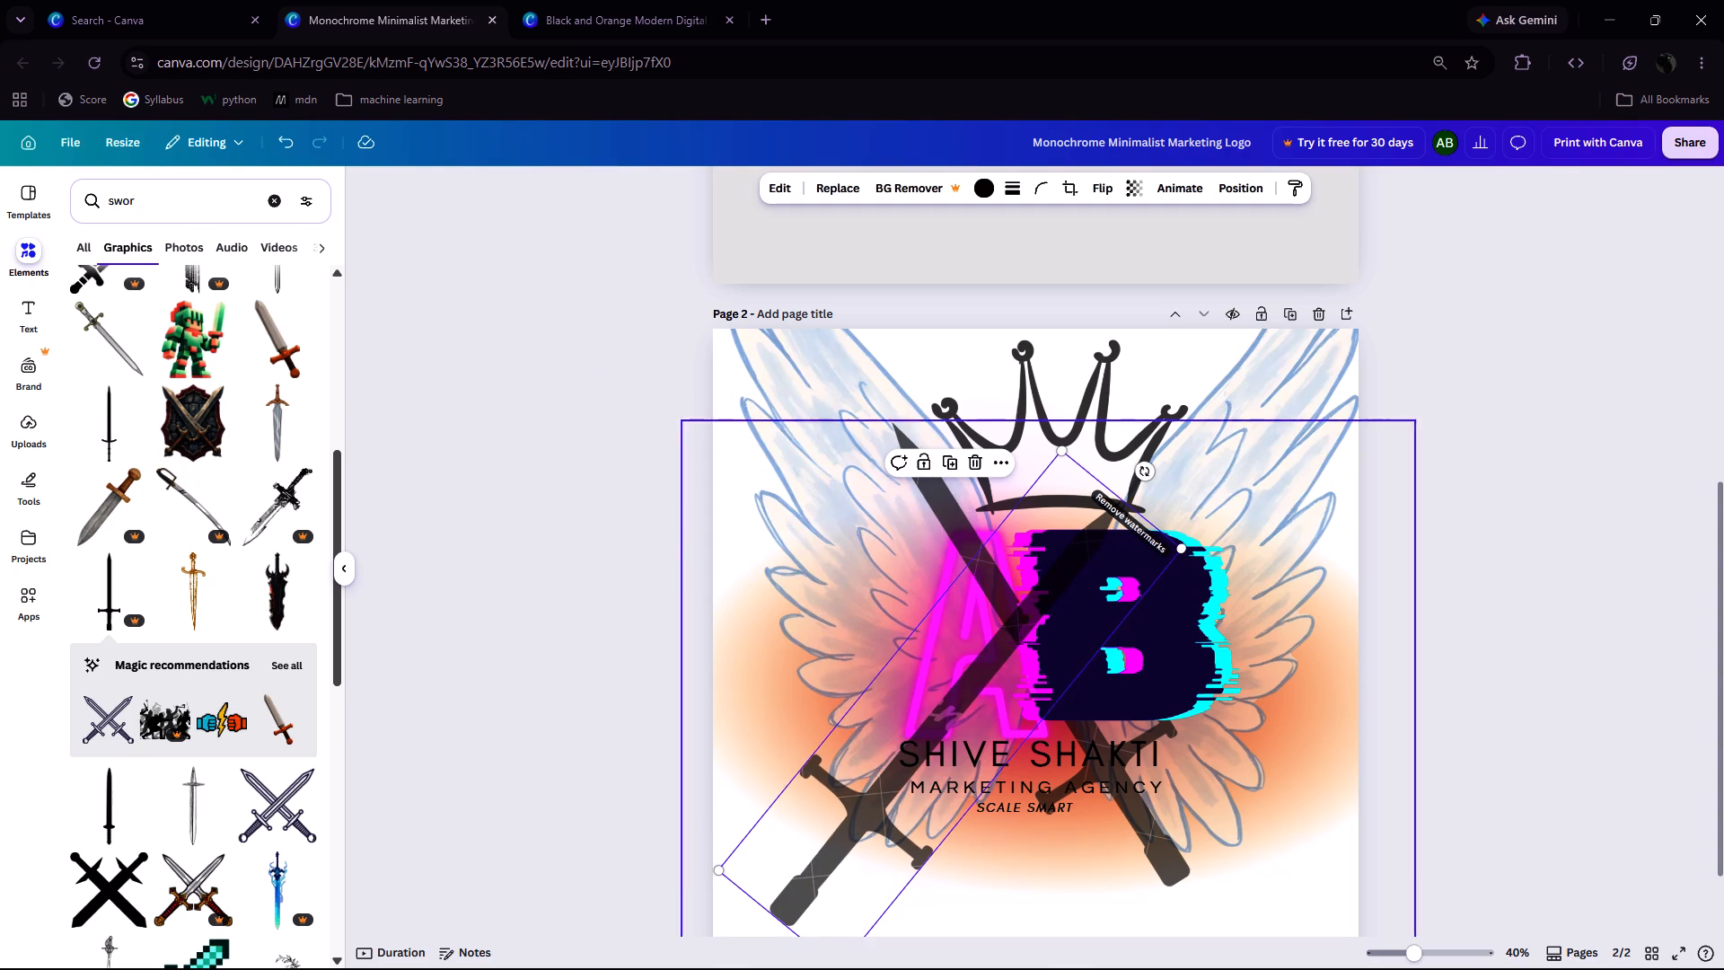
{"action": "left_click_drag", "start_coordinate": [865, 806], "coordinate": [951, 756]}
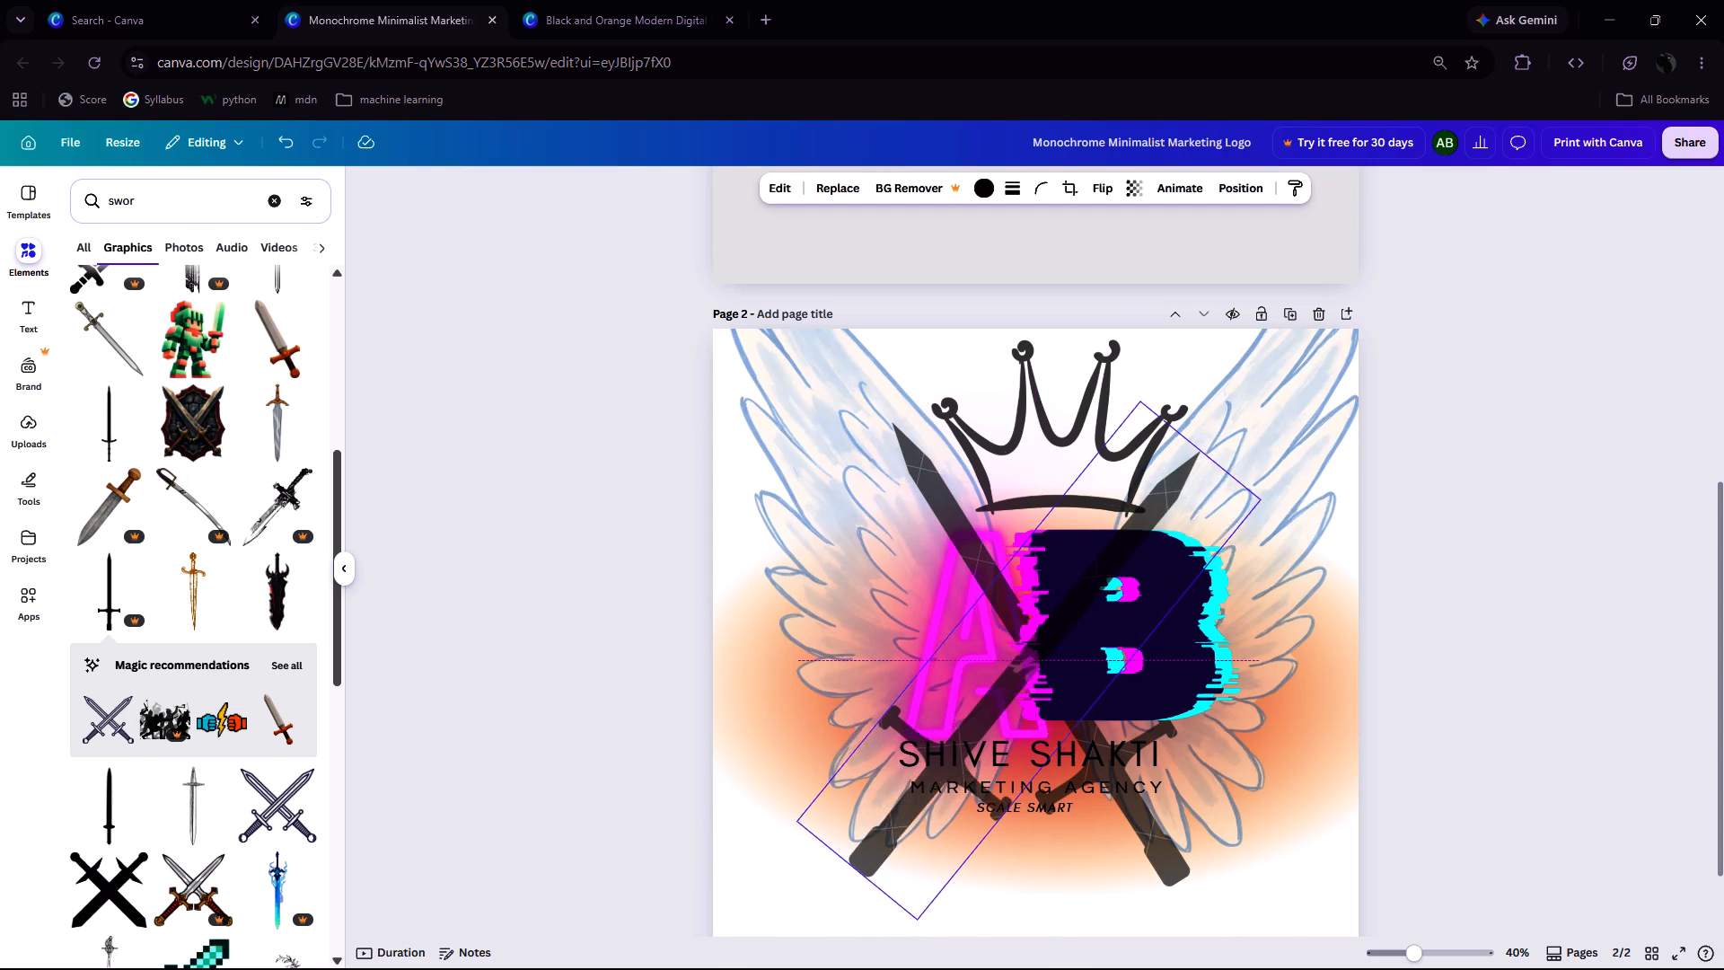
{"action": "left_click_drag", "start_coordinate": [951, 756], "coordinate": [953, 750]}
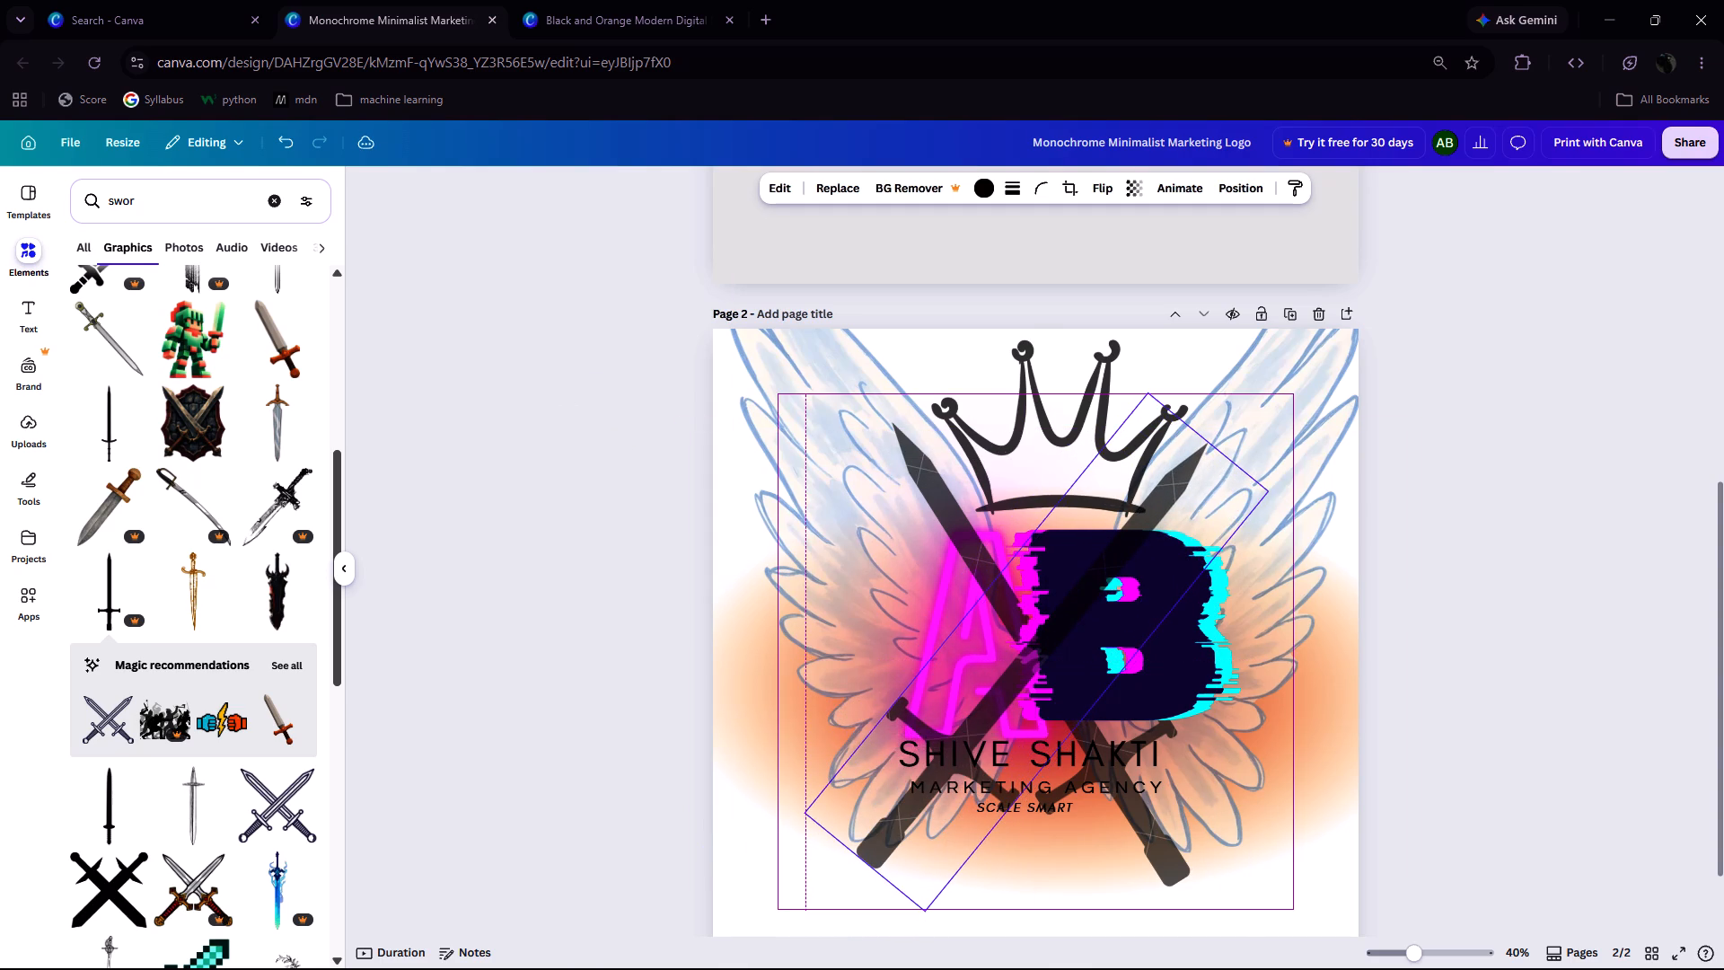
{"action": "left_click_drag", "start_coordinate": [953, 750], "coordinate": [953, 748]}
{"action": "left_click", "coordinate": [1707, 514]}
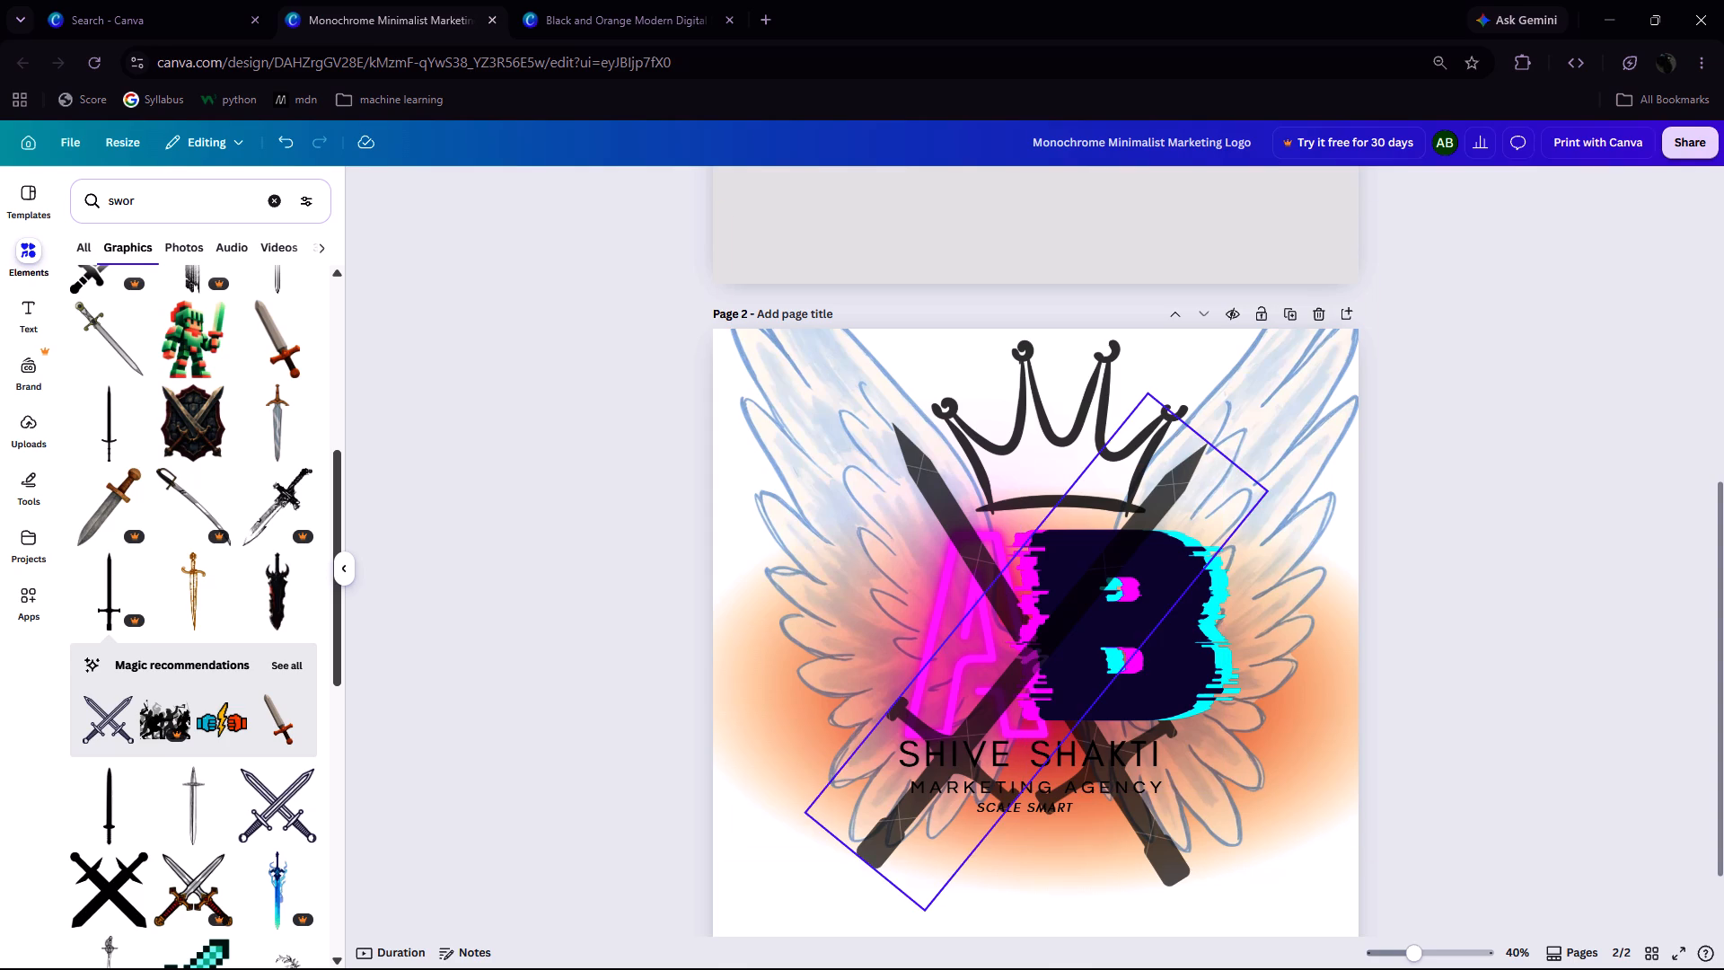
Nudge the copied sword slightly to the right across the AB monogram and deselect it.
{"action": "left_click_drag", "start_coordinate": [1028, 663], "coordinate": [1039, 664]}
{"action": "left_click", "coordinate": [1569, 630]}
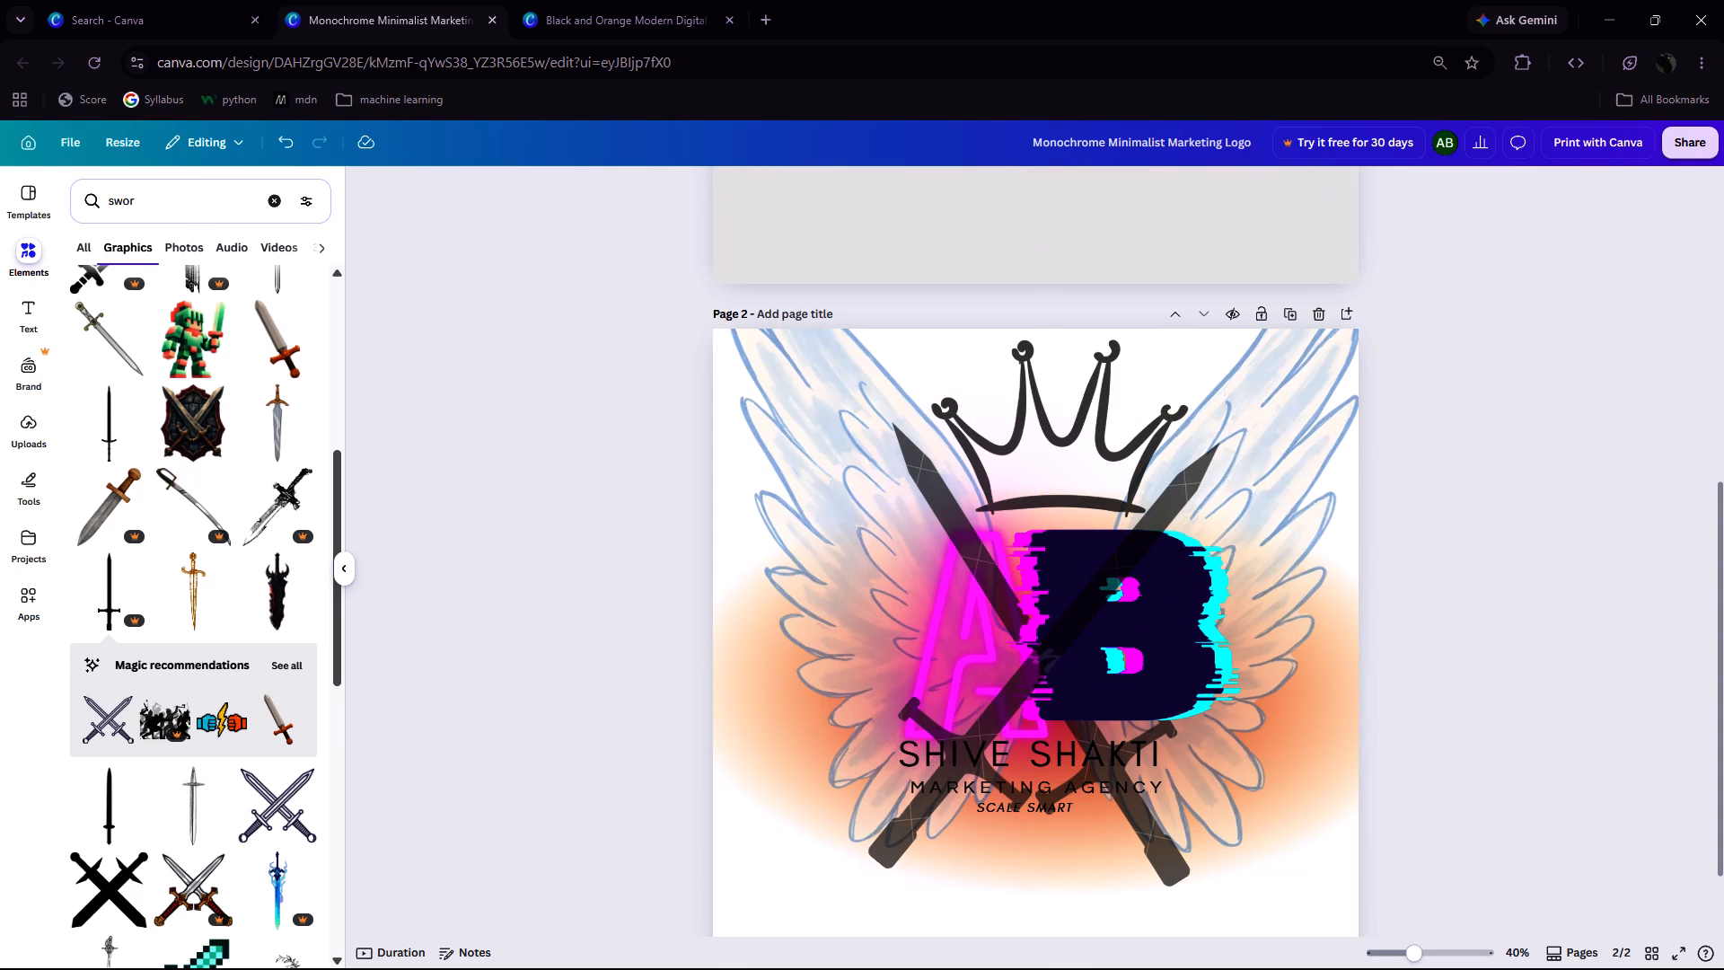
{"action": "left_click", "coordinate": [1535, 622]}
Look through the remaining sword graphics in the search results for further design elements.
{"action": "scroll", "coordinate": [388, 674], "scroll_direction": "down", "scroll_amount": 3}
{"action": "scroll", "coordinate": [59, 734], "scroll_direction": "down", "scroll_amount": 5}
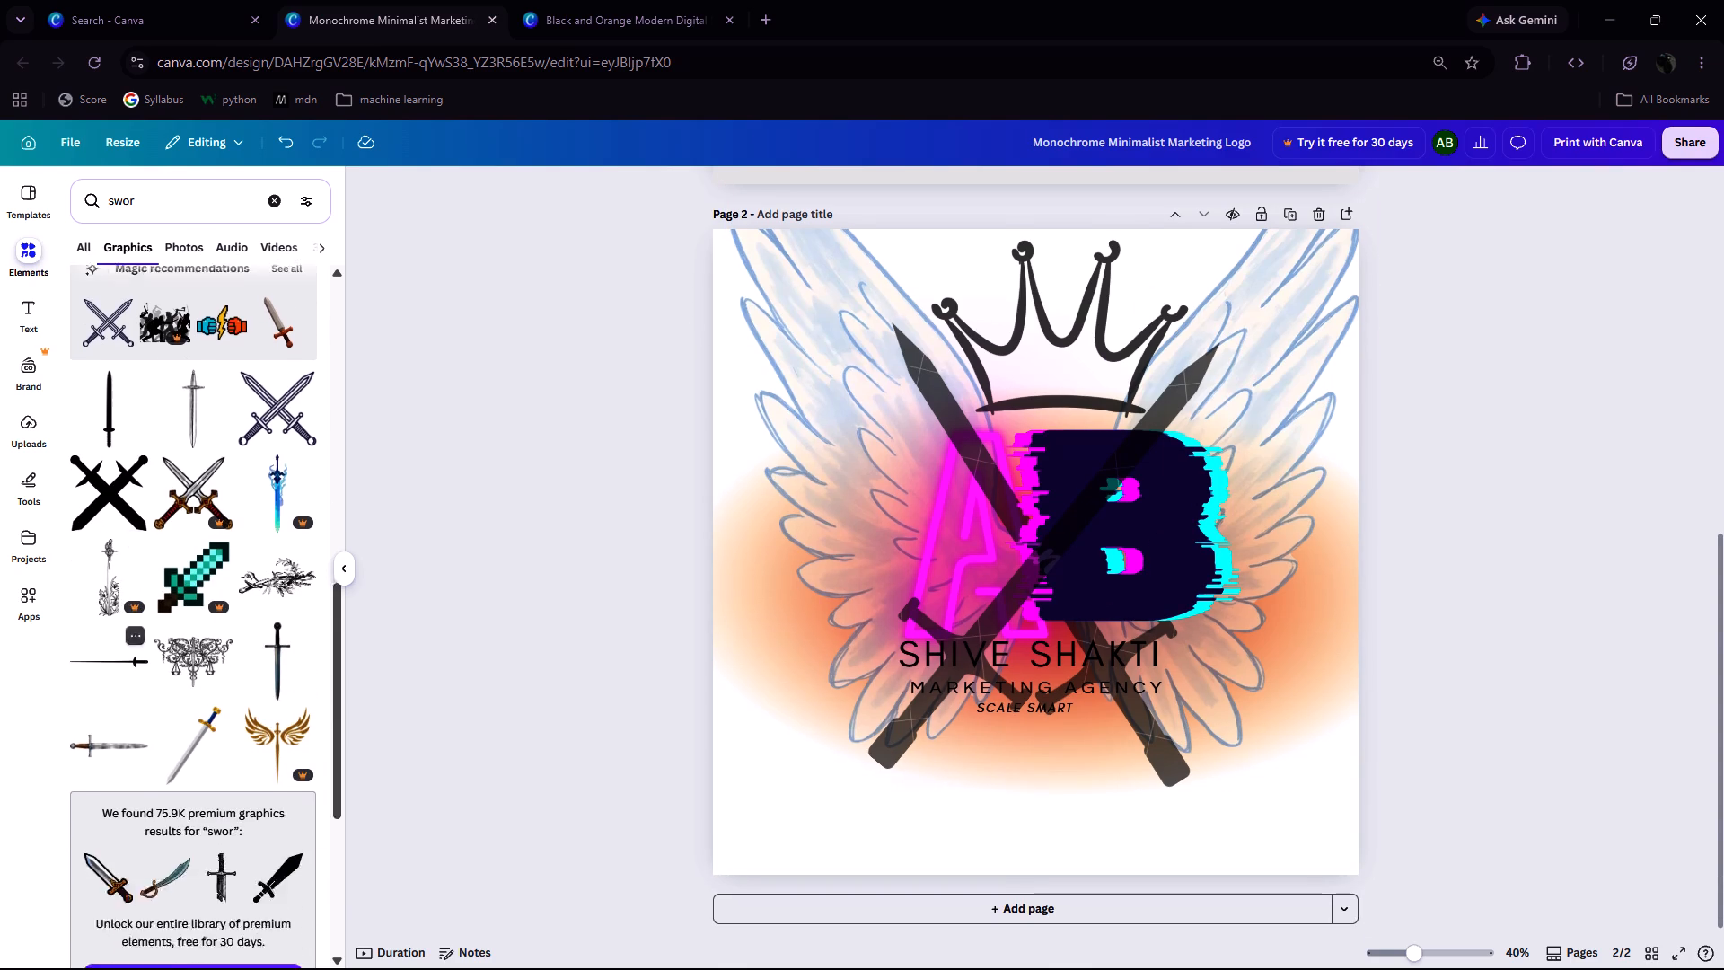
{"action": "scroll", "coordinate": [124, 731], "scroll_direction": "down", "scroll_amount": 3}
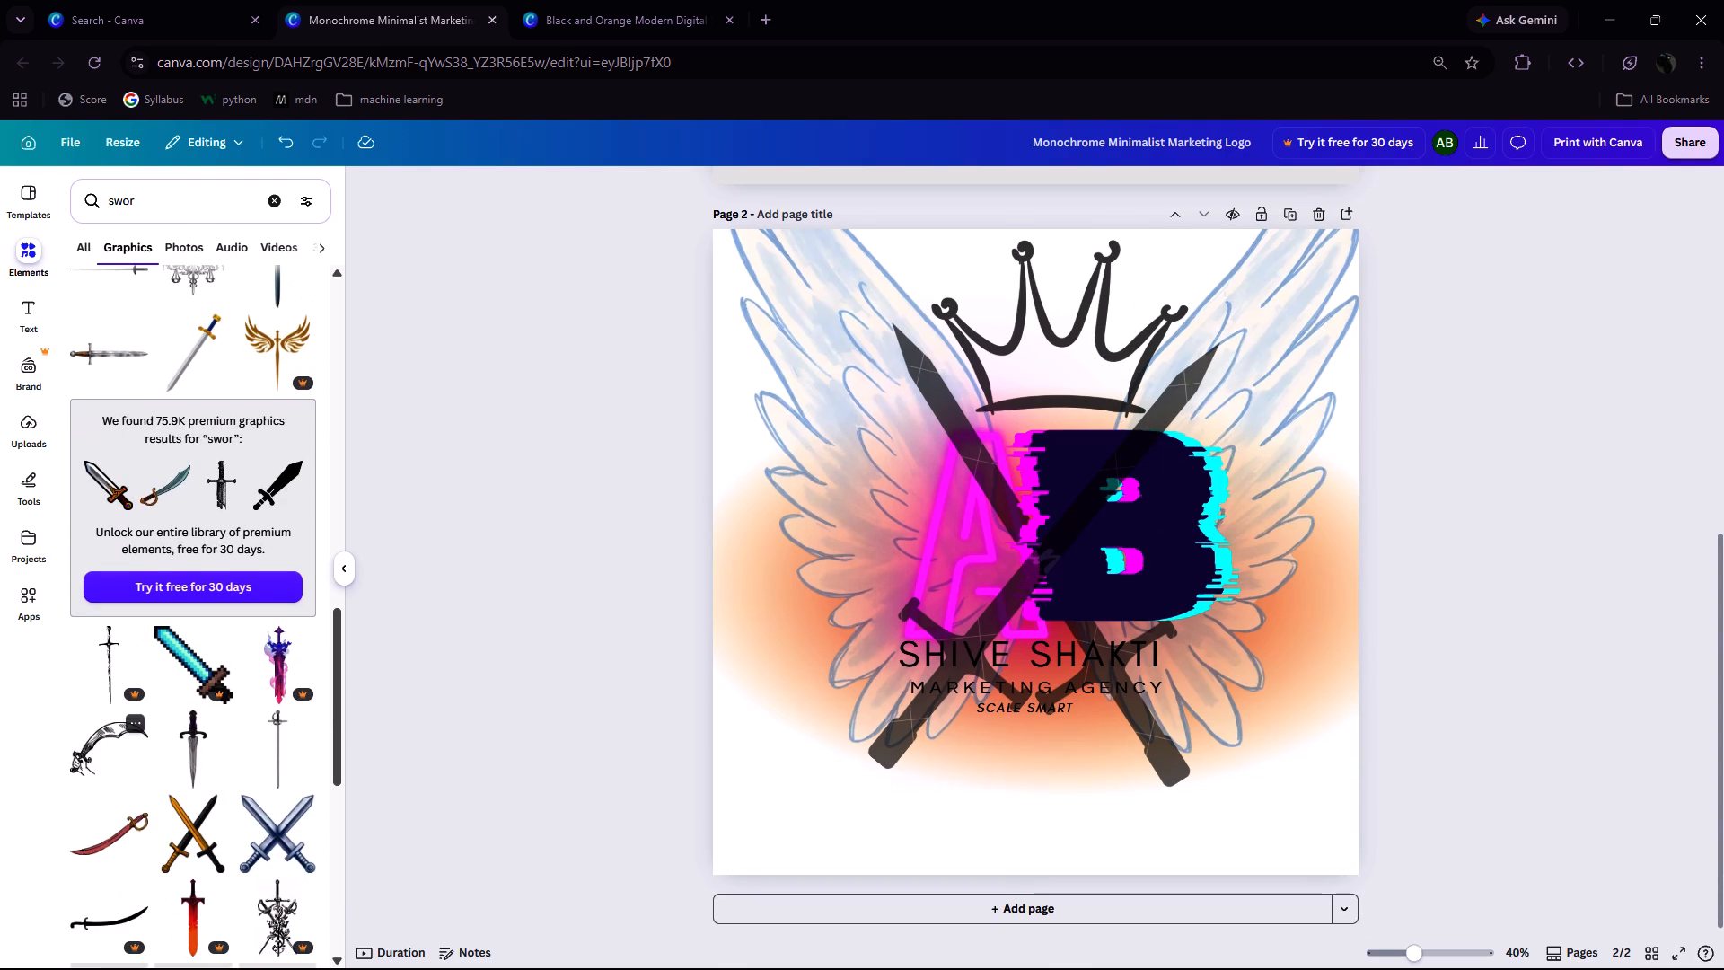
{"action": "scroll", "coordinate": [126, 731], "scroll_direction": "down", "scroll_amount": 2}
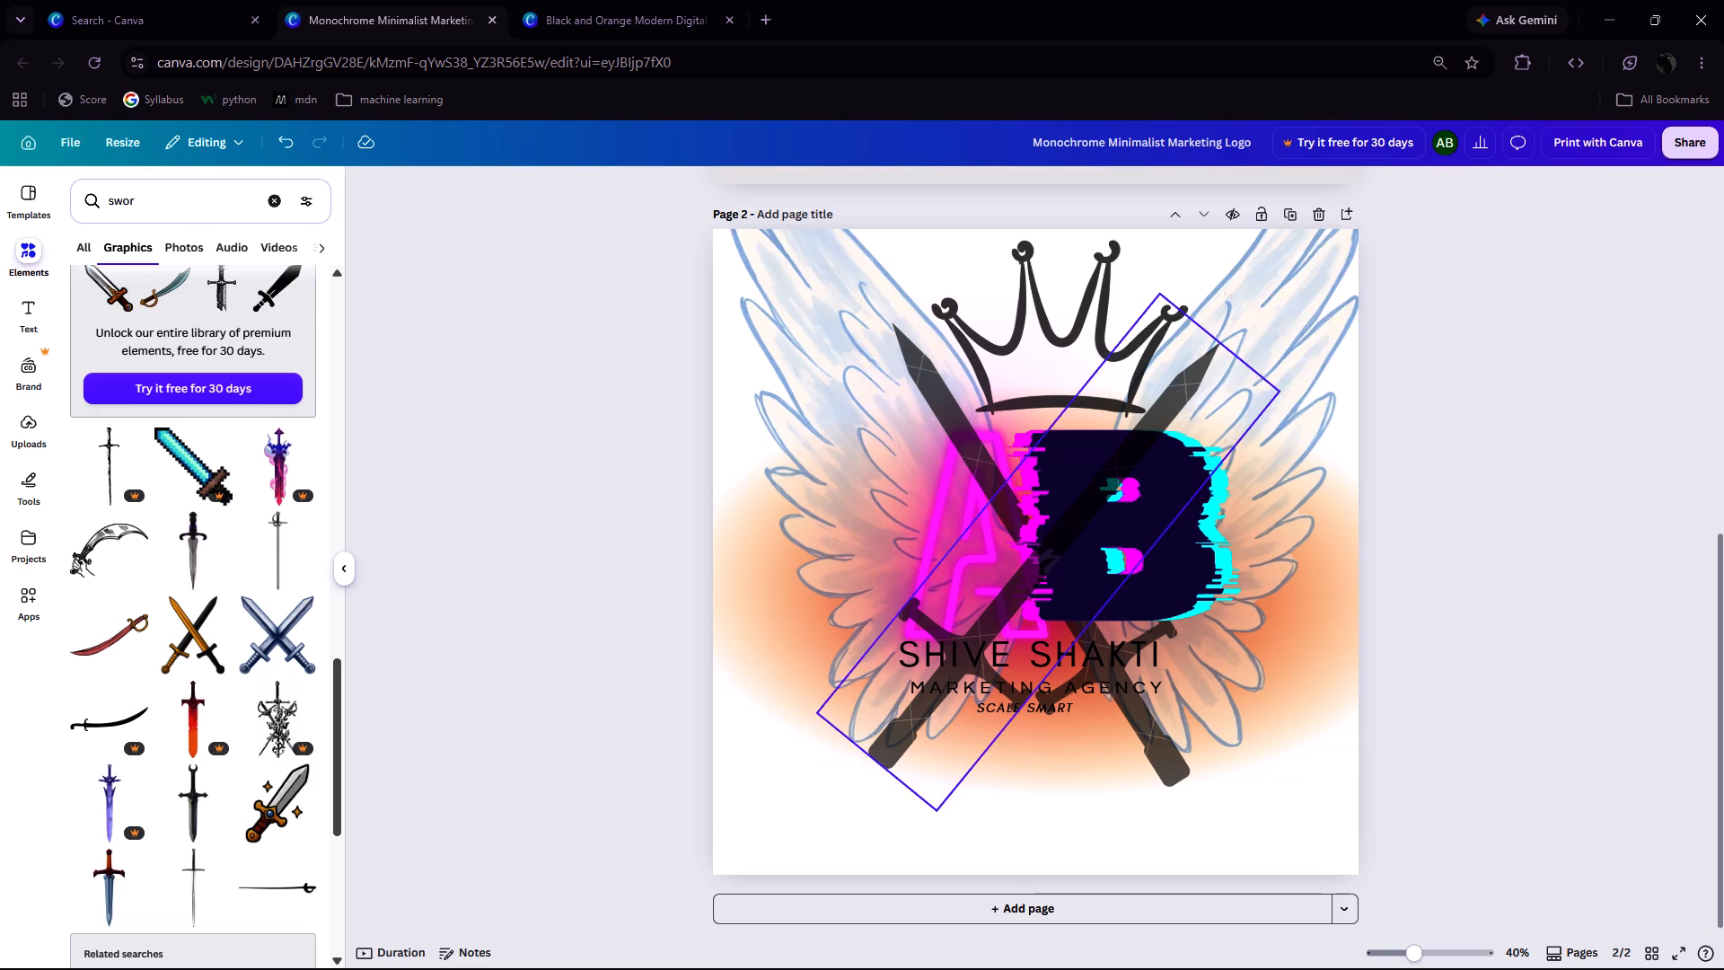
{"action": "left_click", "coordinate": [1549, 577]}
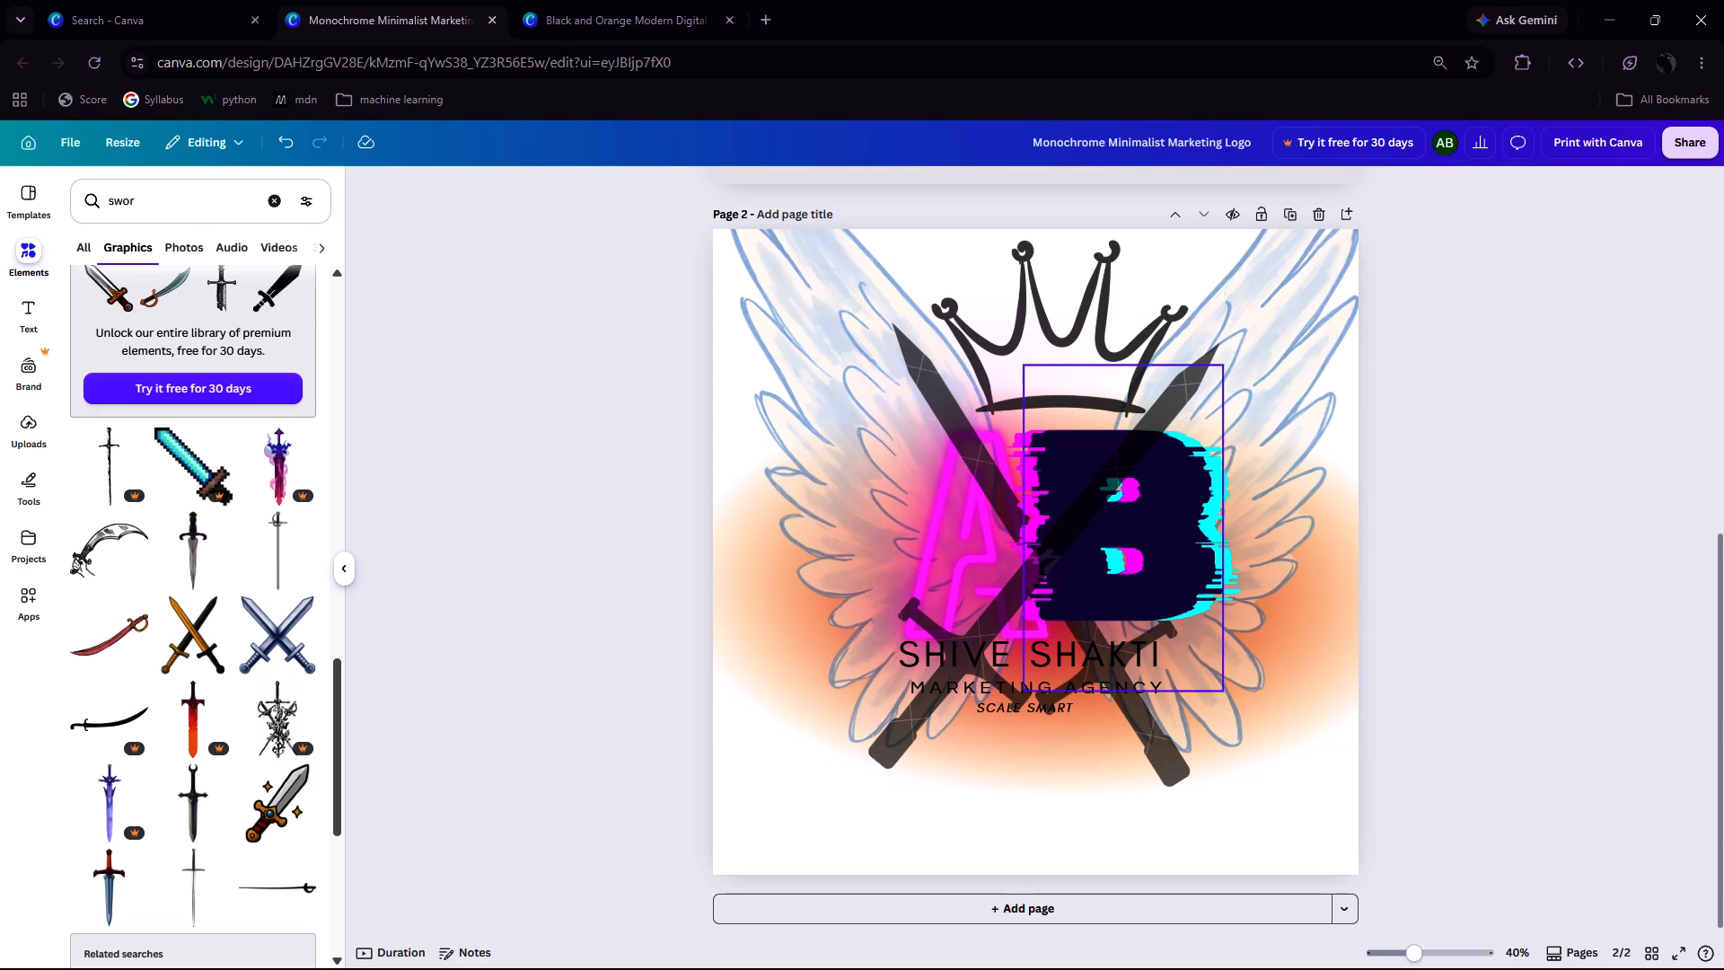
Move the neon letter A slightly upward beside the B, keeping its horizontal position.
{"action": "left_click", "coordinate": [1134, 583]}
{"action": "left_click", "coordinate": [974, 569]}
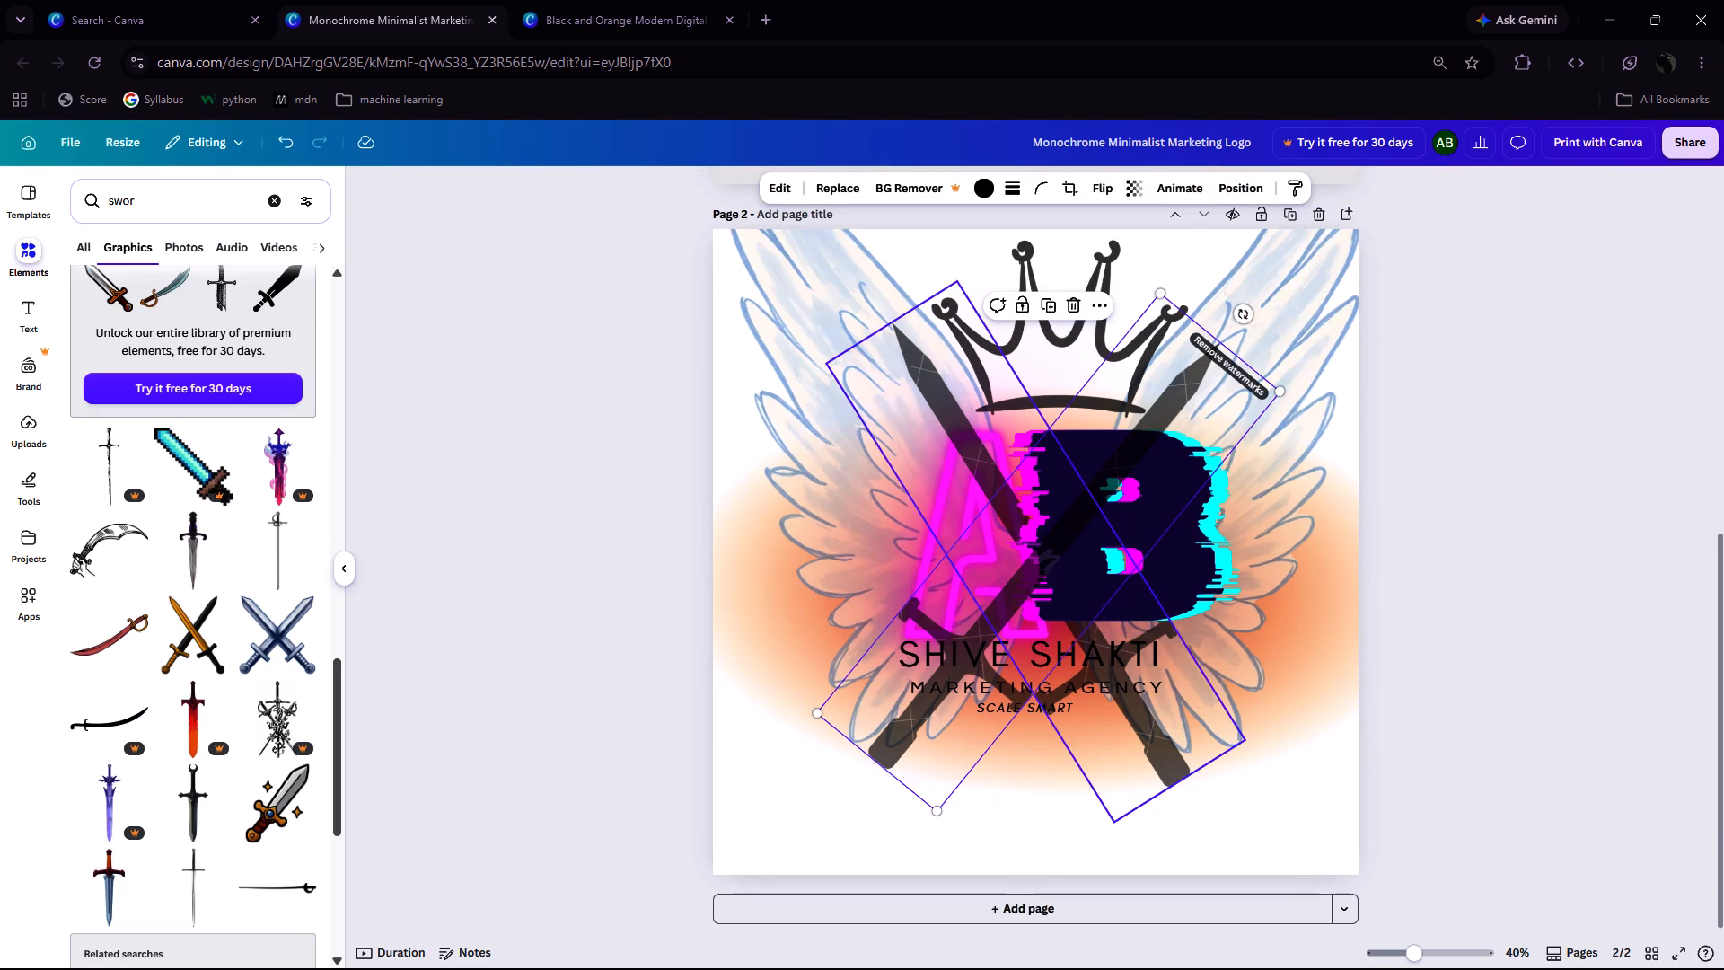
{"action": "left_click", "coordinate": [921, 555]}
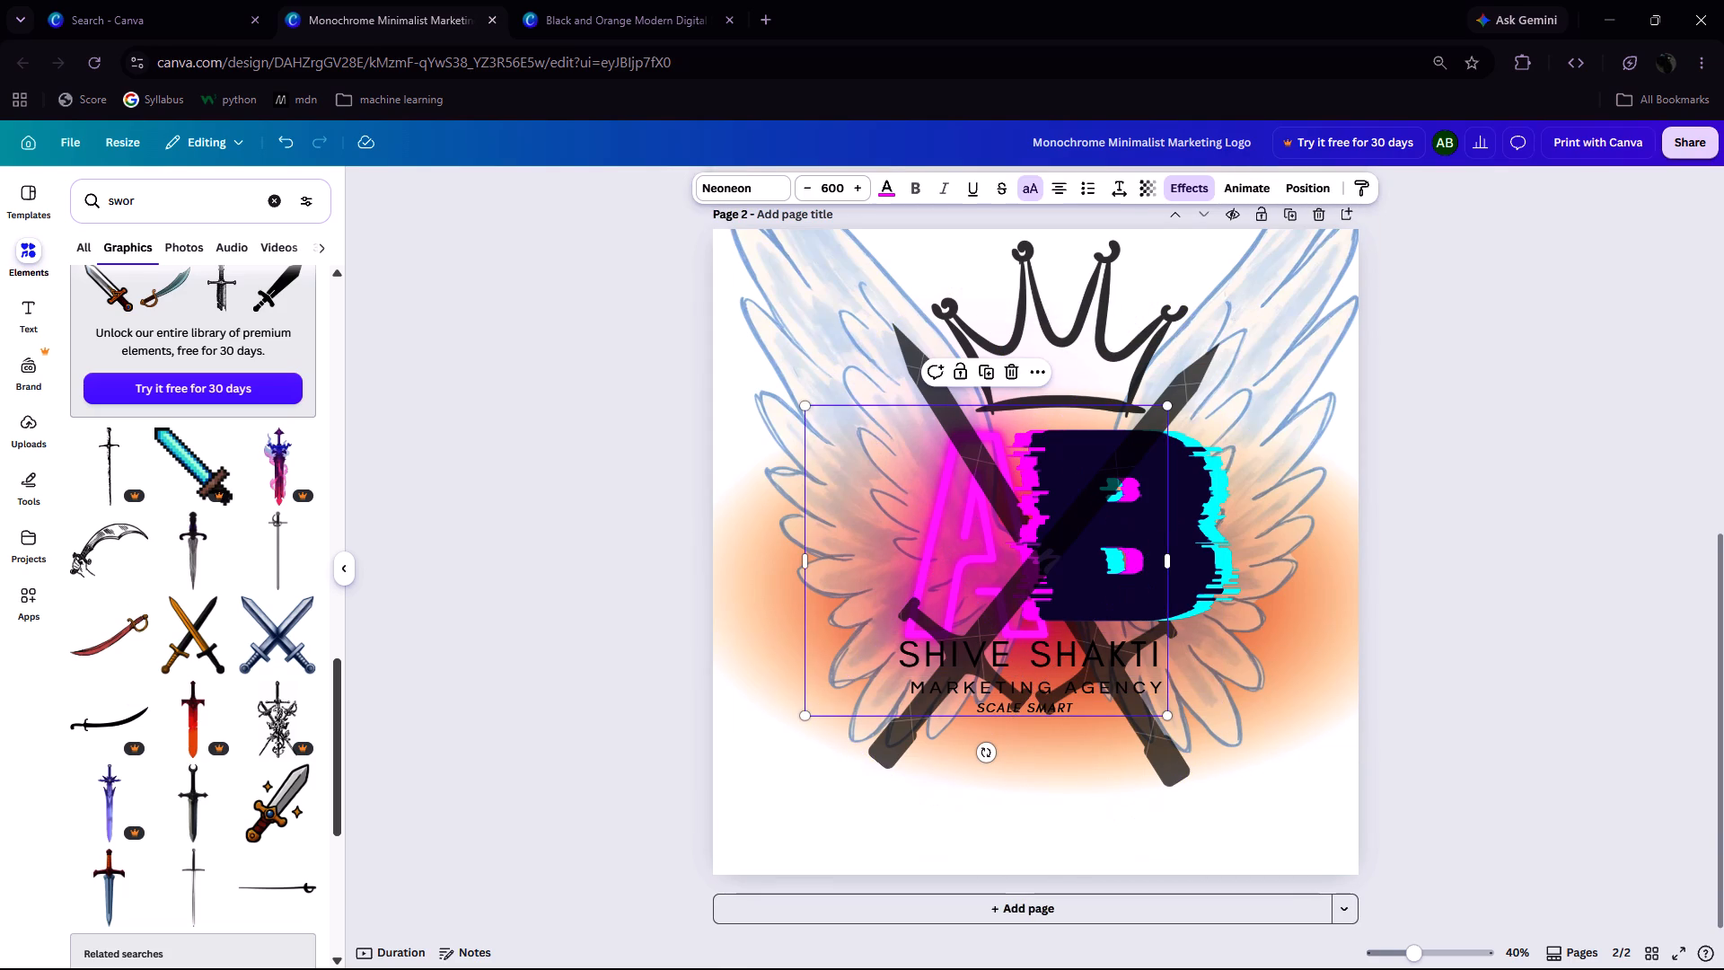
{"action": "left_click_drag", "start_coordinate": [878, 552], "coordinate": [865, 551]}
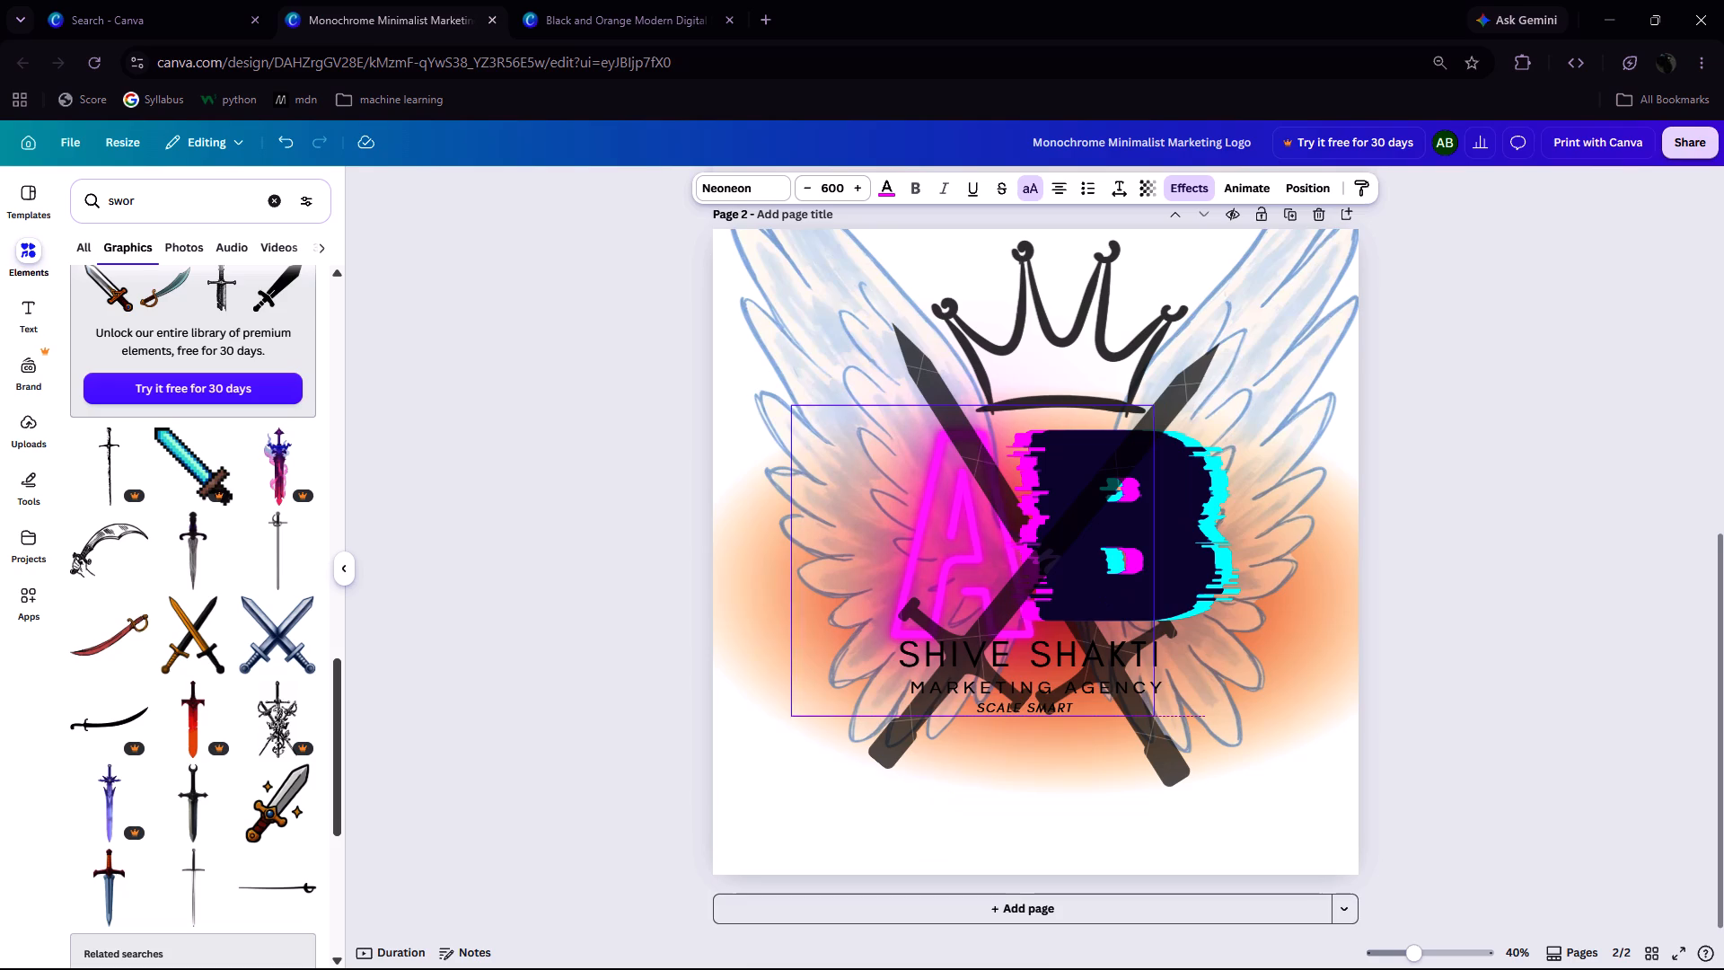
{"action": "left_click_drag", "start_coordinate": [865, 551], "coordinate": [878, 537]}
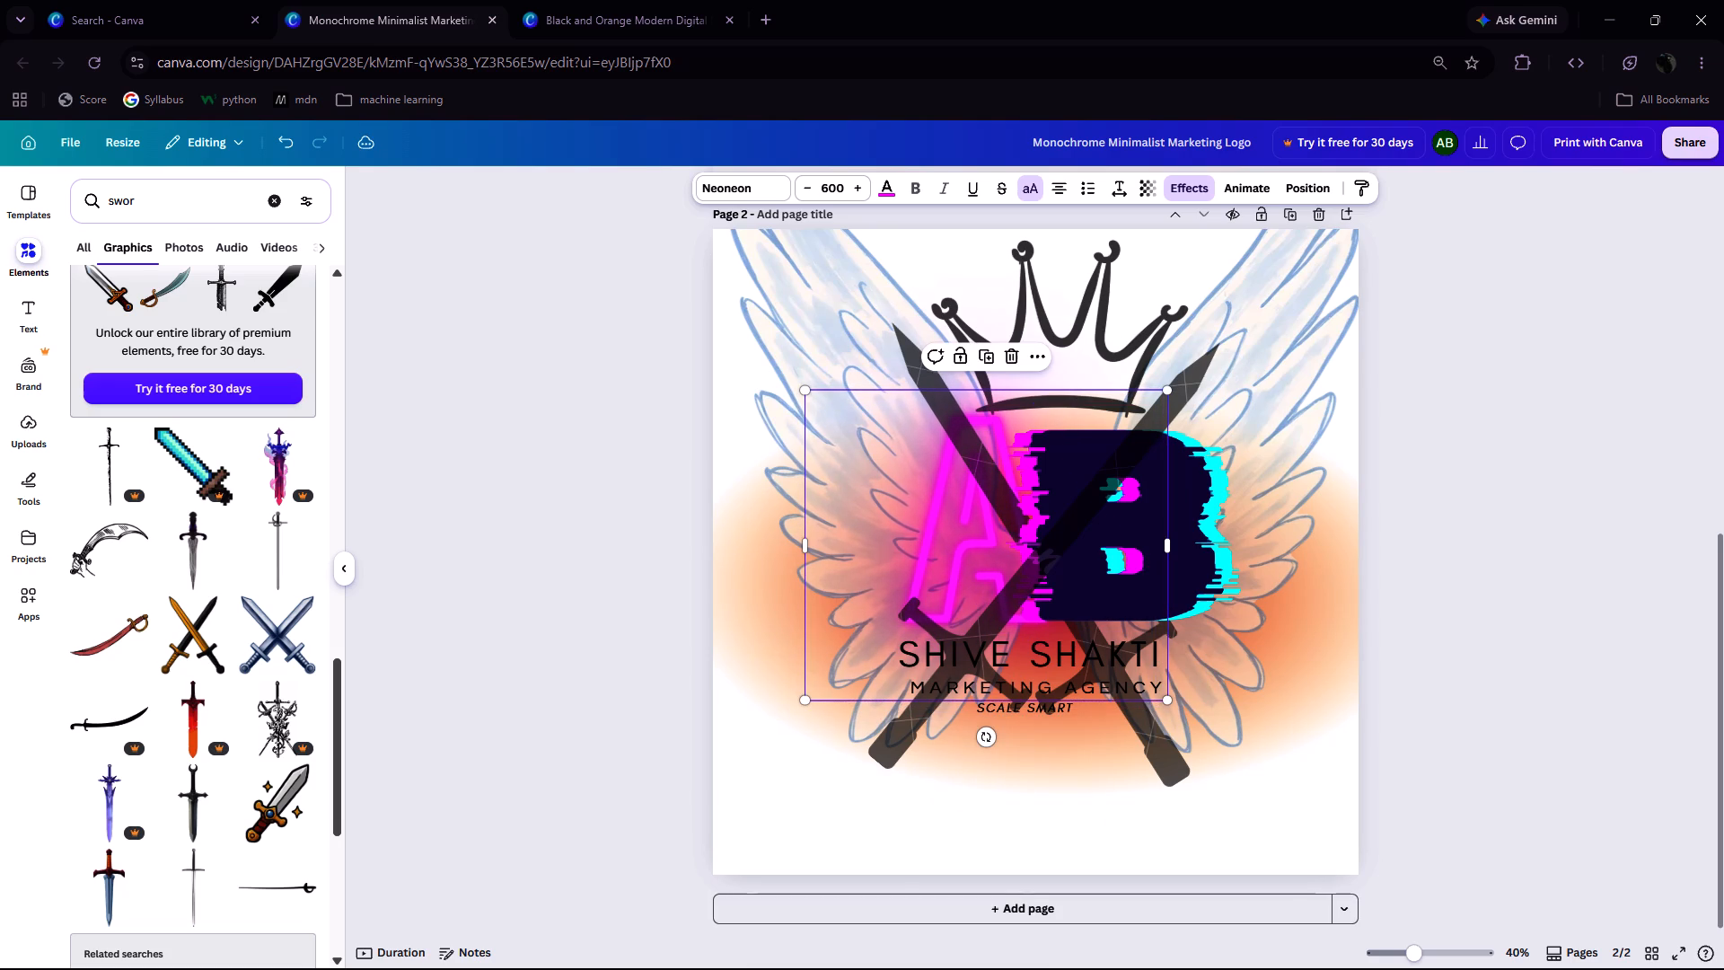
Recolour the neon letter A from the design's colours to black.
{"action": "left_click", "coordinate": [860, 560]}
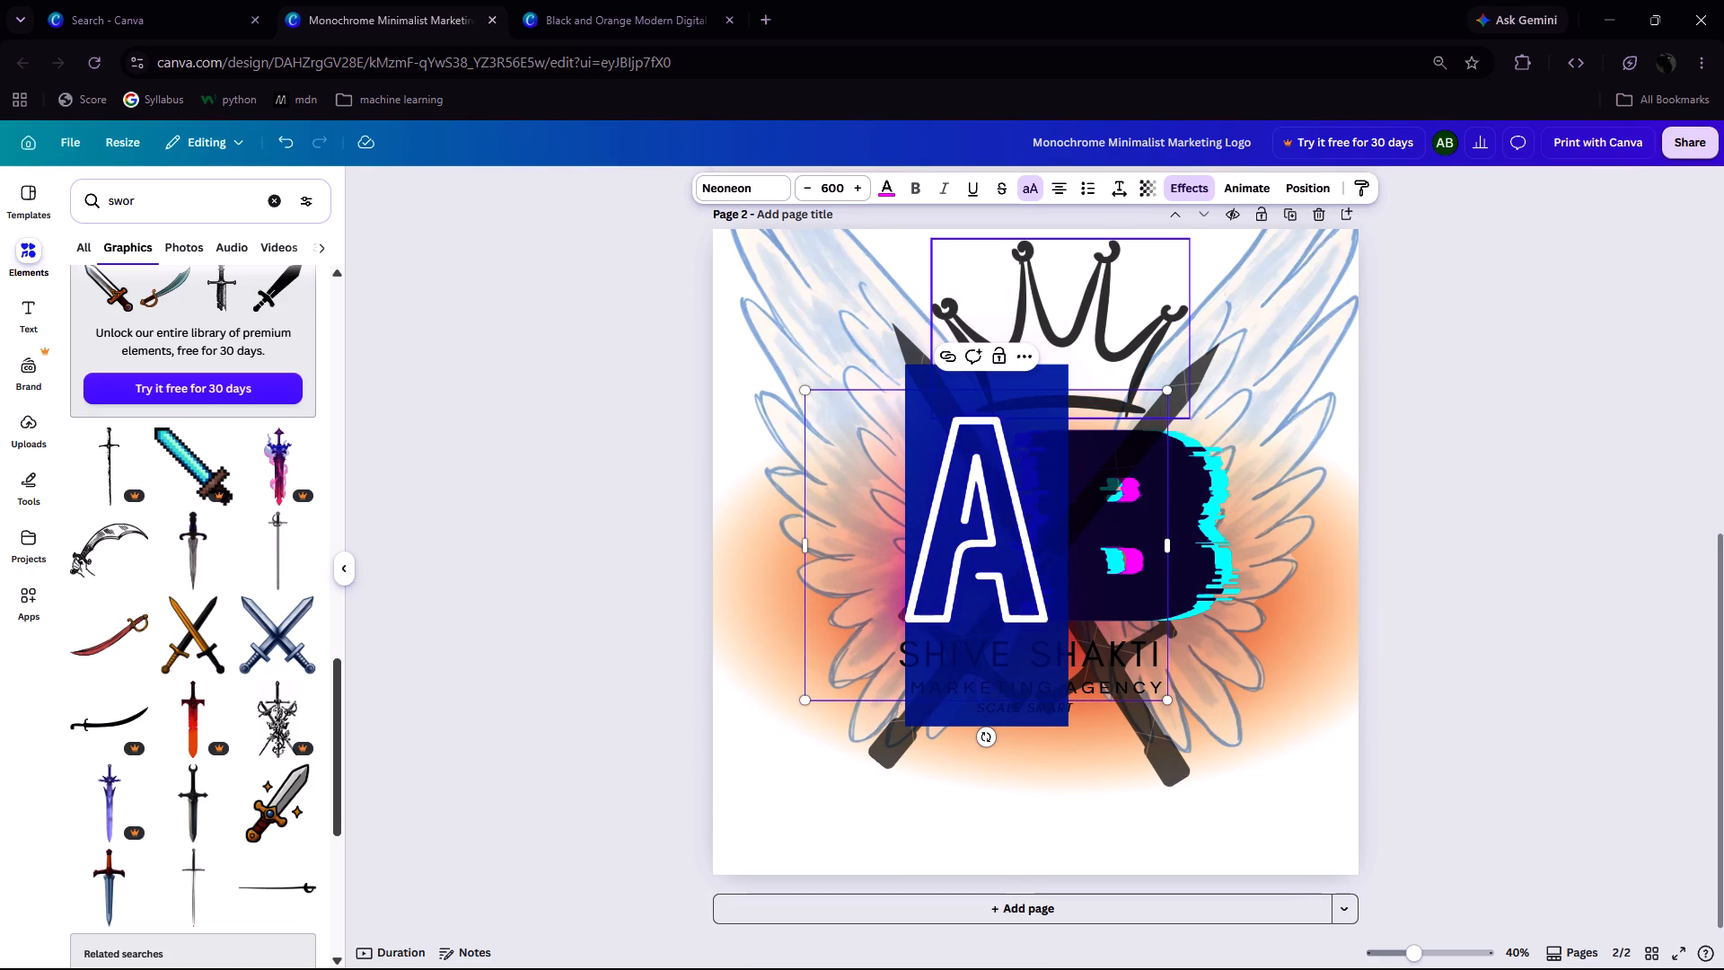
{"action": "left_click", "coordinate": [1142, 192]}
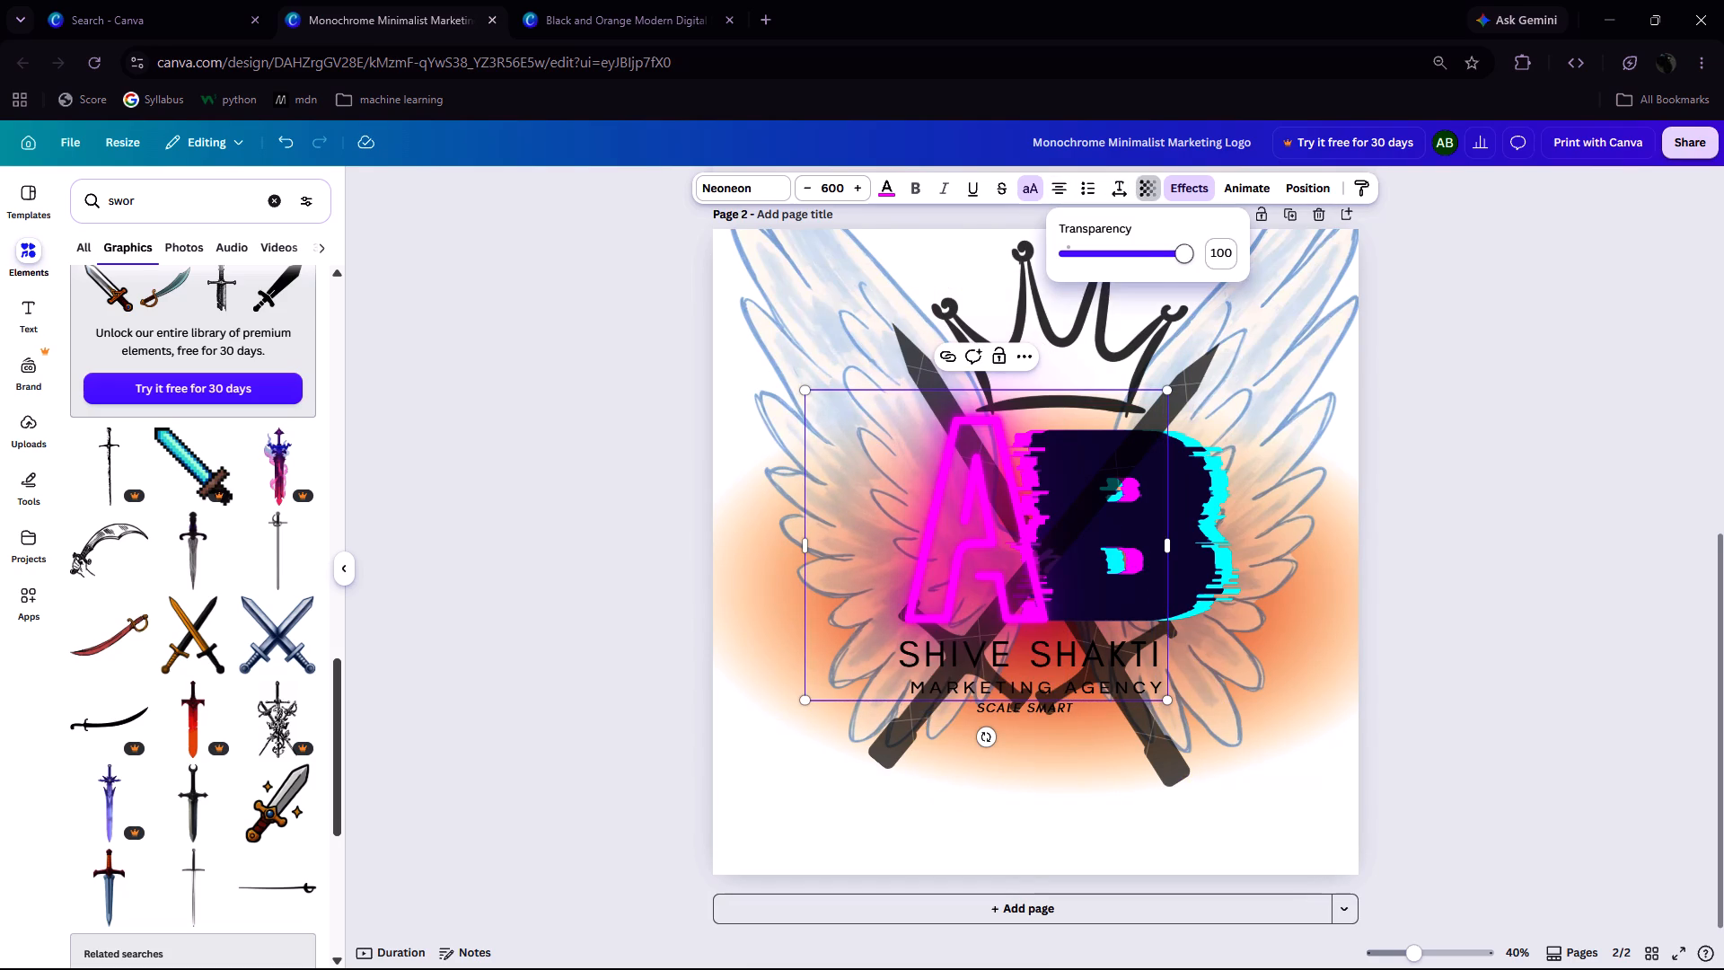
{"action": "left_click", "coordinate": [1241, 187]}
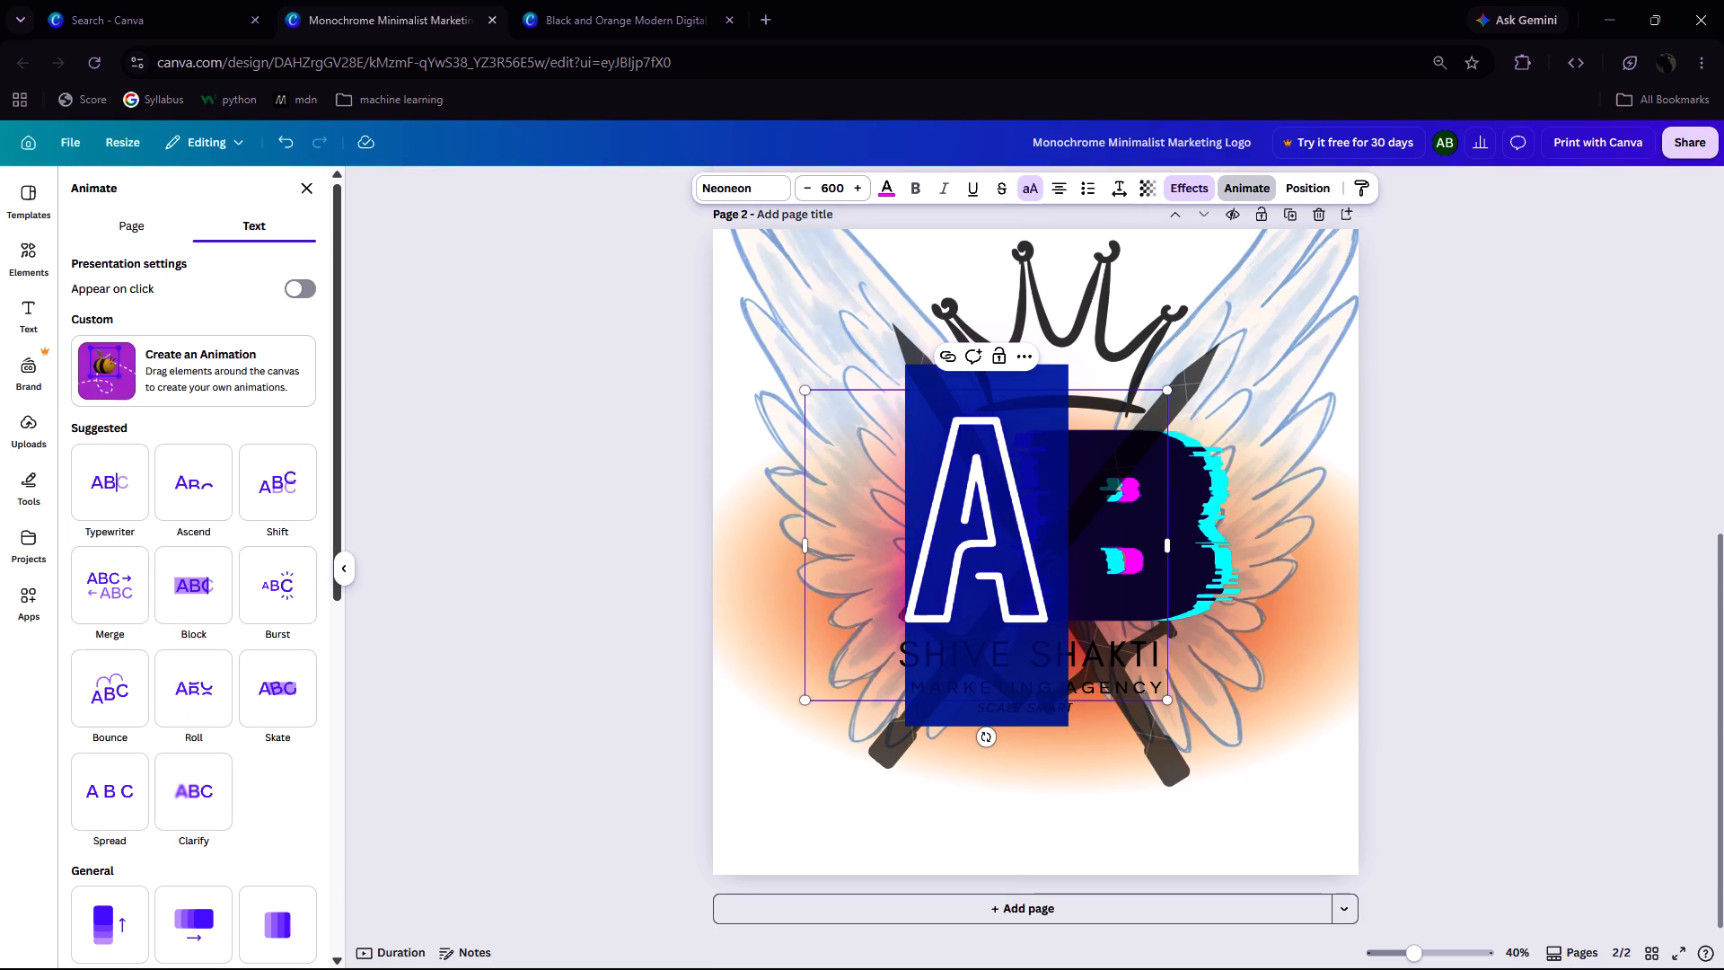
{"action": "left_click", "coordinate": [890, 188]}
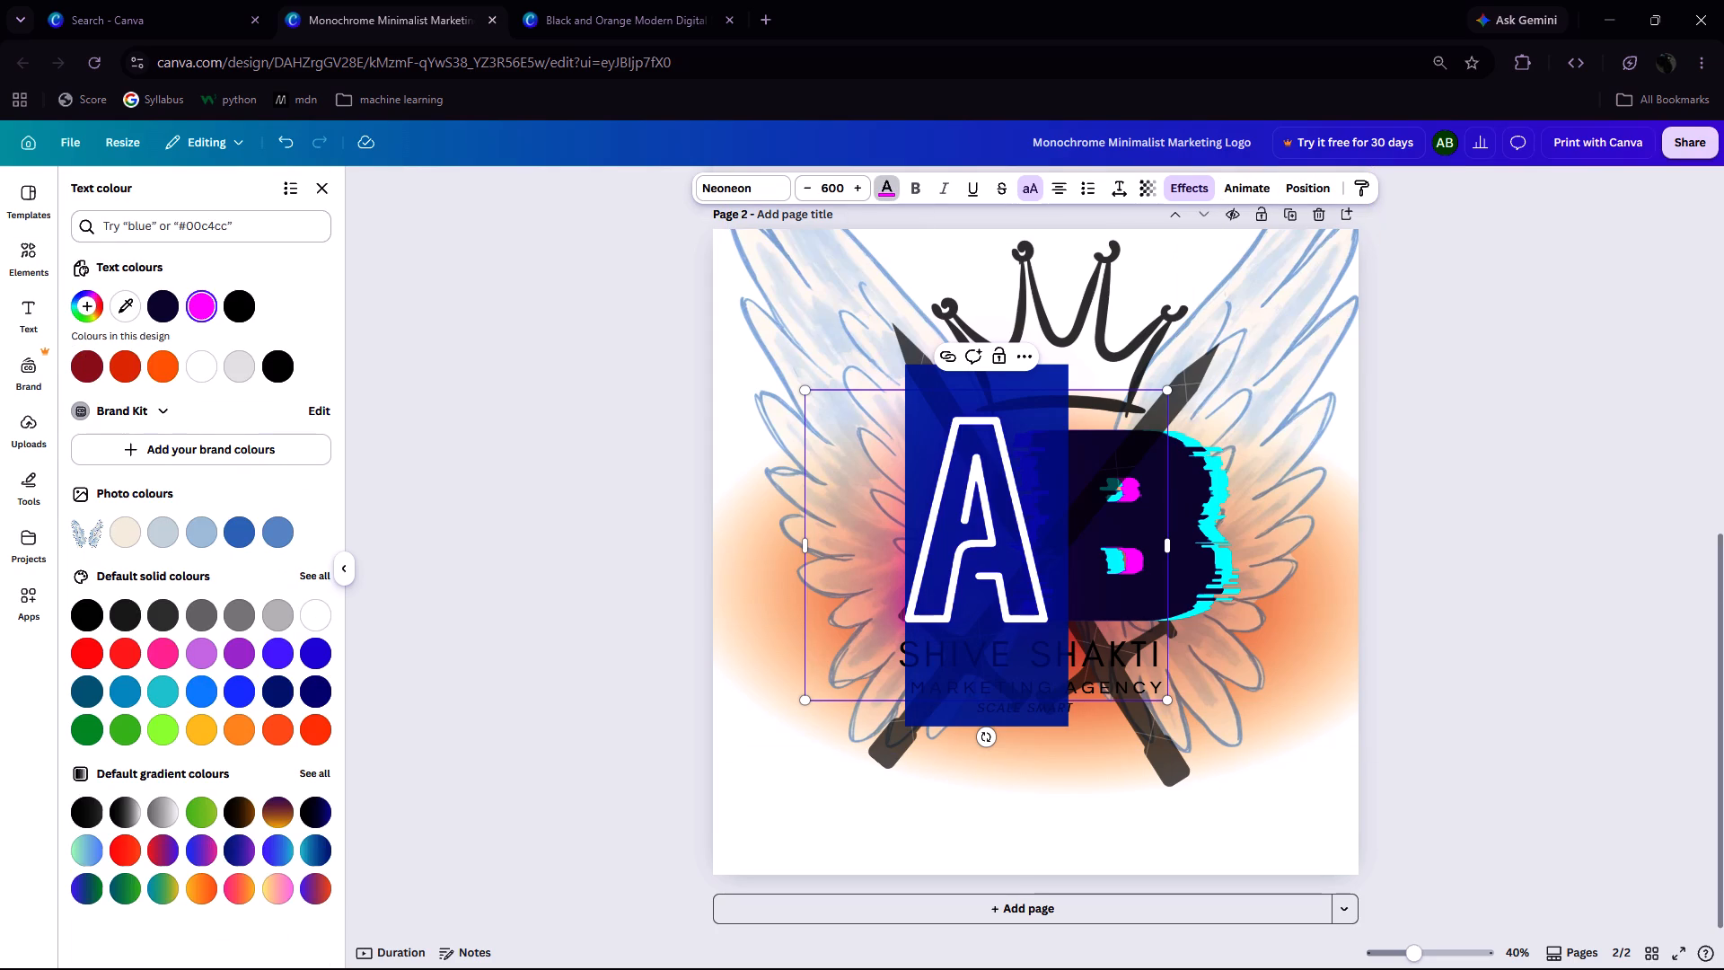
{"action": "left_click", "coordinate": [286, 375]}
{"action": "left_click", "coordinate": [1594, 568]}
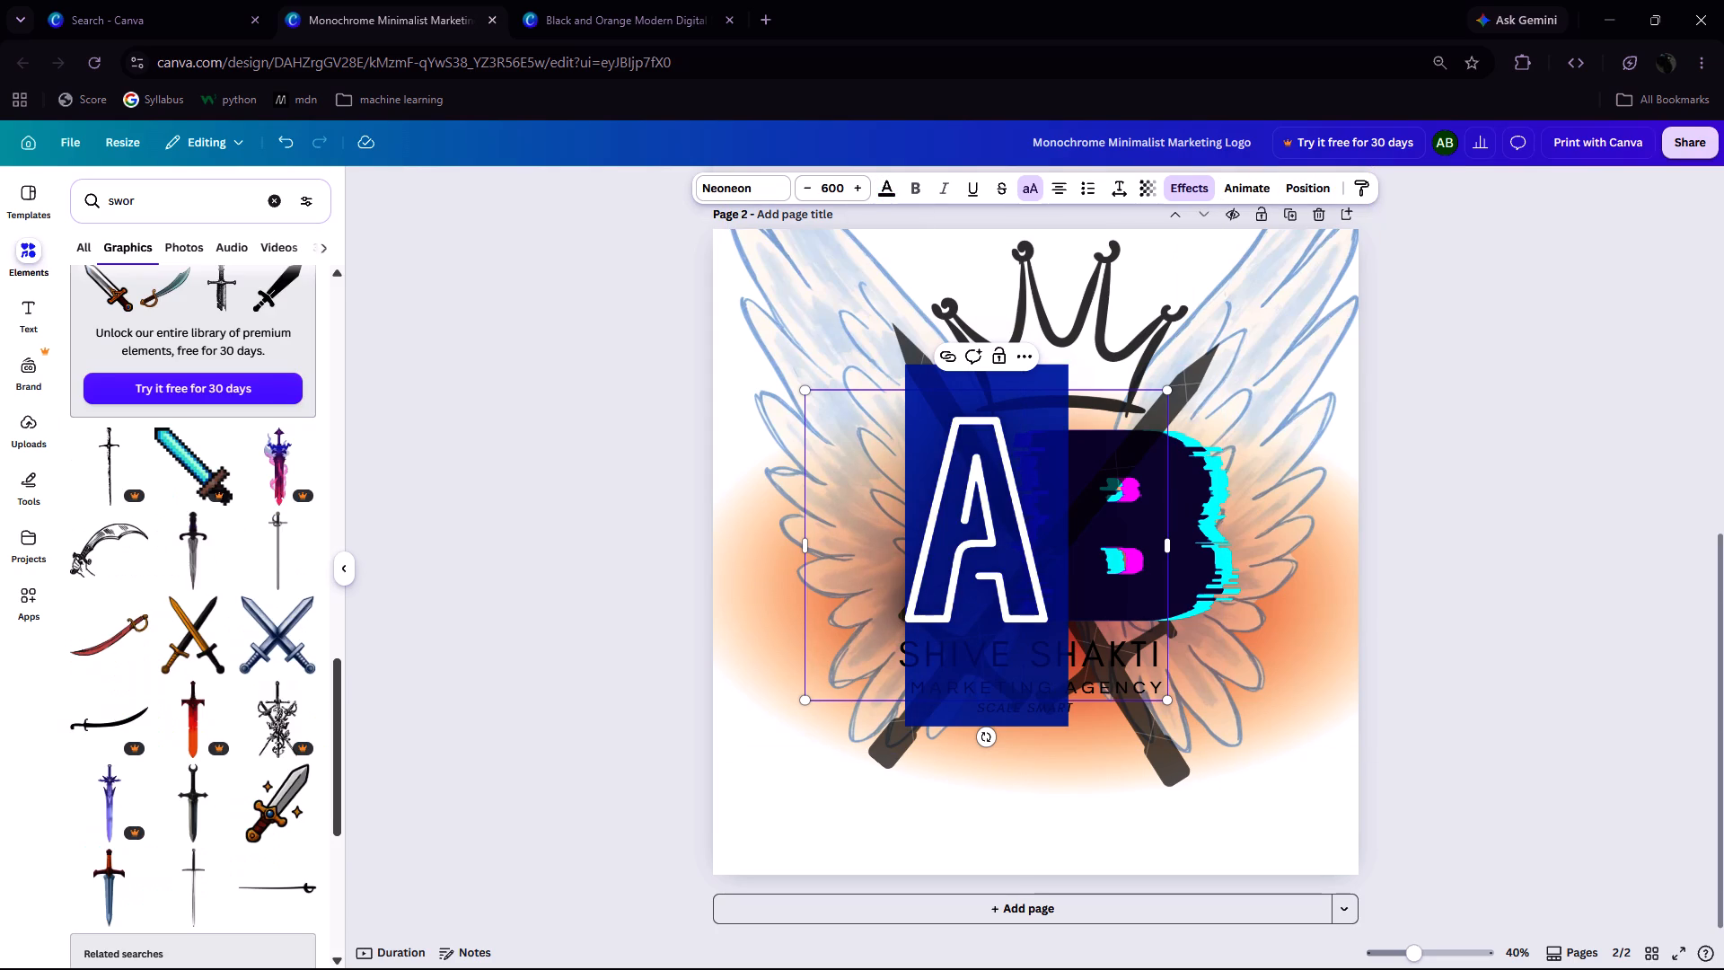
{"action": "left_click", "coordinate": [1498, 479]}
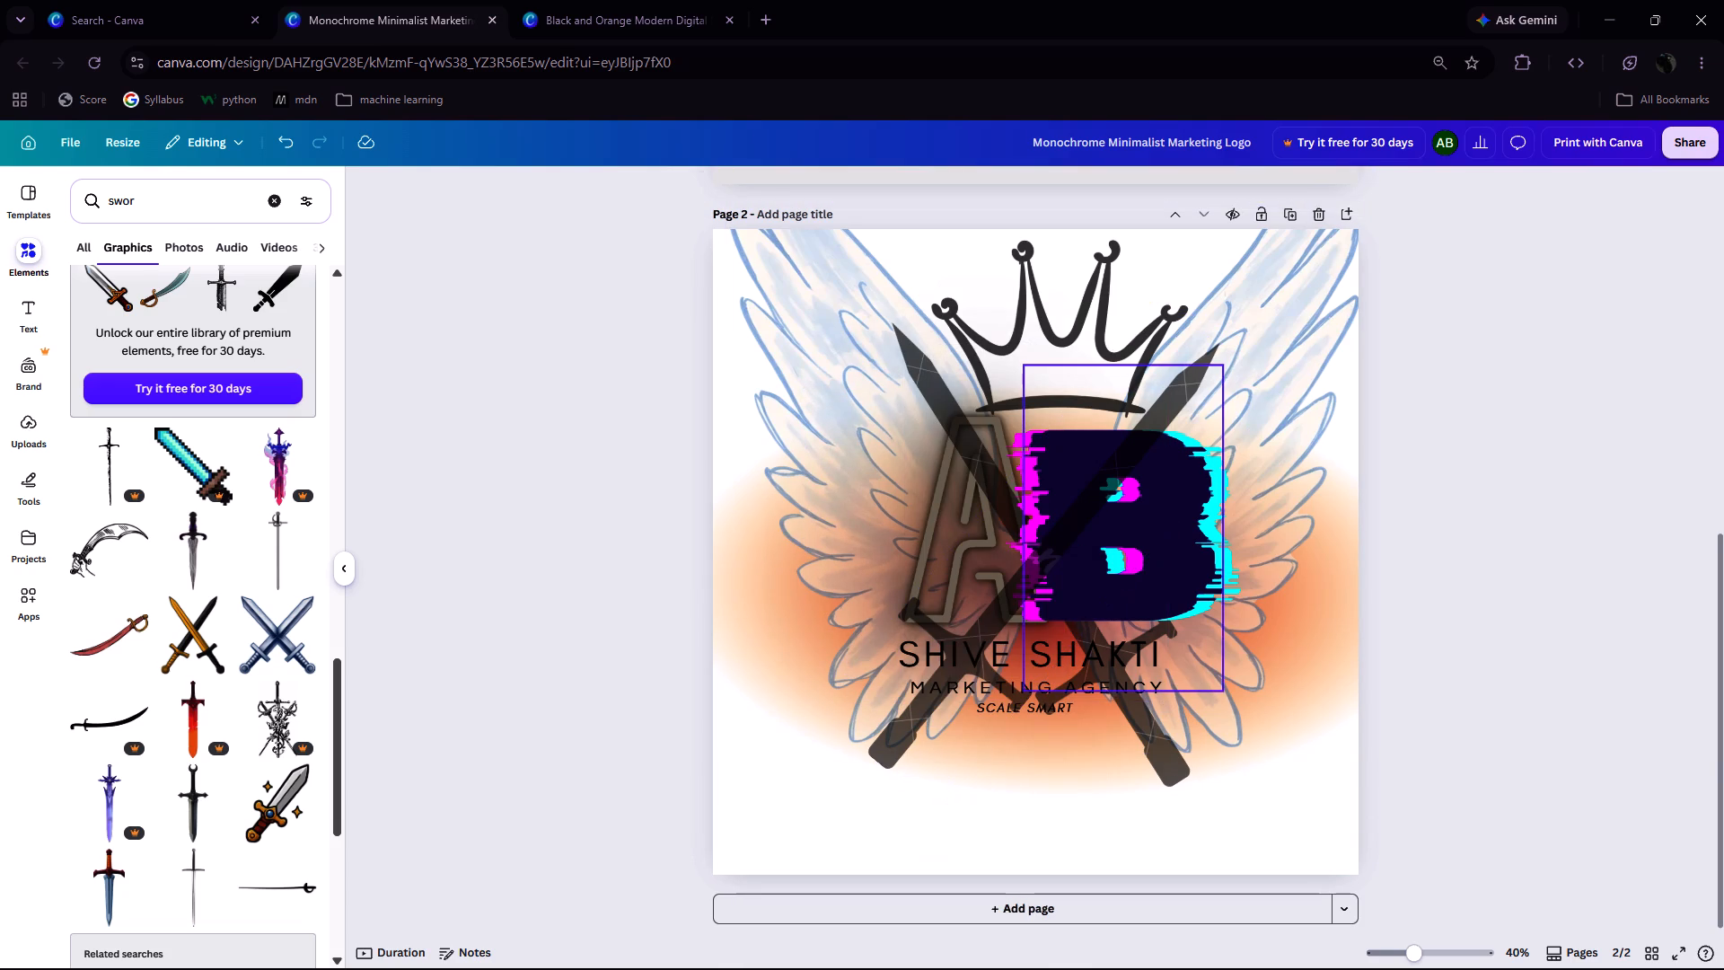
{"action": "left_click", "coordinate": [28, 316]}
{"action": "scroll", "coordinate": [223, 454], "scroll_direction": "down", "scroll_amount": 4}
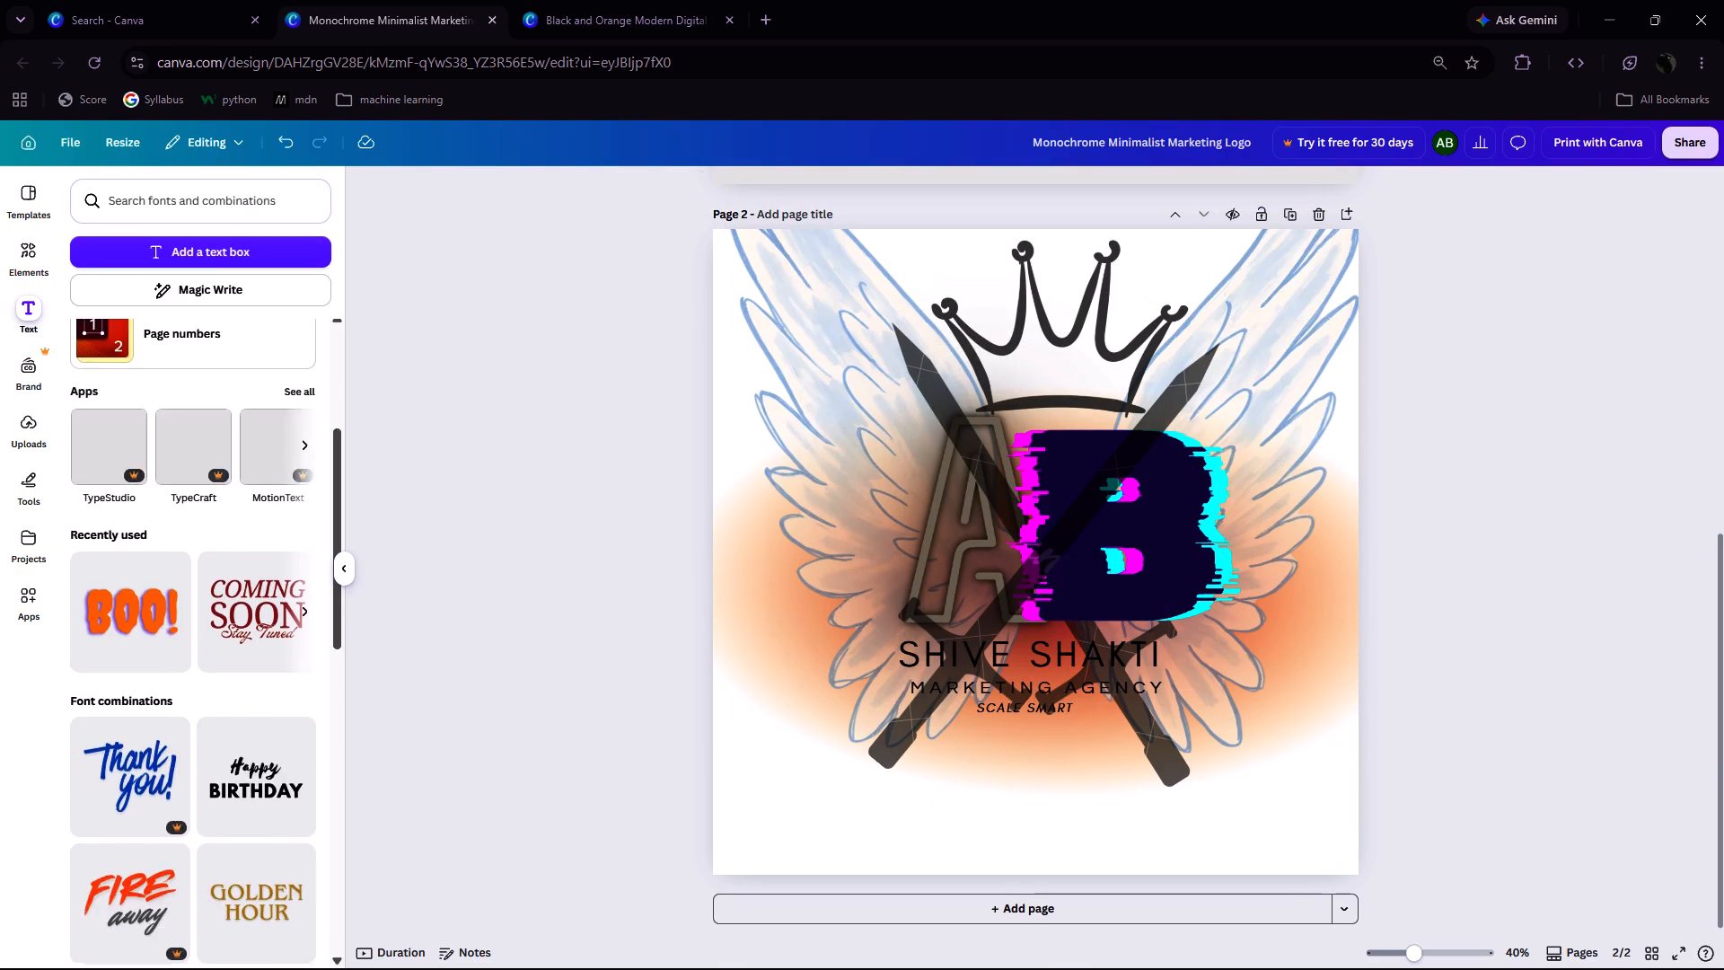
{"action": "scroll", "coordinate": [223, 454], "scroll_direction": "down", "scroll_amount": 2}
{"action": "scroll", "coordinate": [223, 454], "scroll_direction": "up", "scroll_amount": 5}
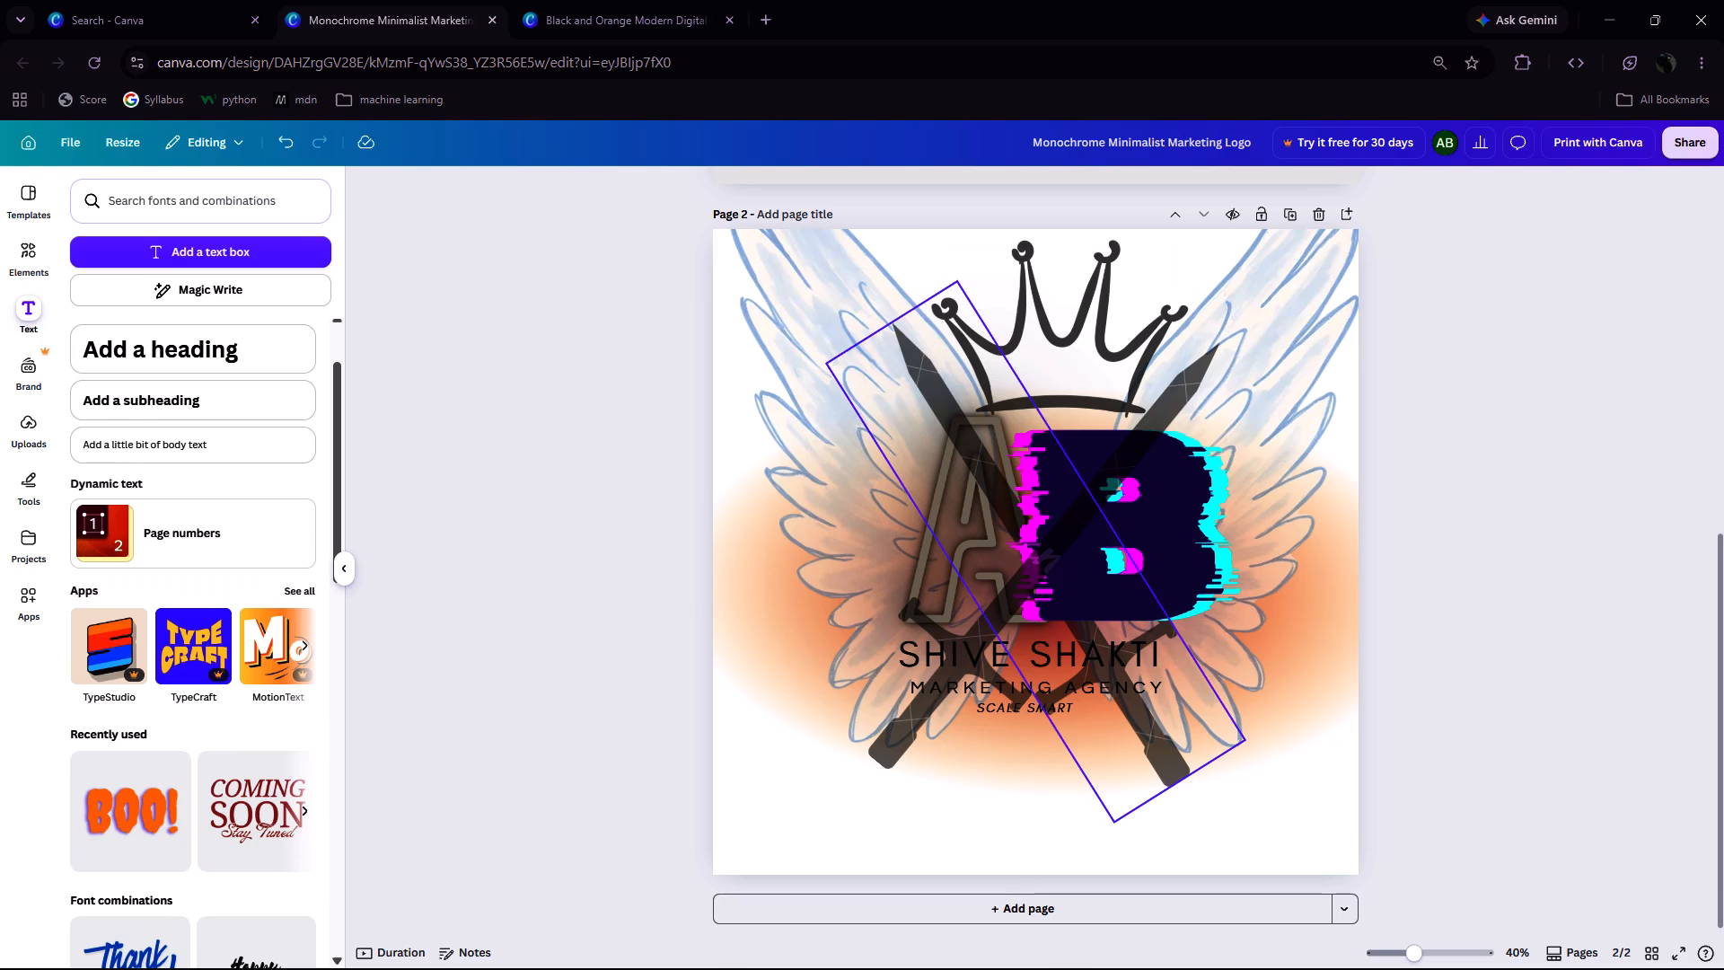
Turn off uppercase formatting on the letter A and apply the default dark purple-to-orange gradient as its text colour.
{"action": "left_click", "coordinate": [925, 576]}
{"action": "left_click", "coordinate": [895, 191]}
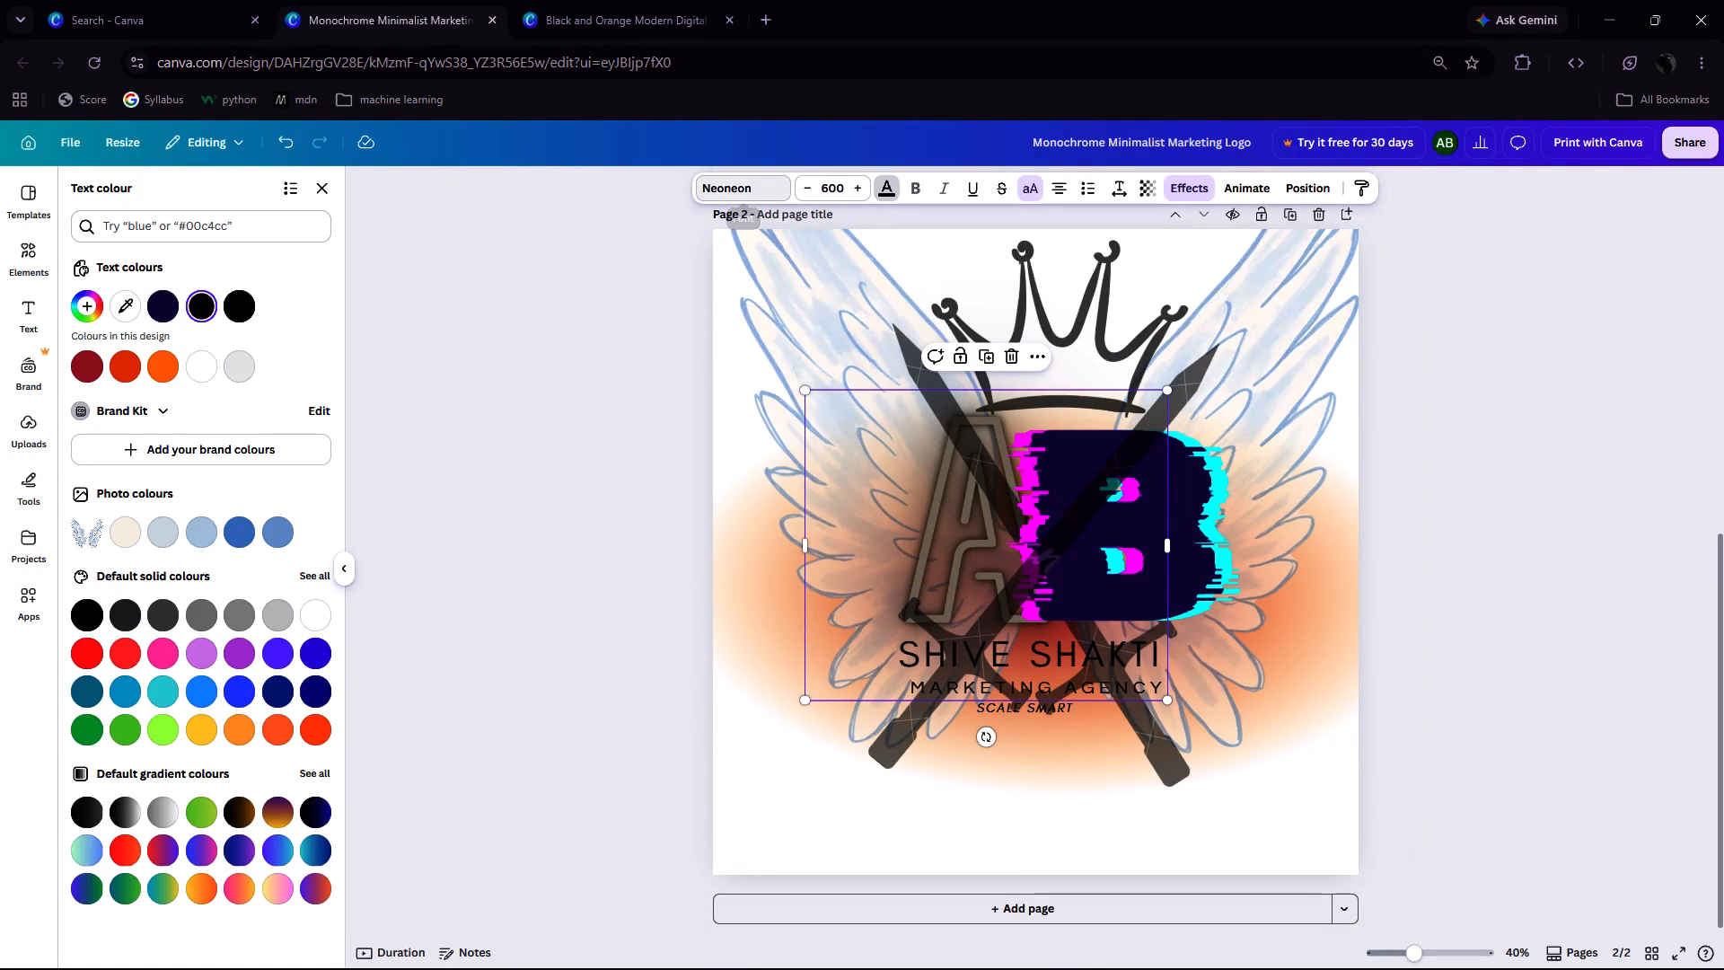
{"action": "left_click", "coordinate": [770, 196]}
{"action": "left_click", "coordinate": [893, 189]}
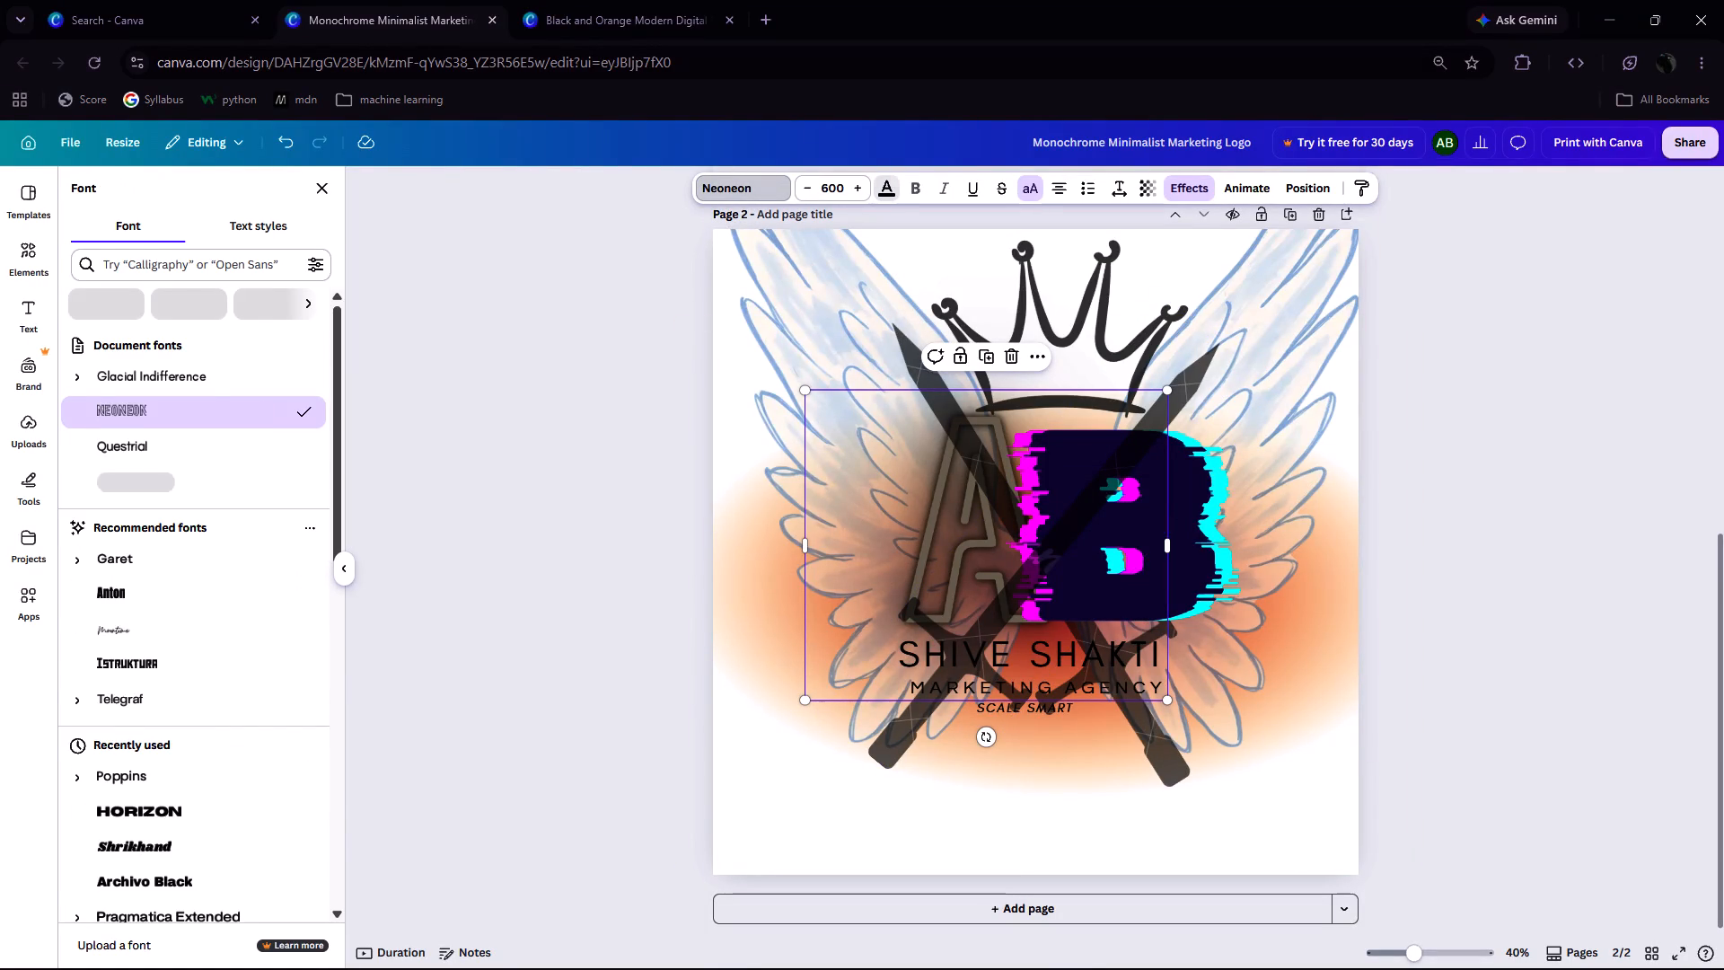
{"action": "left_click", "coordinate": [1031, 190]}
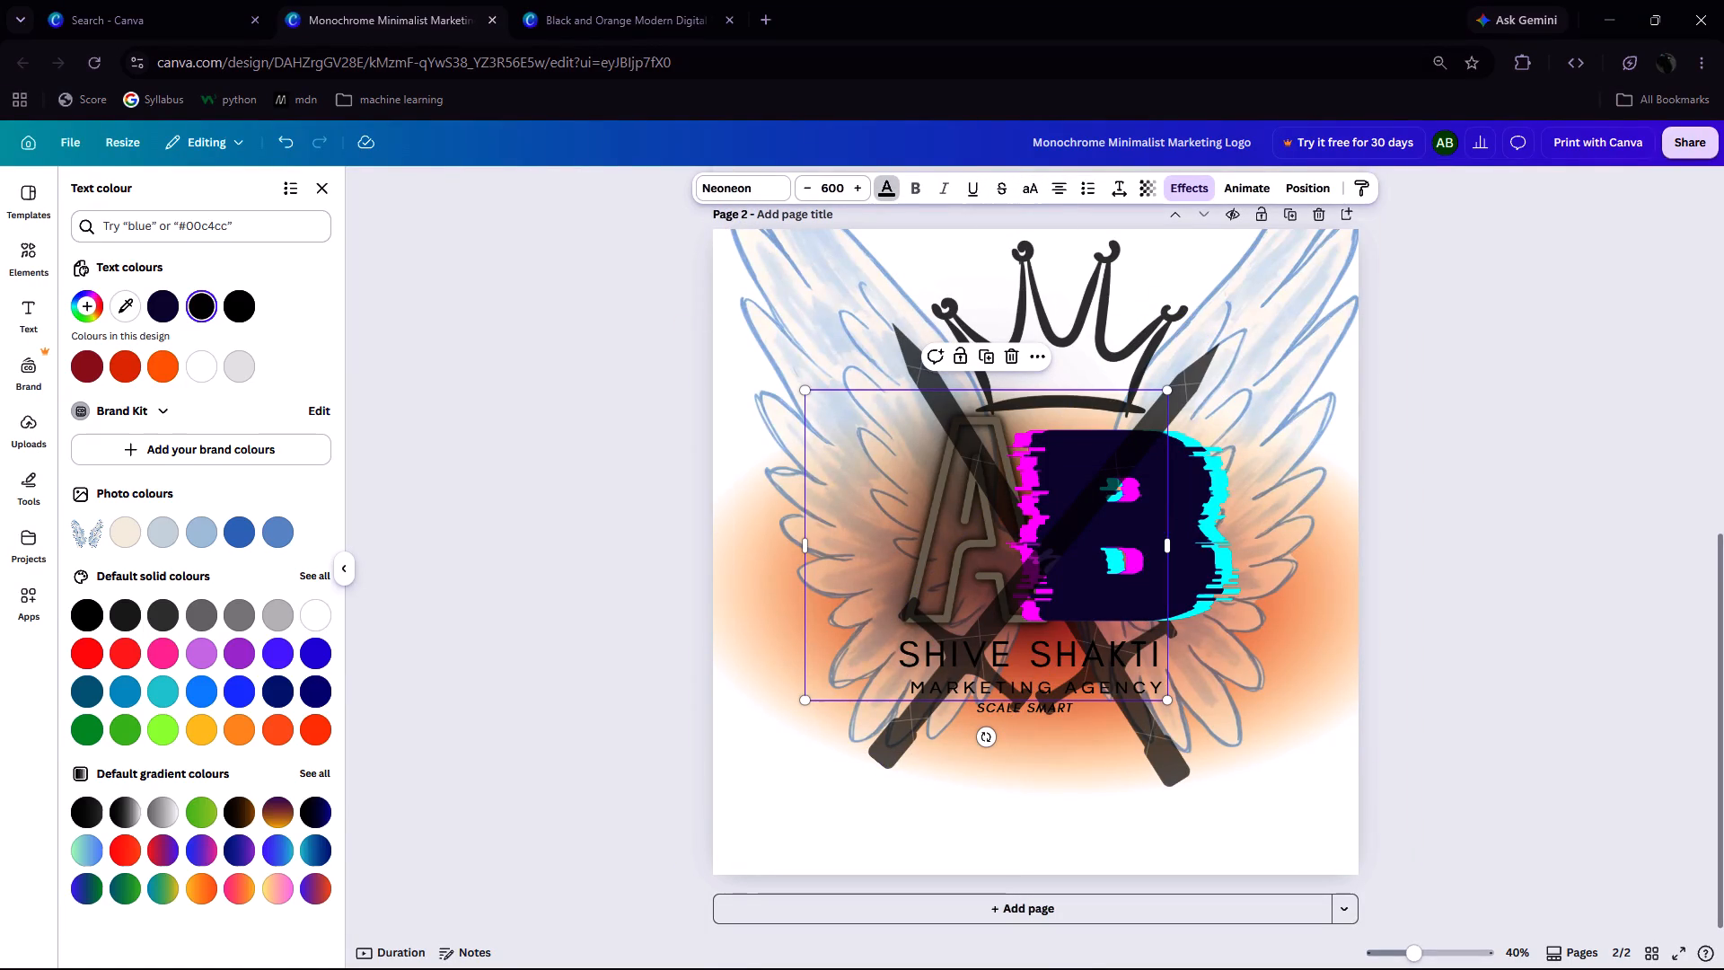
{"action": "scroll", "coordinate": [224, 408], "scroll_direction": "down", "scroll_amount": 8}
{"action": "scroll", "coordinate": [234, 401], "scroll_direction": "up", "scroll_amount": 3}
{"action": "scroll", "coordinate": [234, 401], "scroll_direction": "down", "scroll_amount": 4}
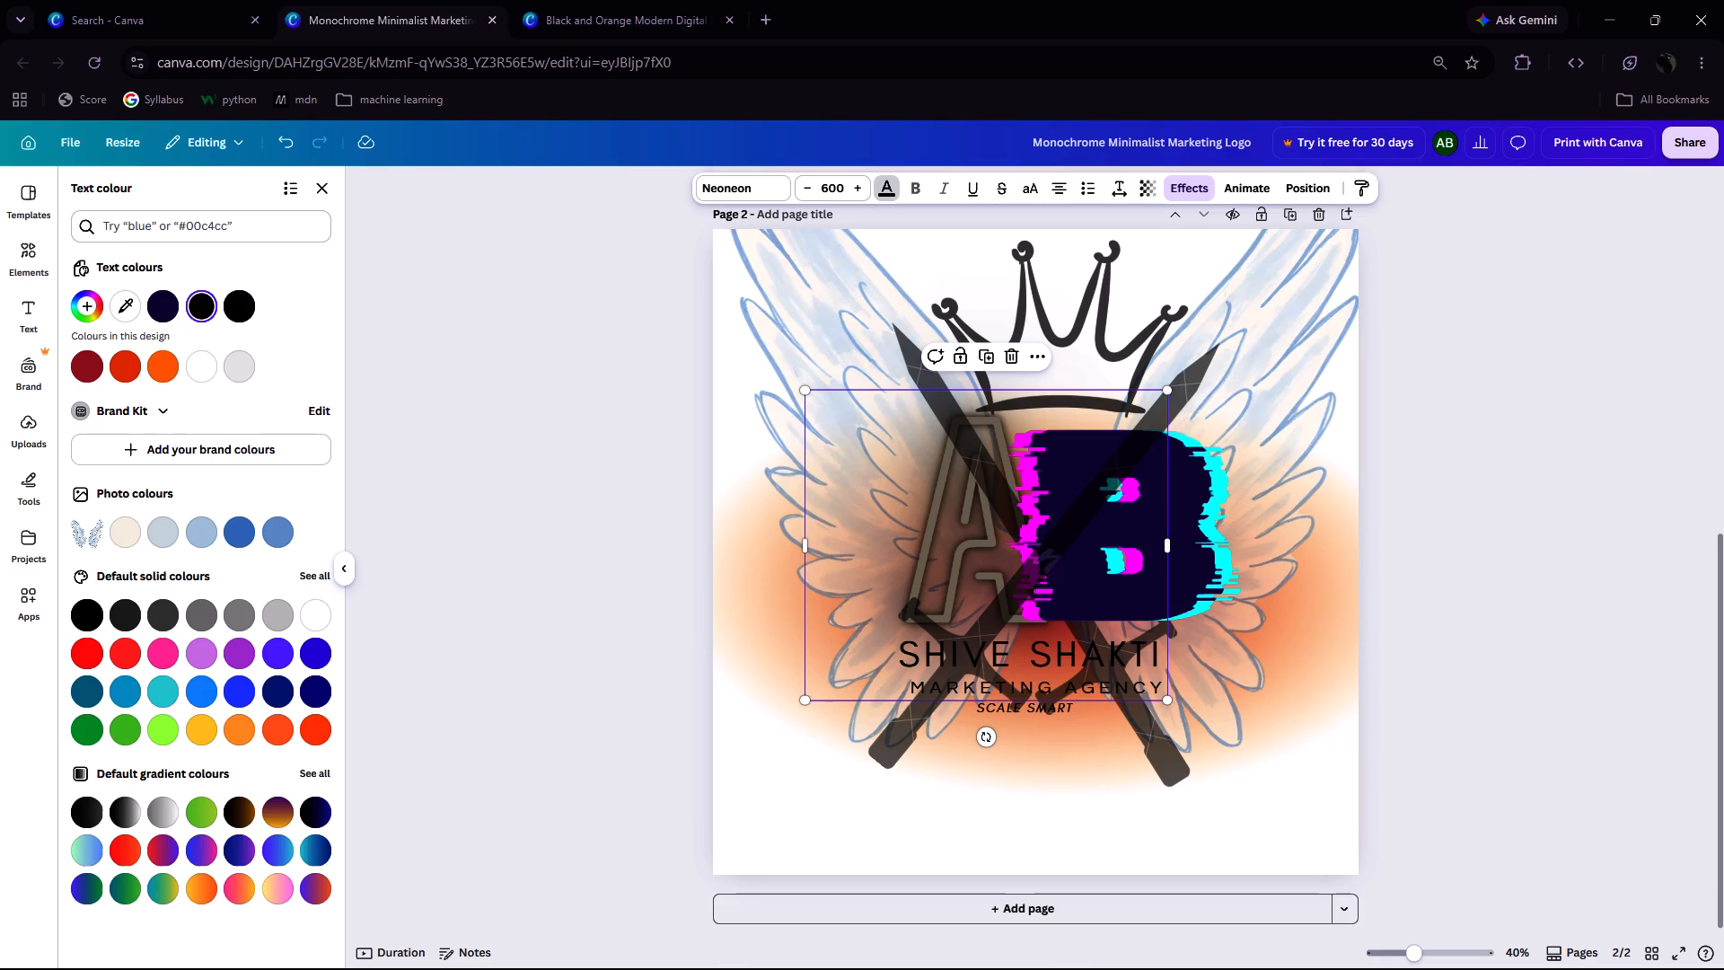
{"action": "left_click", "coordinate": [285, 810]}
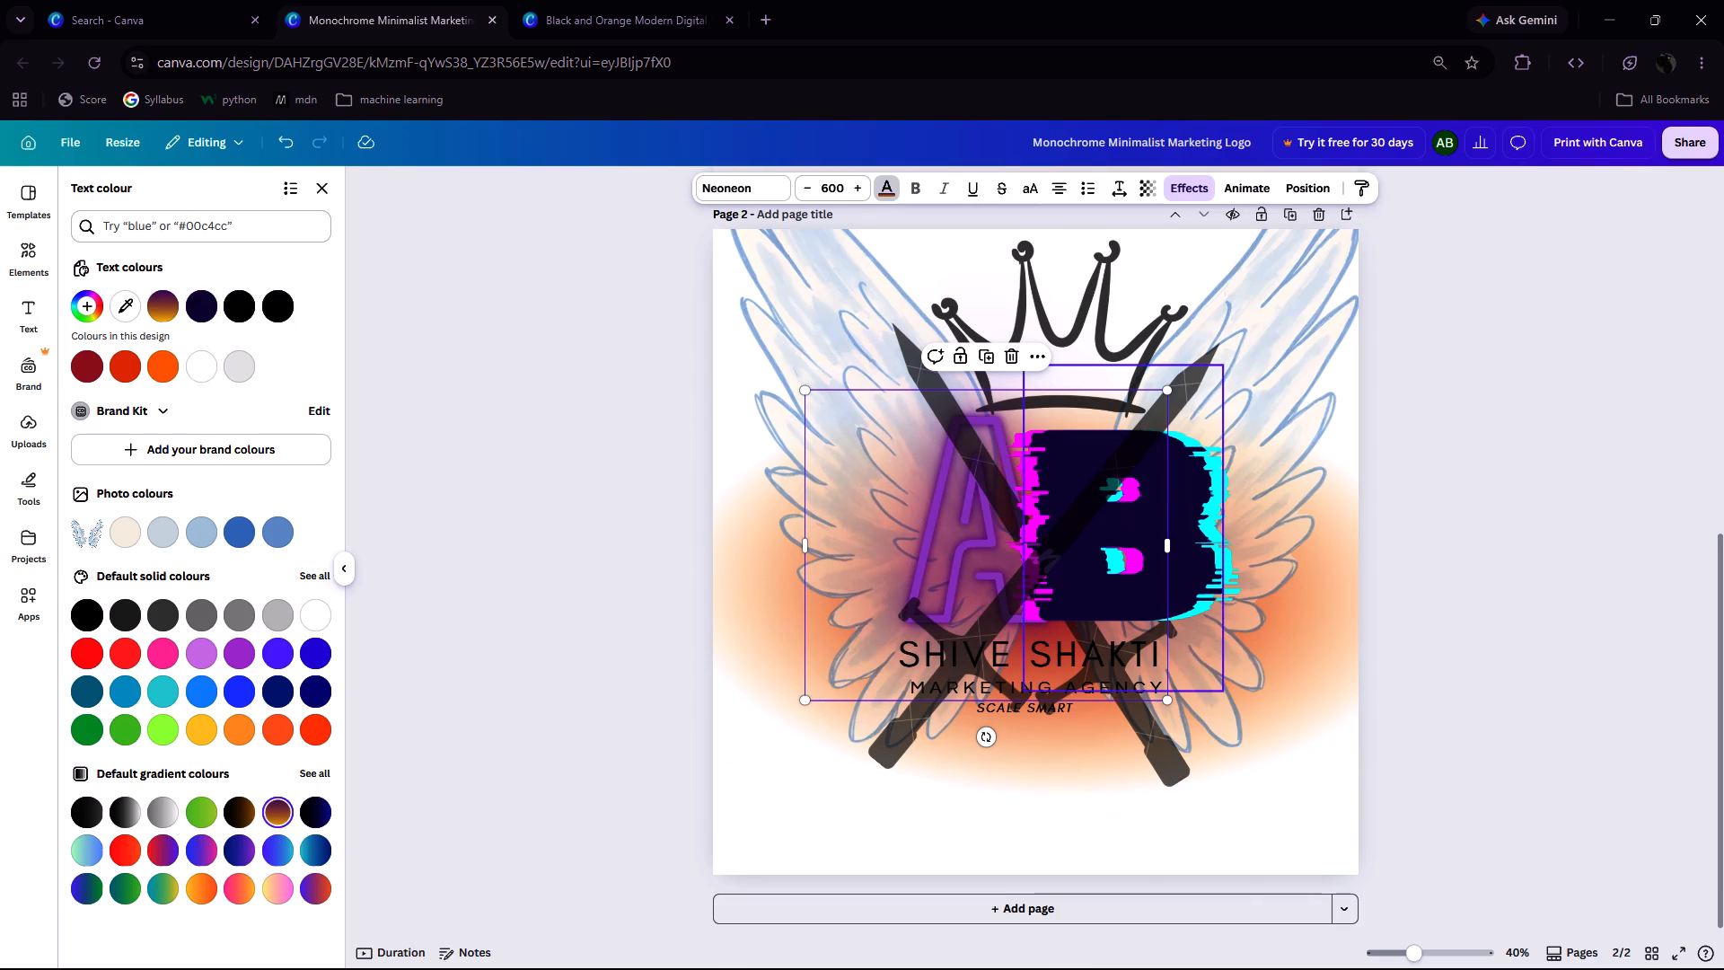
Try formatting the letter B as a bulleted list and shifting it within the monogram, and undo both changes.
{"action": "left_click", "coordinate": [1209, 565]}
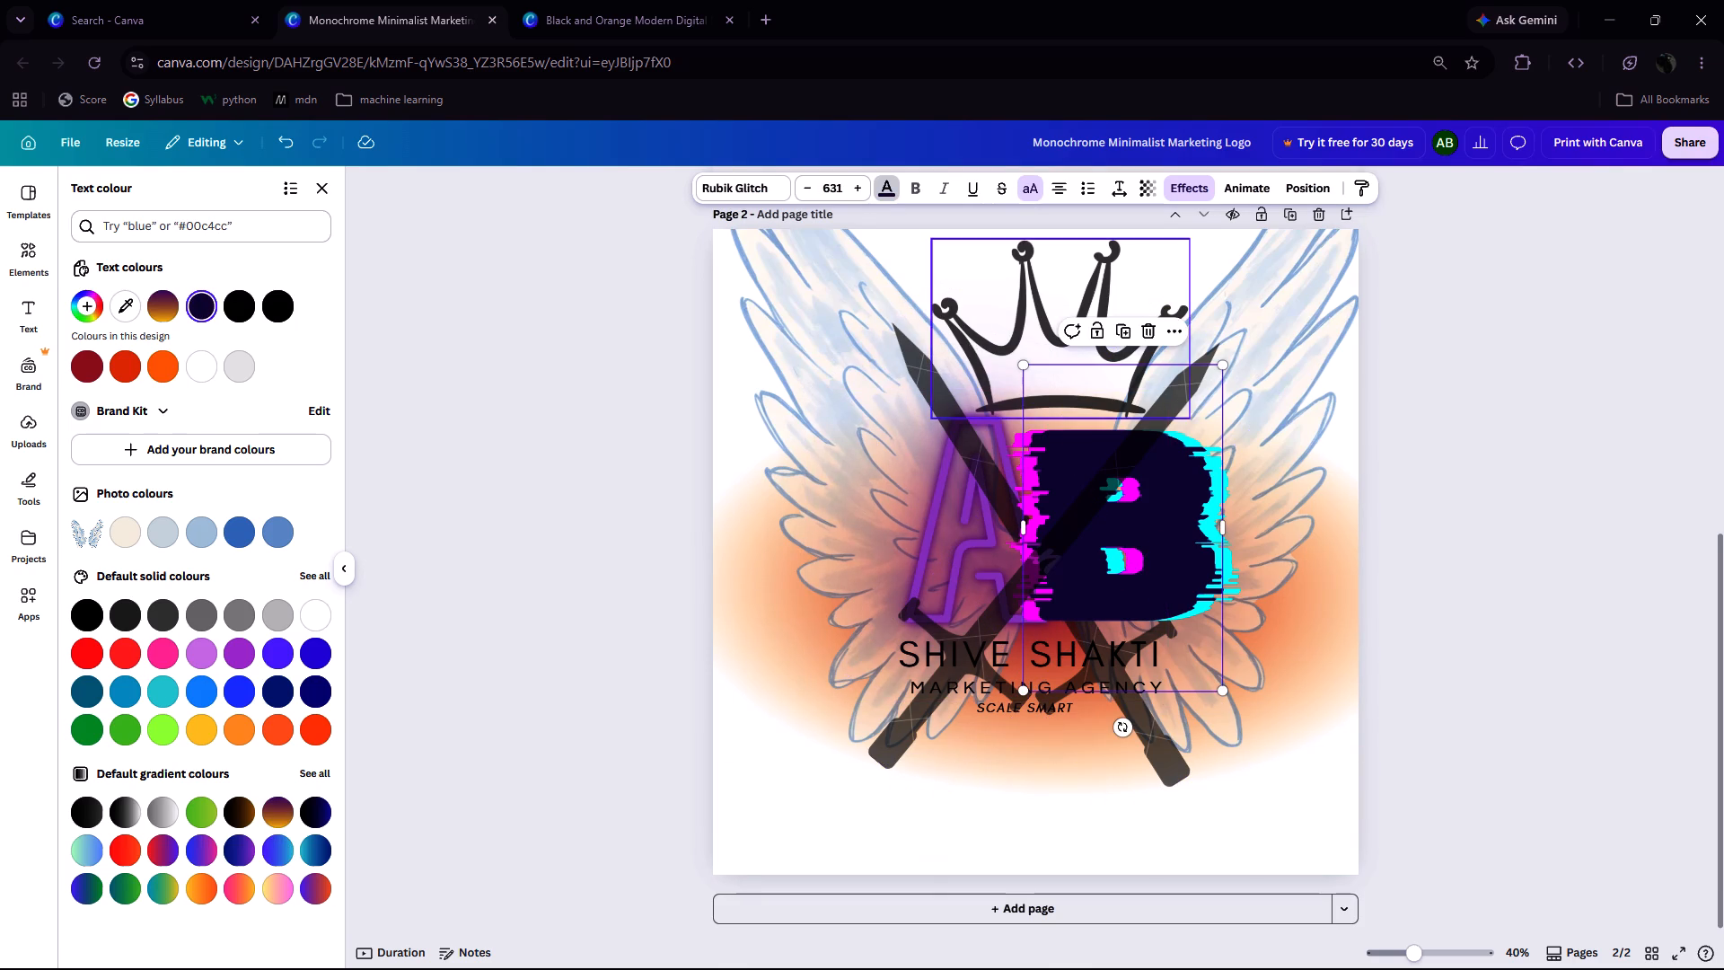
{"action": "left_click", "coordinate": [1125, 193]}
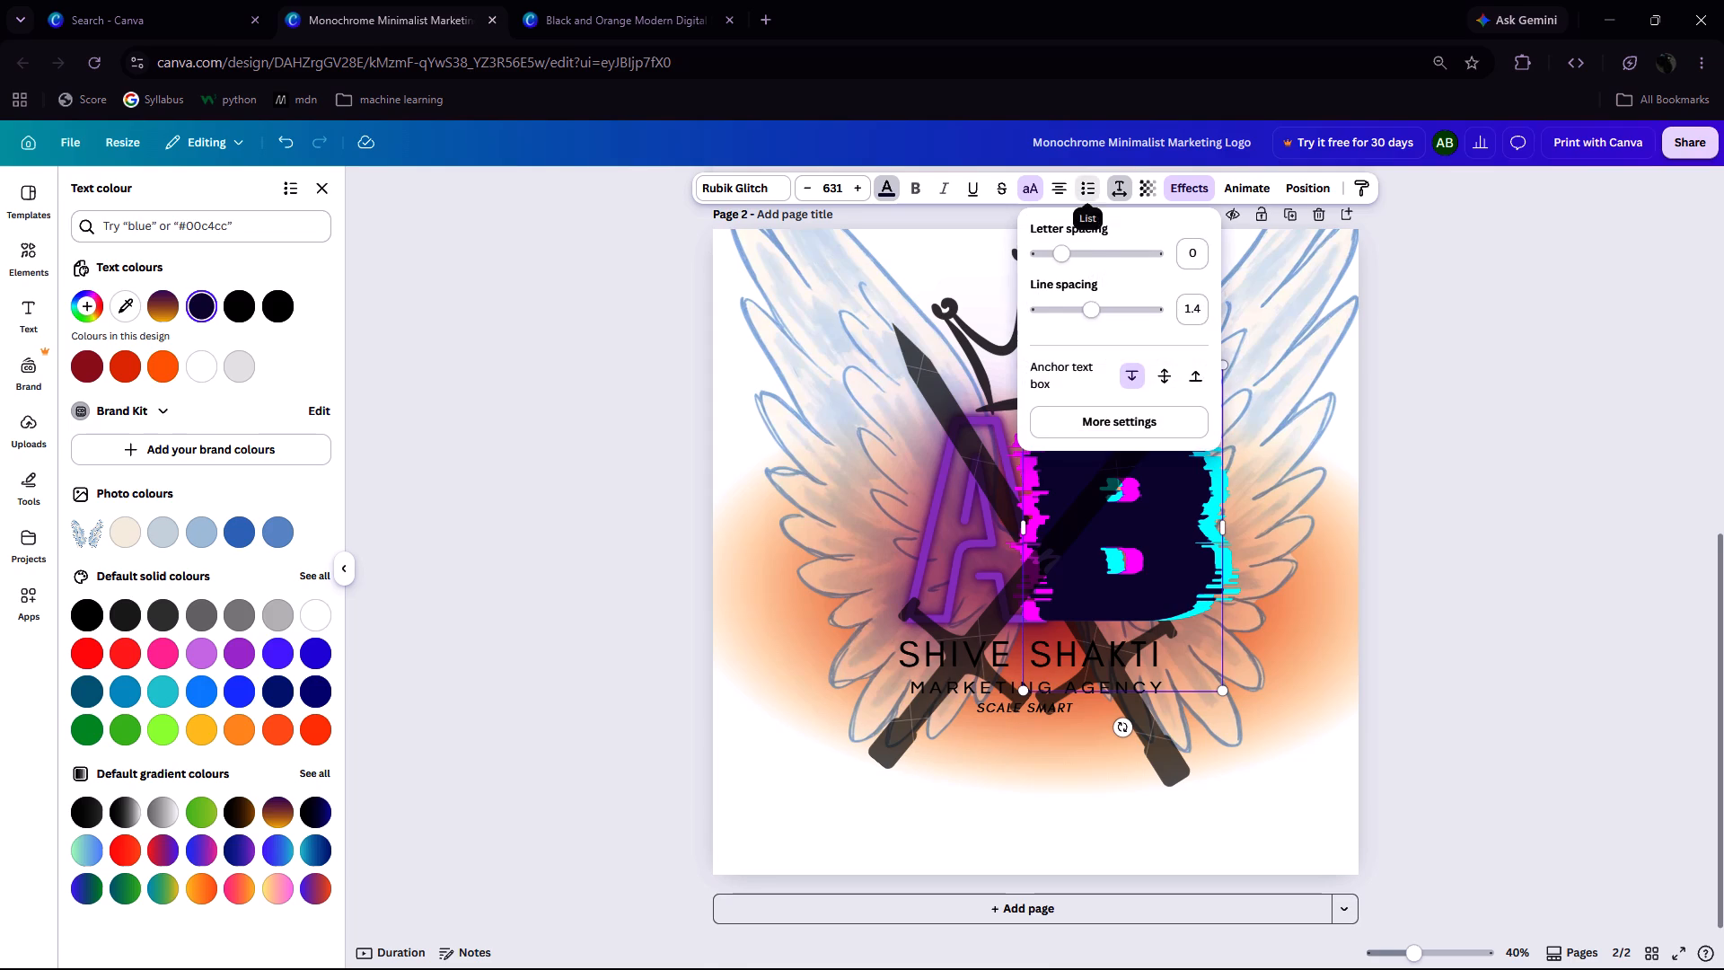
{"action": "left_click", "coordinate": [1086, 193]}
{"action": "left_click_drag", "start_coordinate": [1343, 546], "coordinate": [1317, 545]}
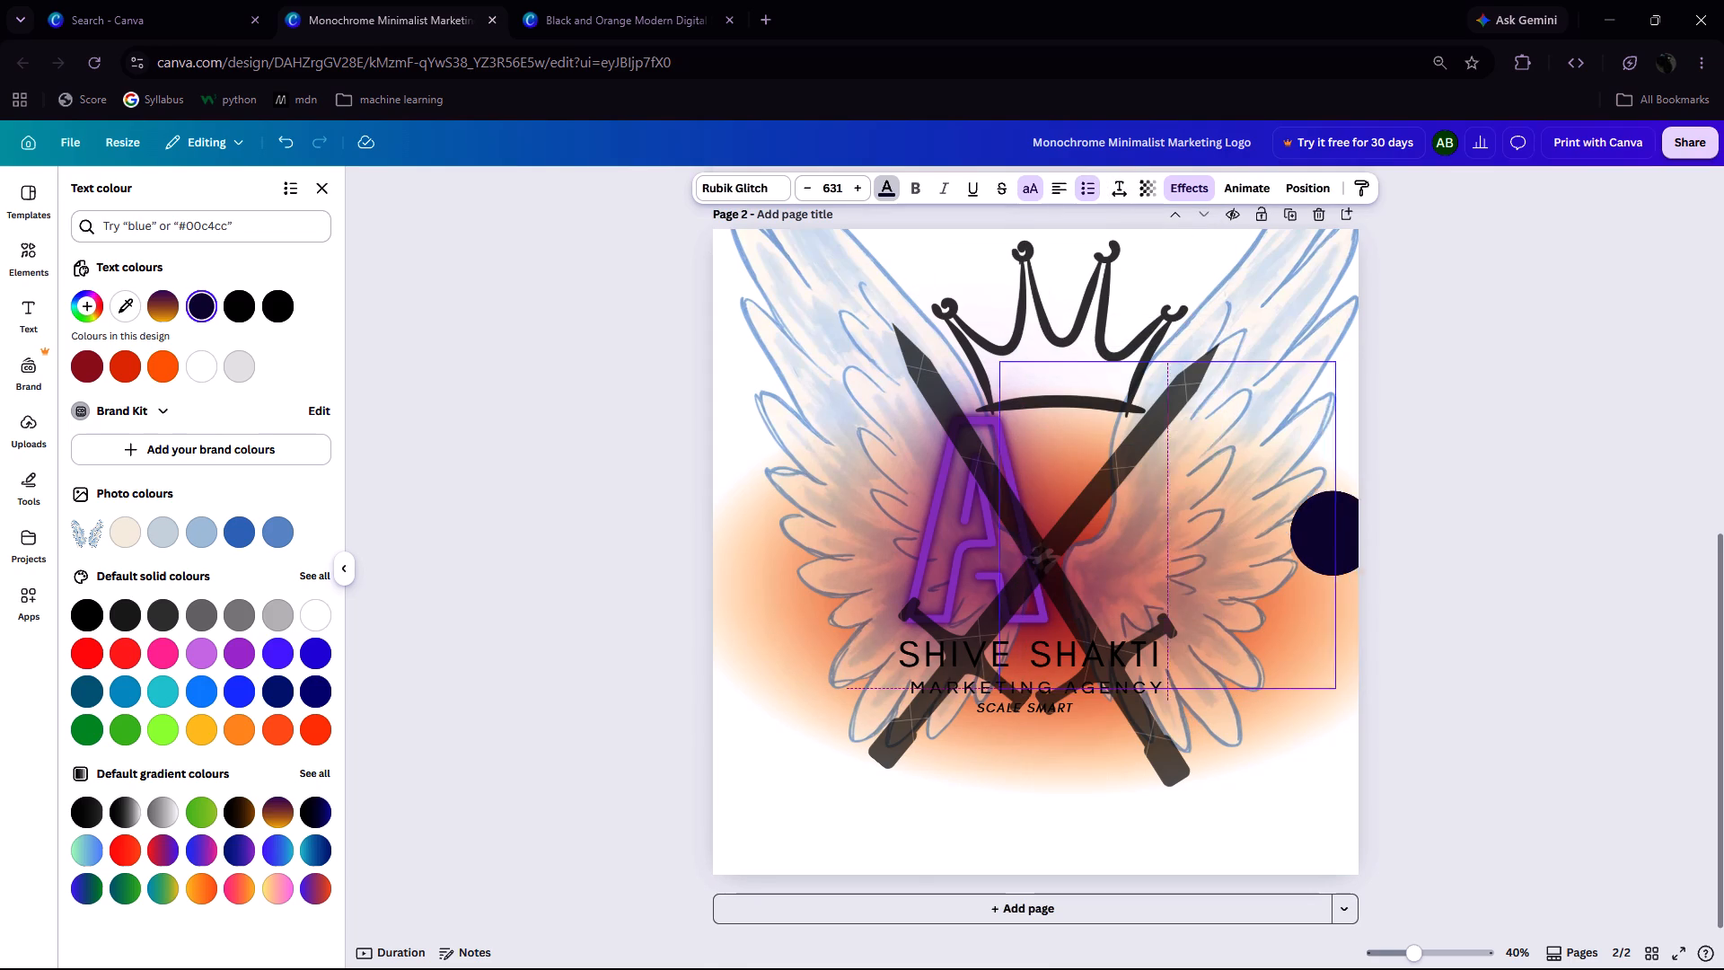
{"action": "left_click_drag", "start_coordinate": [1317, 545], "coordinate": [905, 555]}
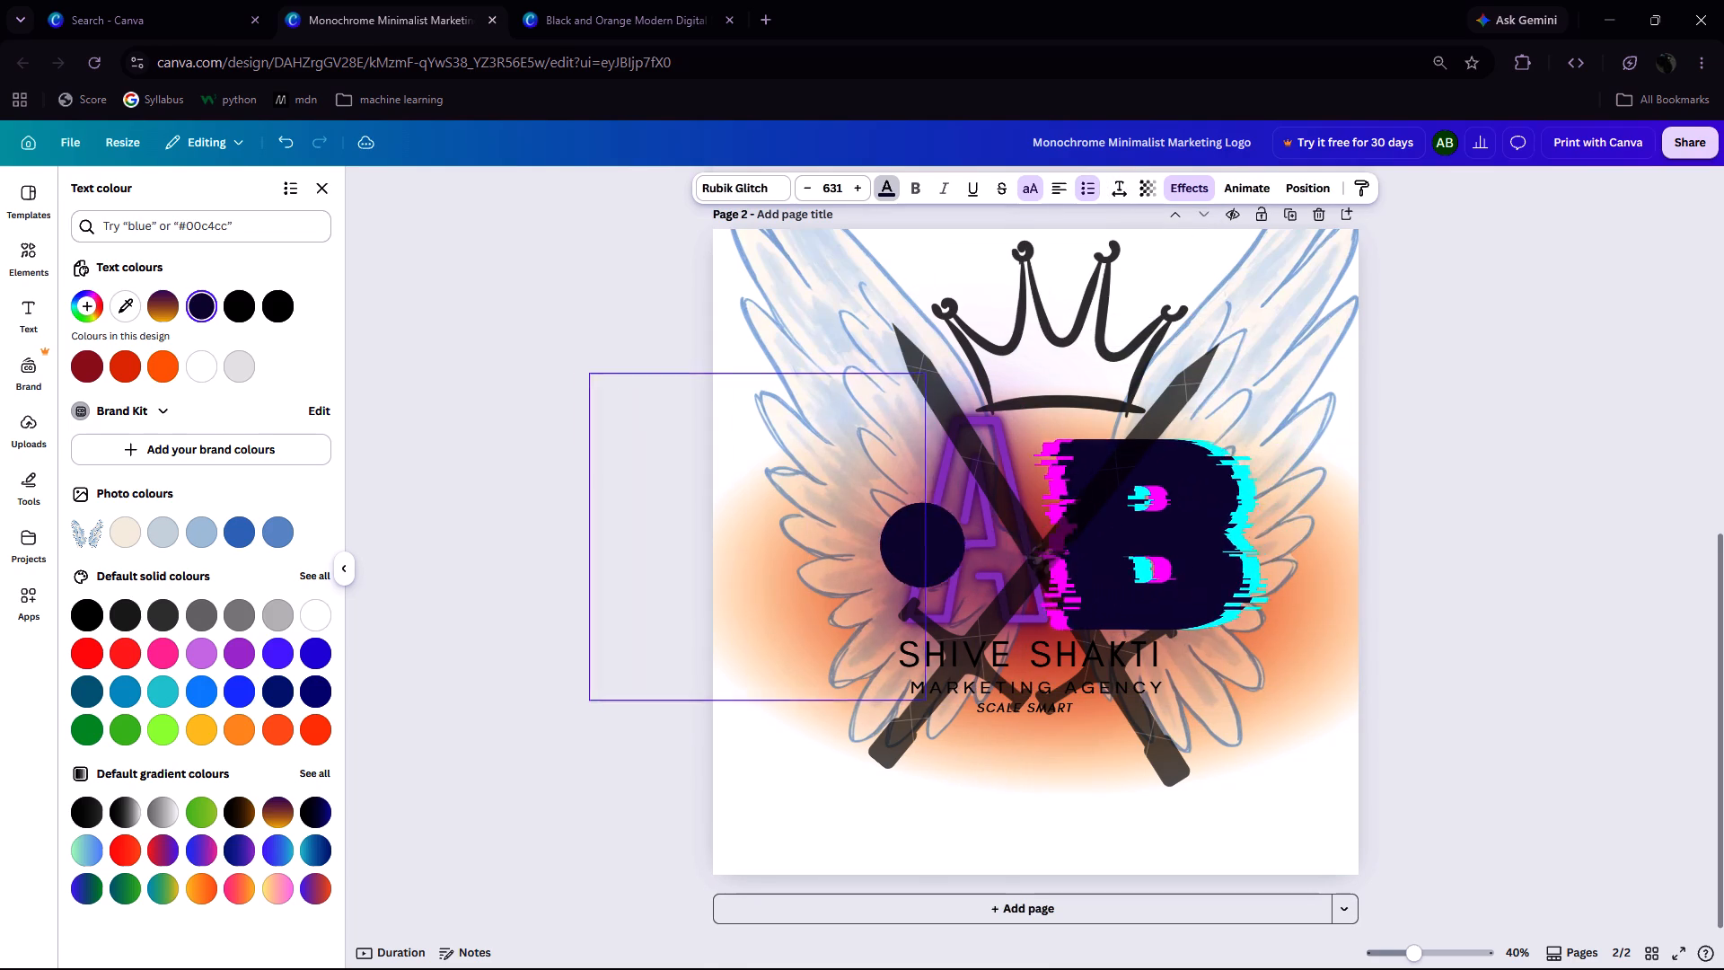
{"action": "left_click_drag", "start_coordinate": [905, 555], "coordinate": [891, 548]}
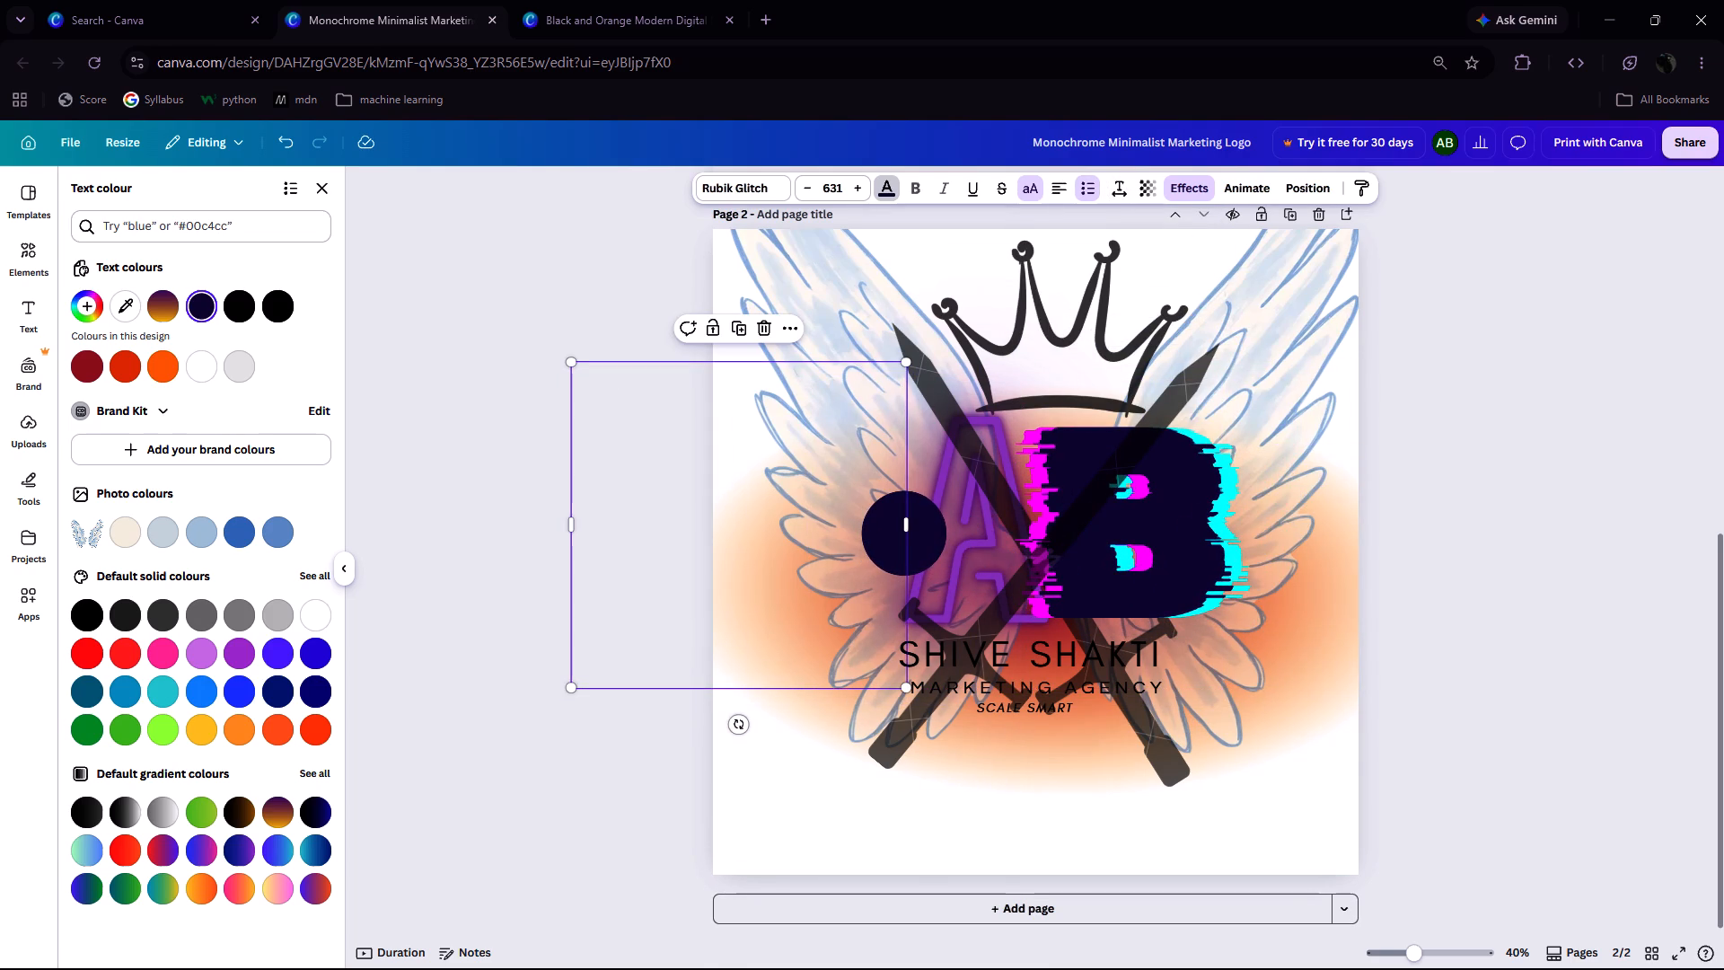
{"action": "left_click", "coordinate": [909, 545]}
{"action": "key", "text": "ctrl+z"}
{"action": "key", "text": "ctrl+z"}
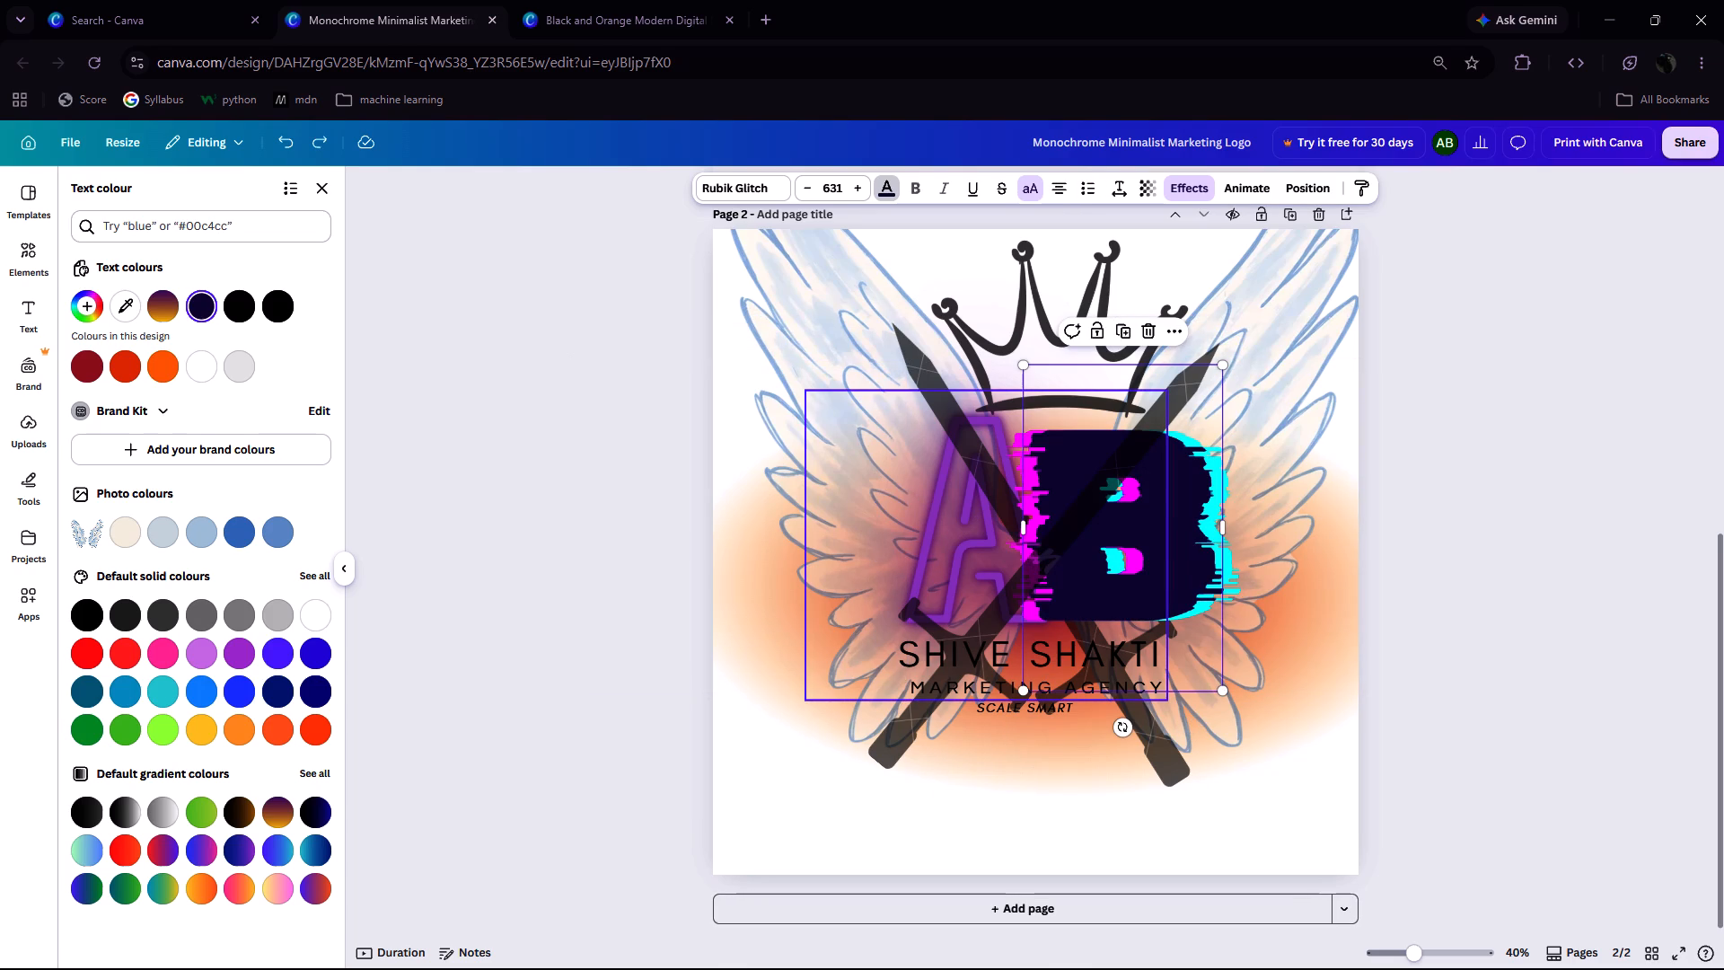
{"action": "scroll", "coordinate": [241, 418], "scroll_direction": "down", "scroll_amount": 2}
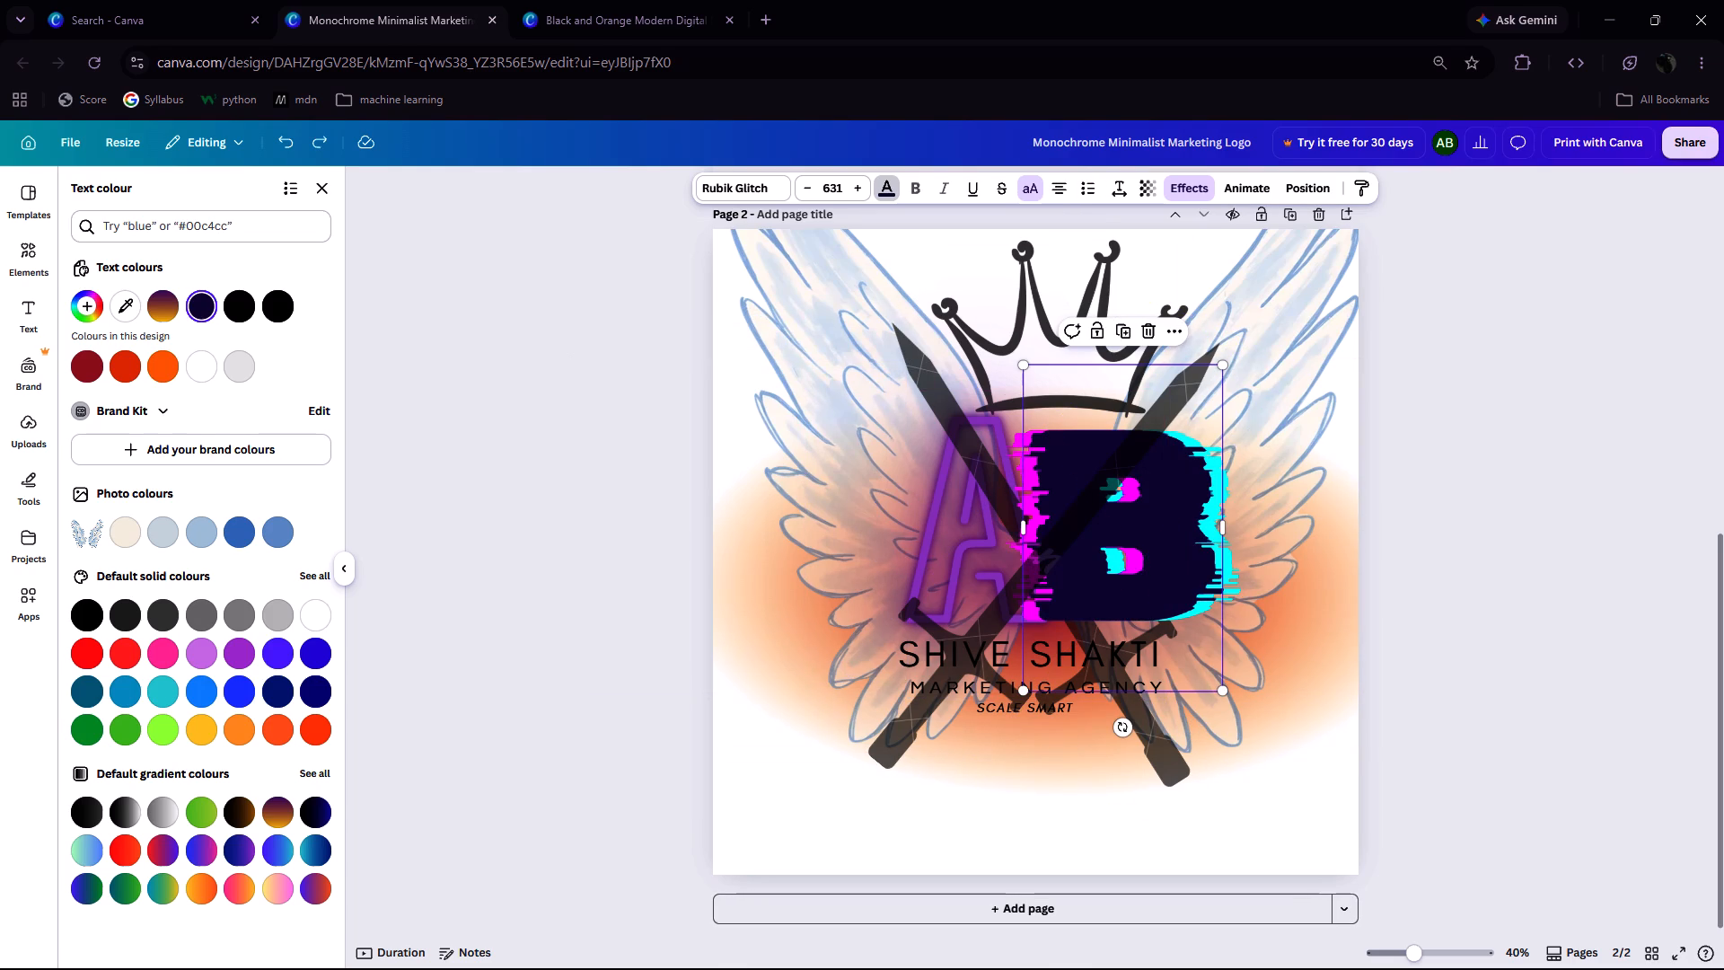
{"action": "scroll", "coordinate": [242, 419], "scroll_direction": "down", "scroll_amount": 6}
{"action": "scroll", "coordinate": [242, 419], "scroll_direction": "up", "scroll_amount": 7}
Look through the sword graphics in the element search results.
{"action": "left_click", "coordinate": [28, 242]}
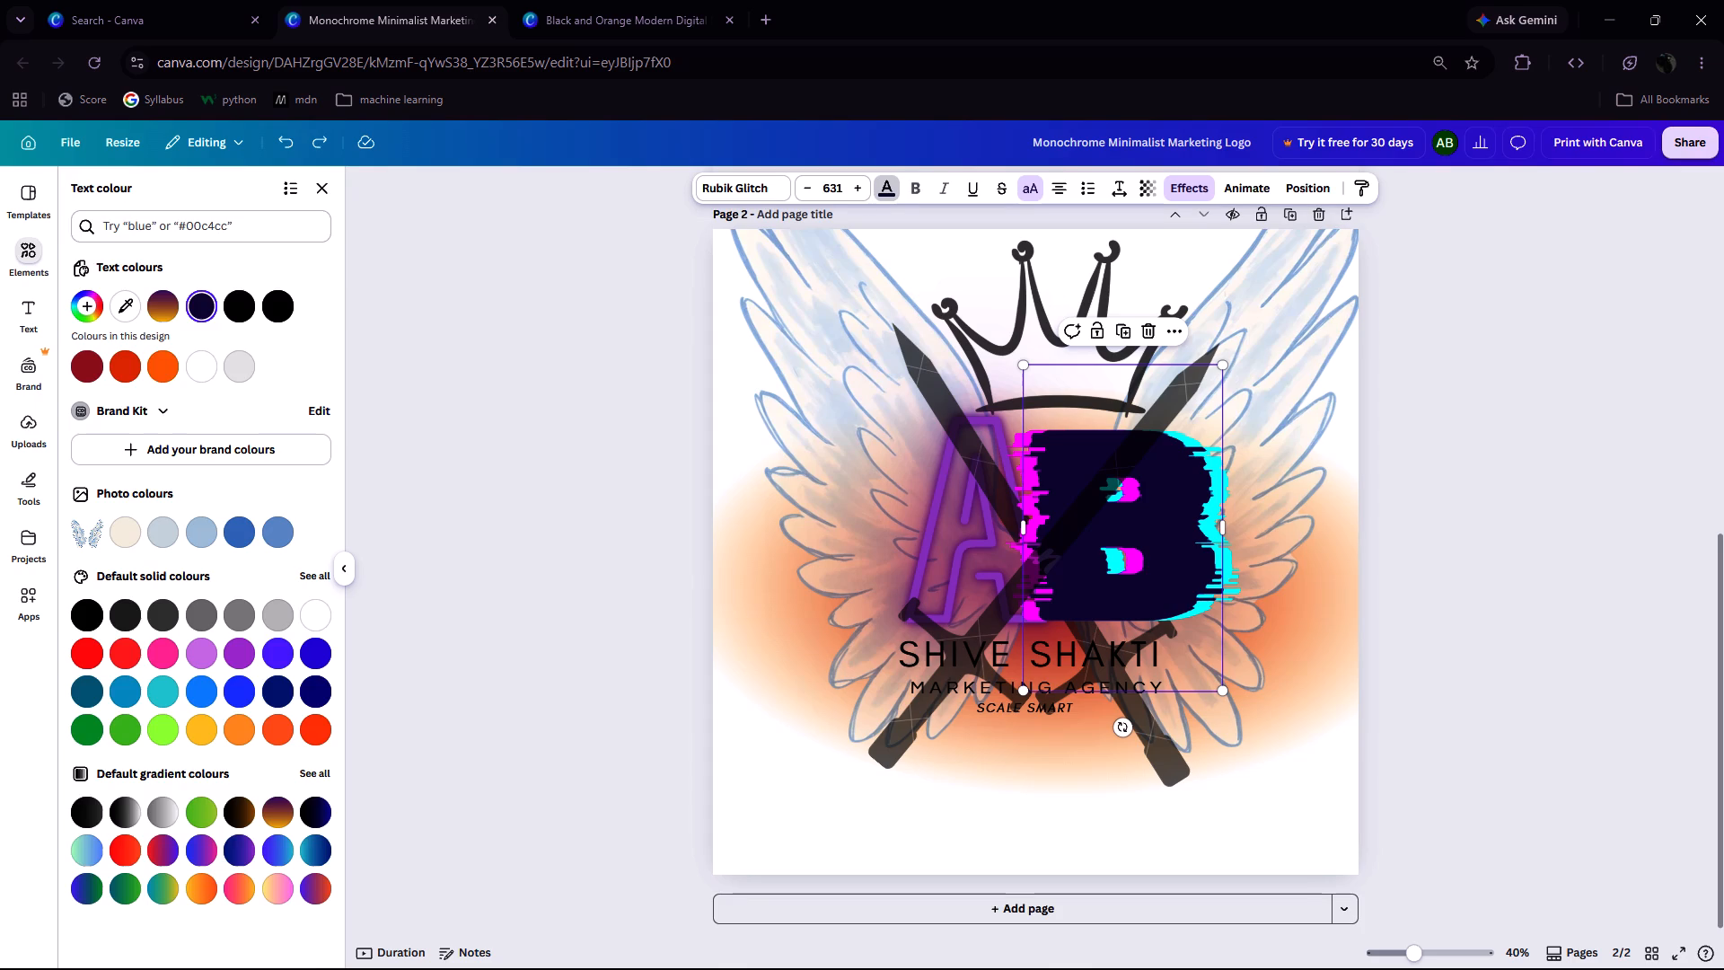
{"action": "scroll", "coordinate": [204, 304], "scroll_direction": "up", "scroll_amount": 8}
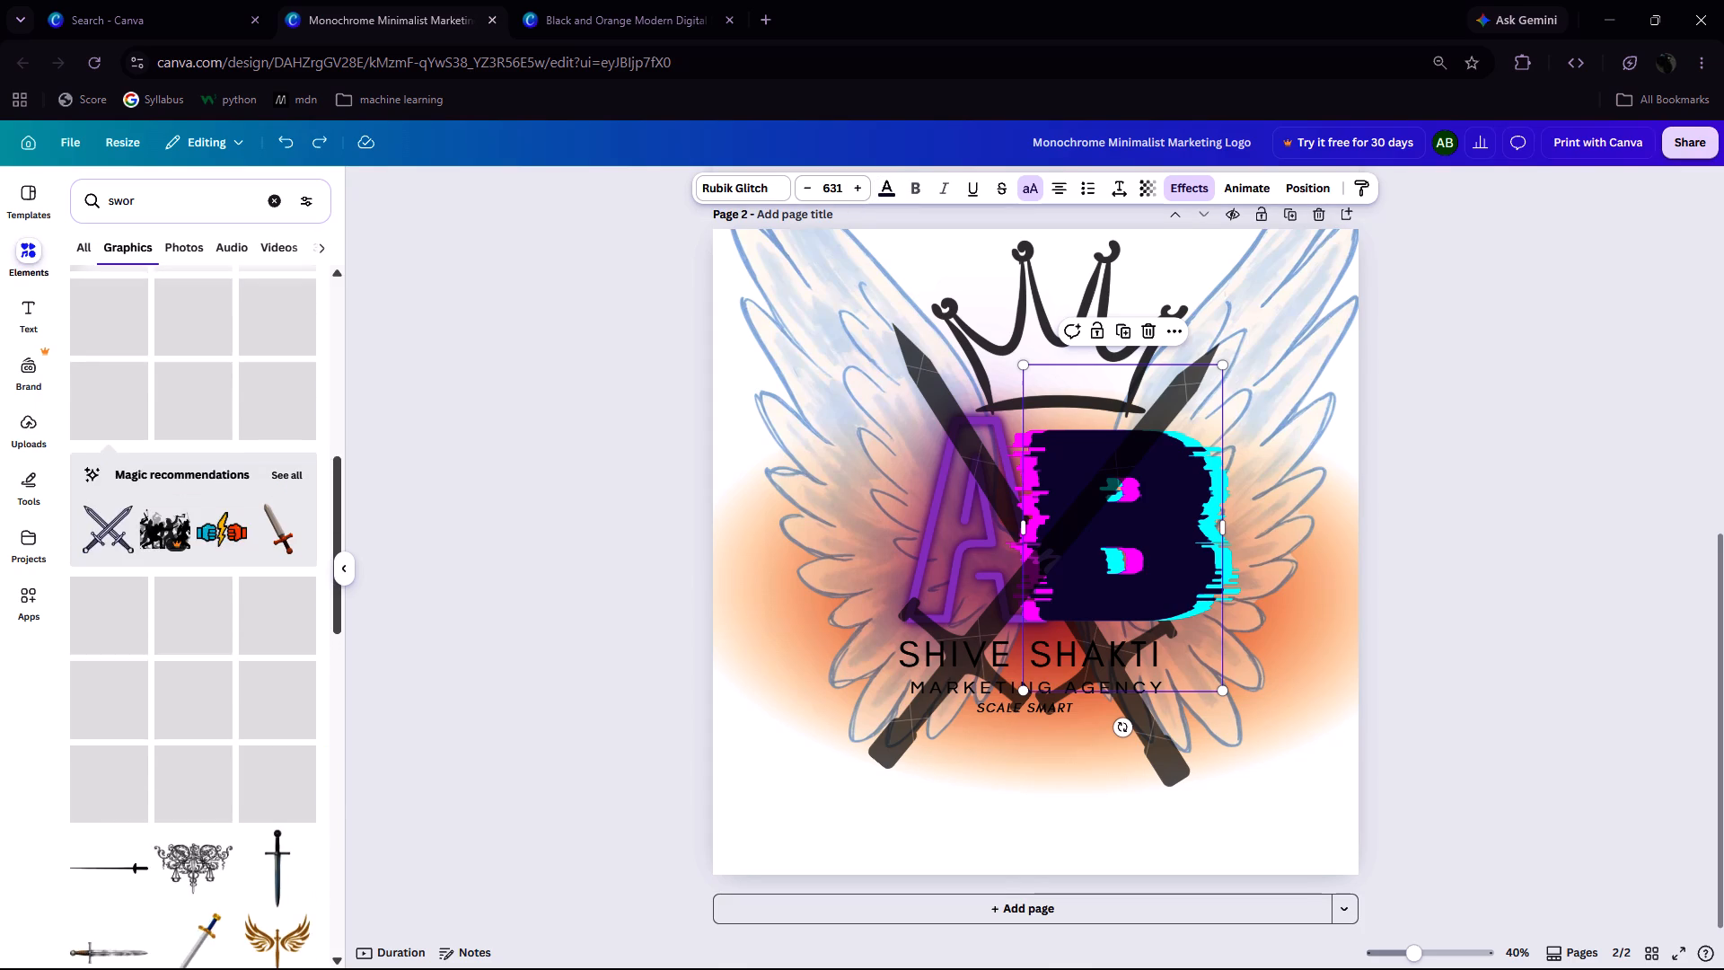
{"action": "scroll", "coordinate": [204, 304], "scroll_direction": "up", "scroll_amount": 2}
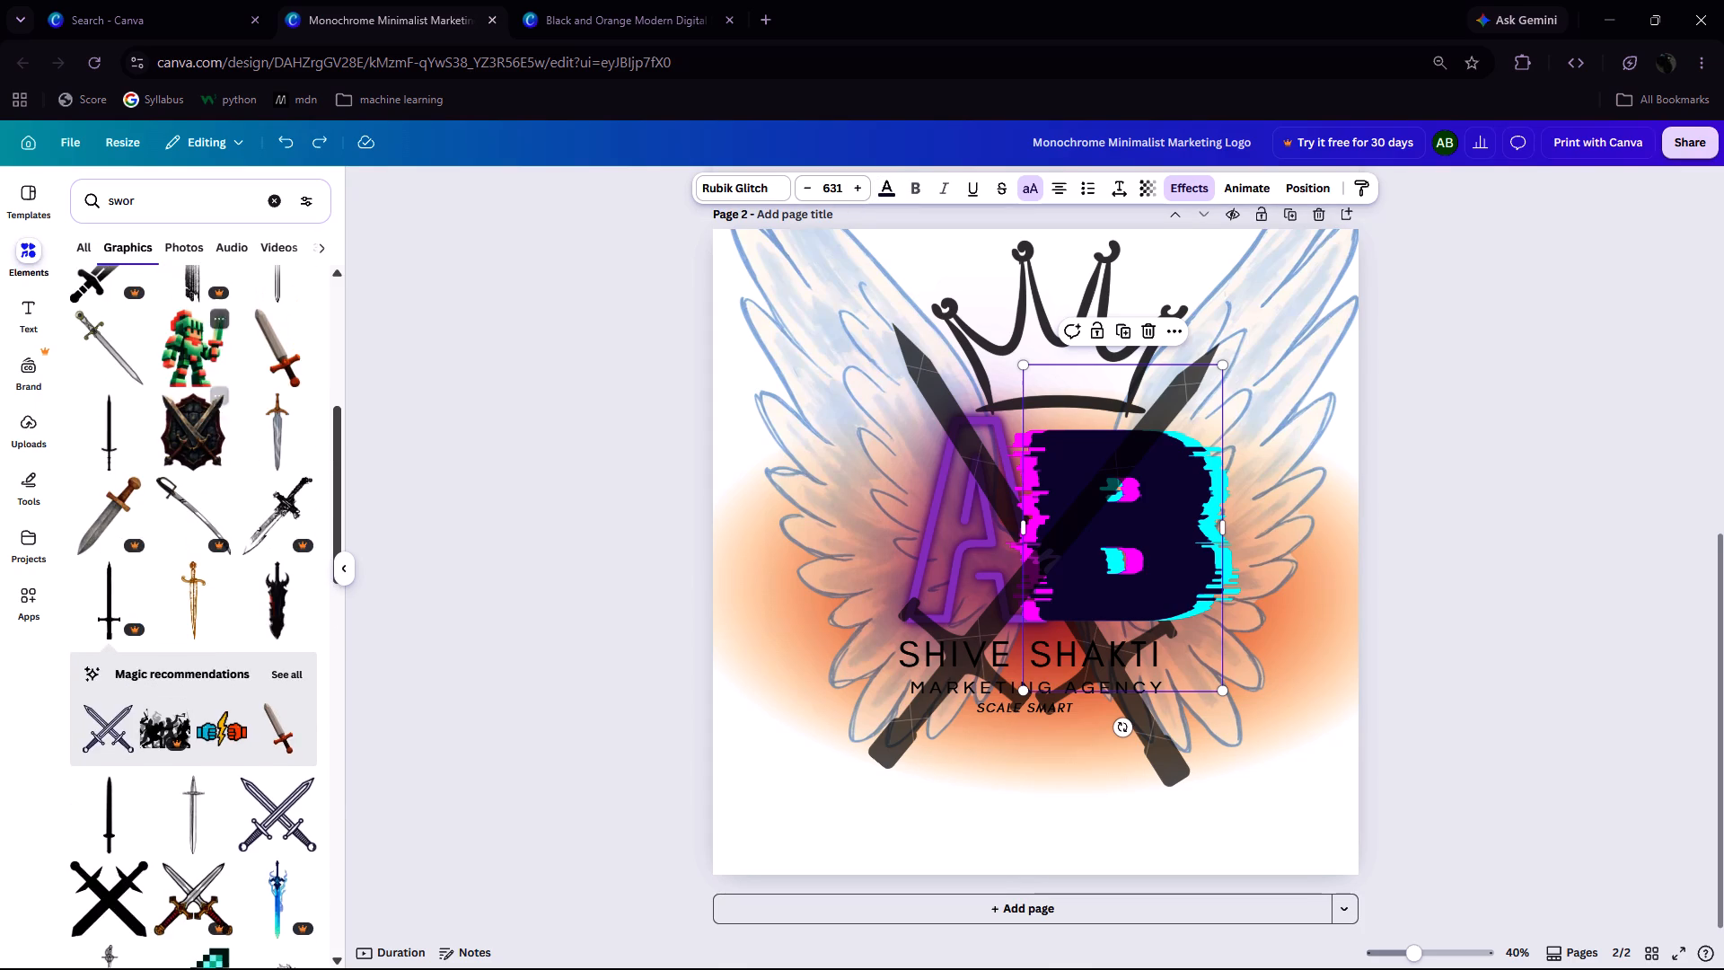
{"action": "scroll", "coordinate": [204, 304], "scroll_direction": "up", "scroll_amount": 5}
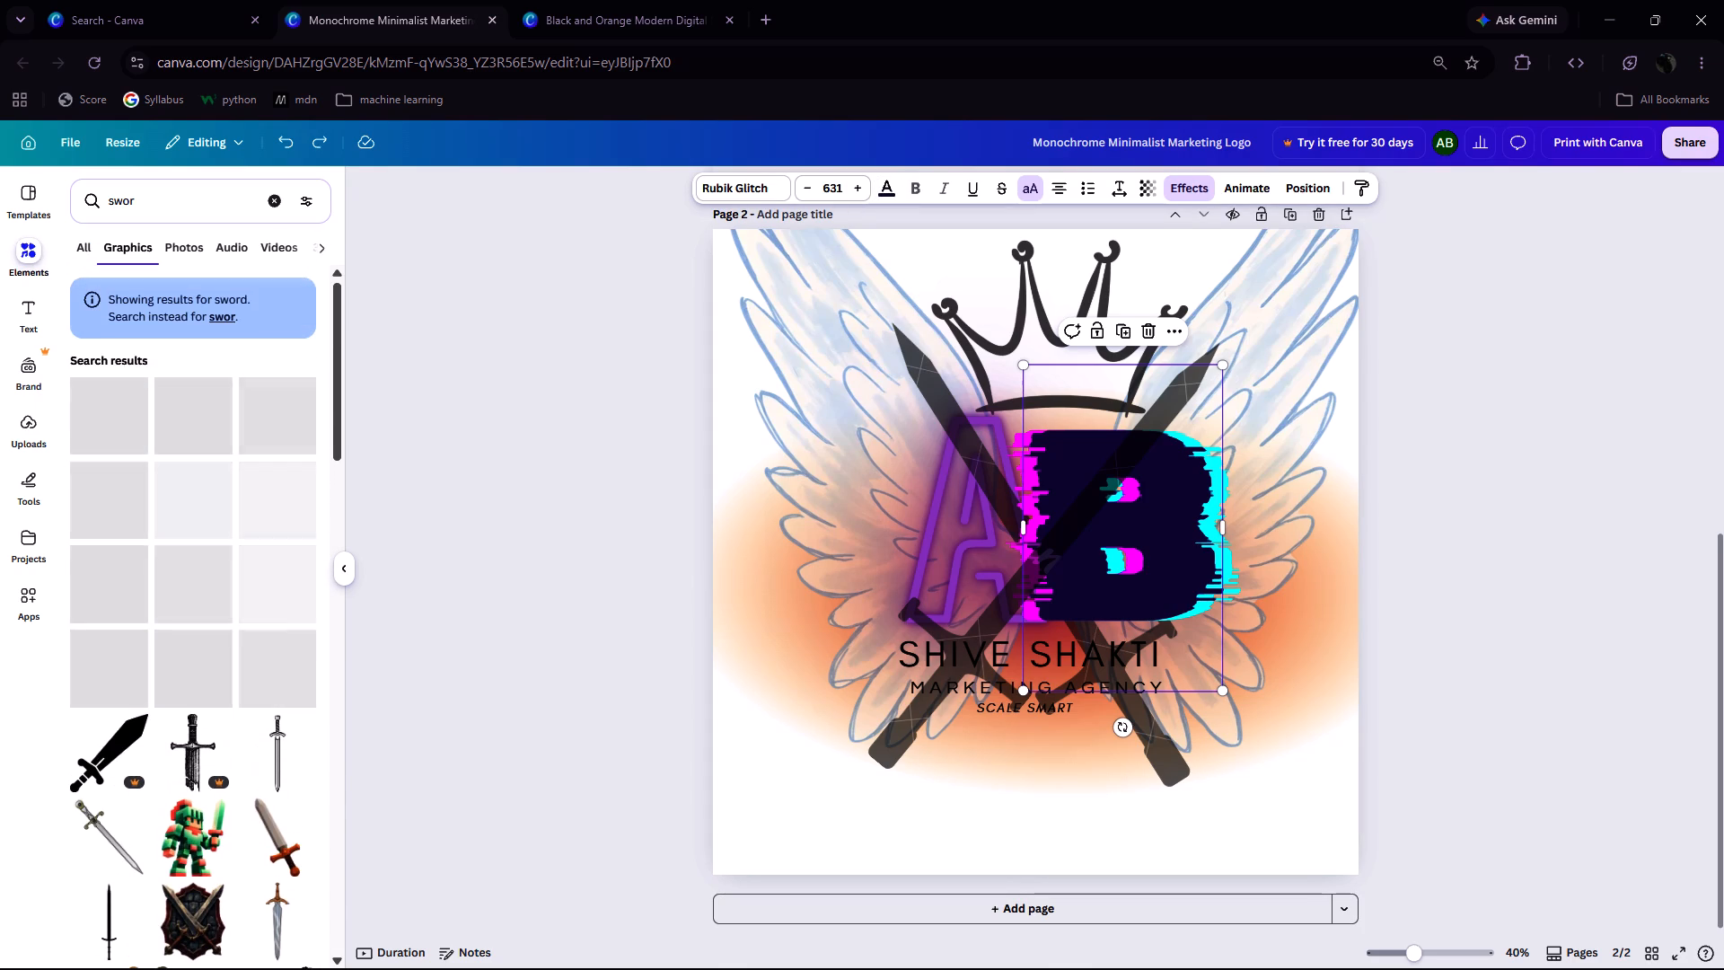
{"action": "scroll", "coordinate": [995, 587], "scroll_direction": "down", "scroll_amount": 3}
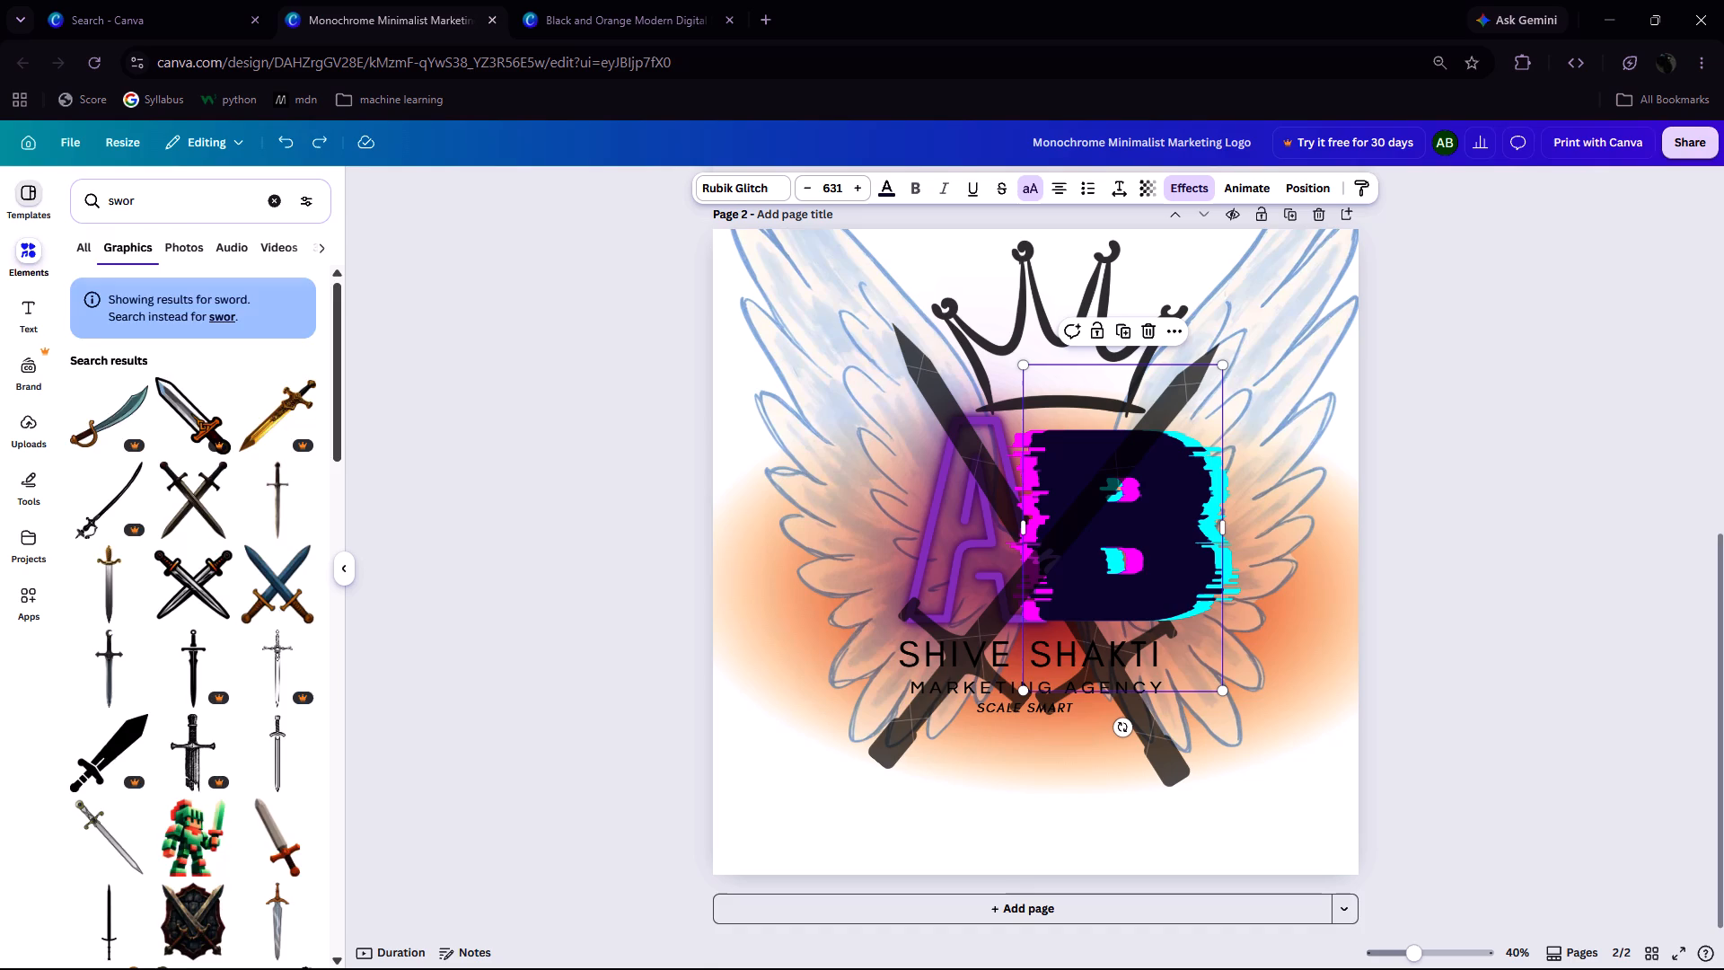
Add the FAUGET fitness gym logo template with the fist and dumbbell as a new page.
{"action": "left_click", "coordinate": [38, 195]}
{"action": "scroll", "coordinate": [154, 399], "scroll_direction": "down", "scroll_amount": 5}
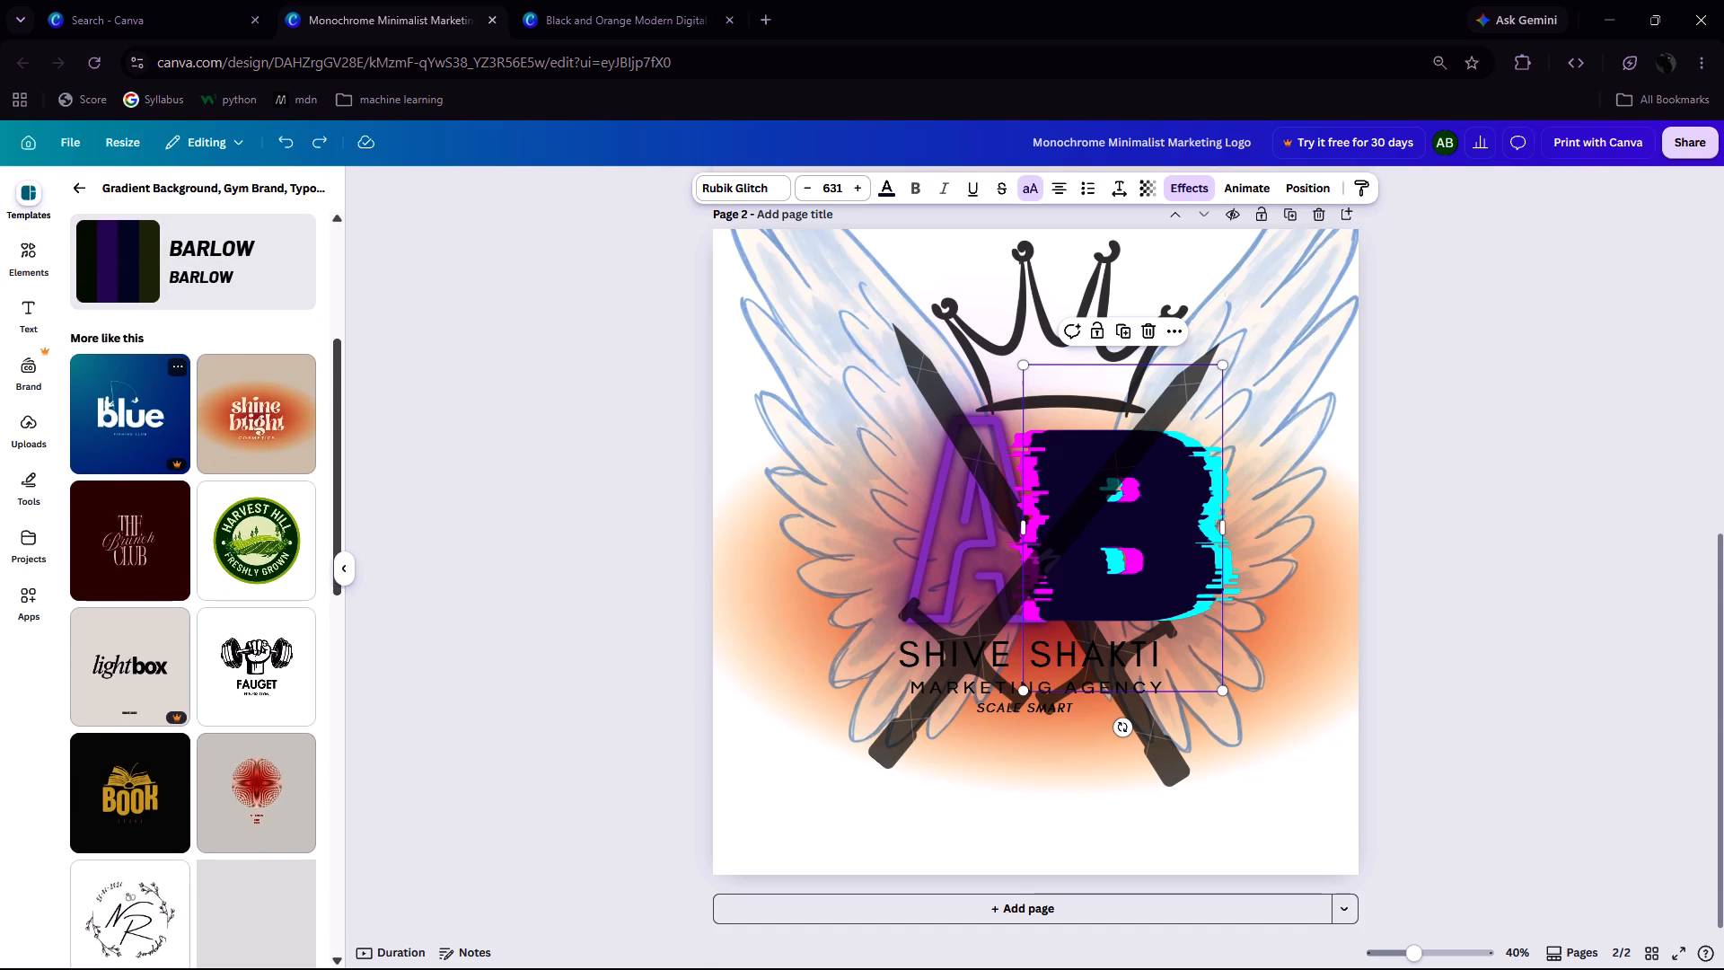
{"action": "scroll", "coordinate": [154, 399], "scroll_direction": "down", "scroll_amount": 2}
{"action": "left_click", "coordinate": [261, 306]}
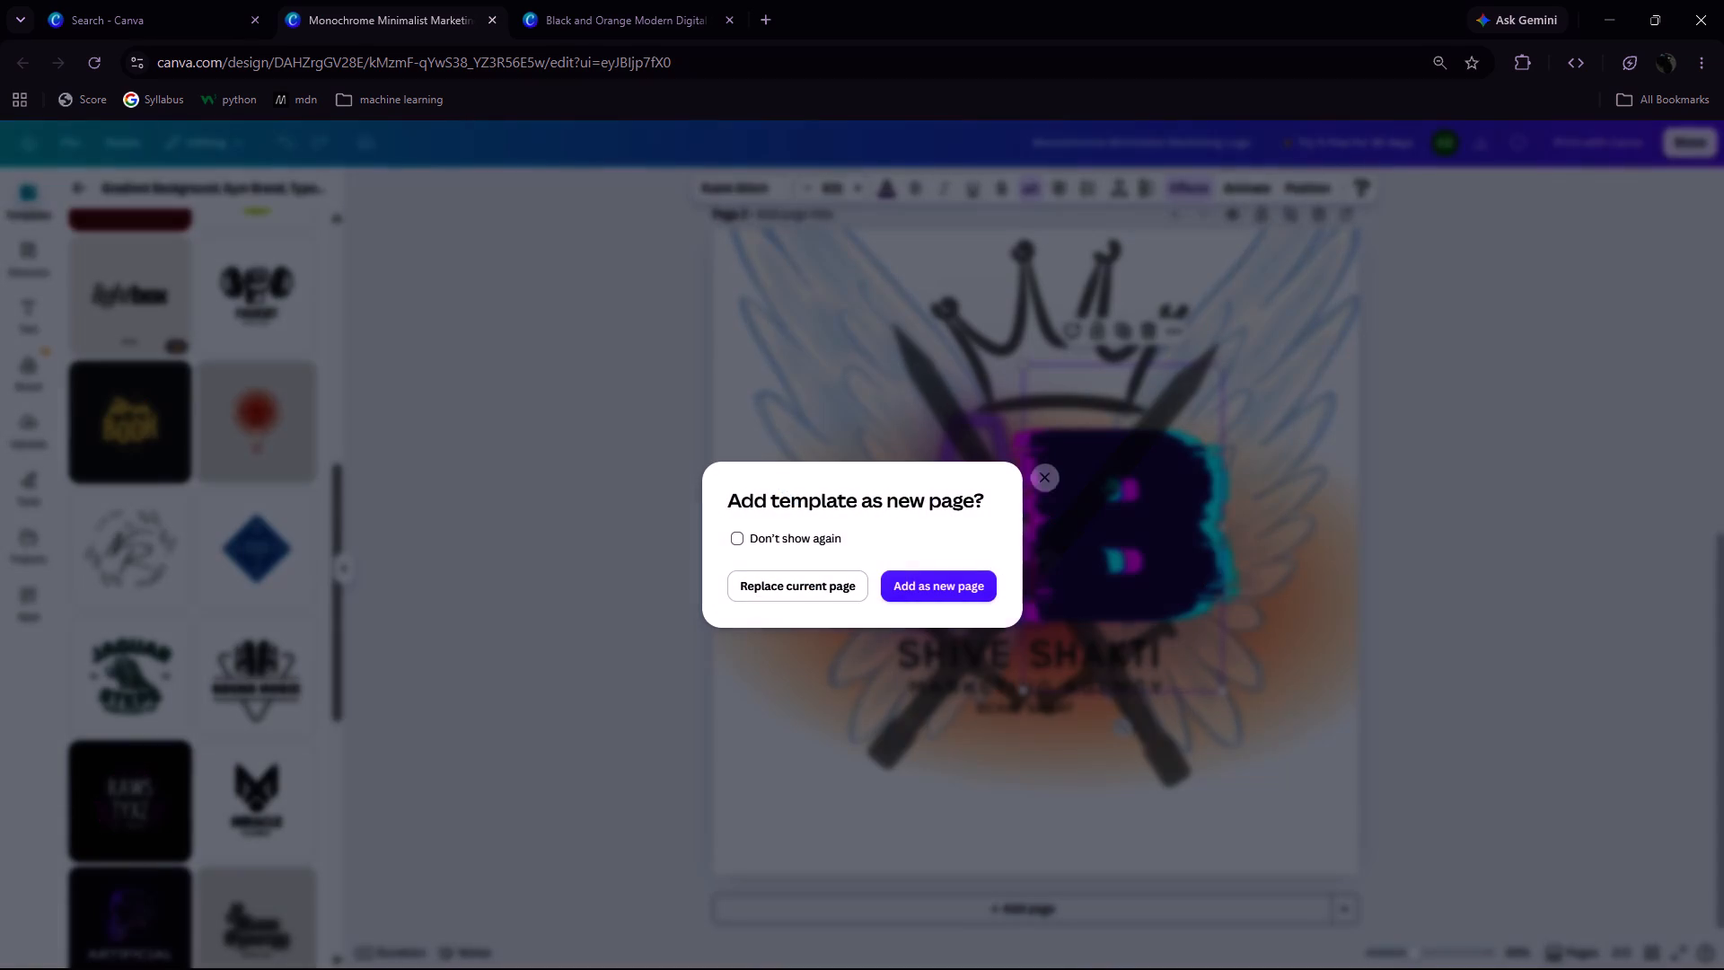
{"action": "left_click", "coordinate": [948, 582]}
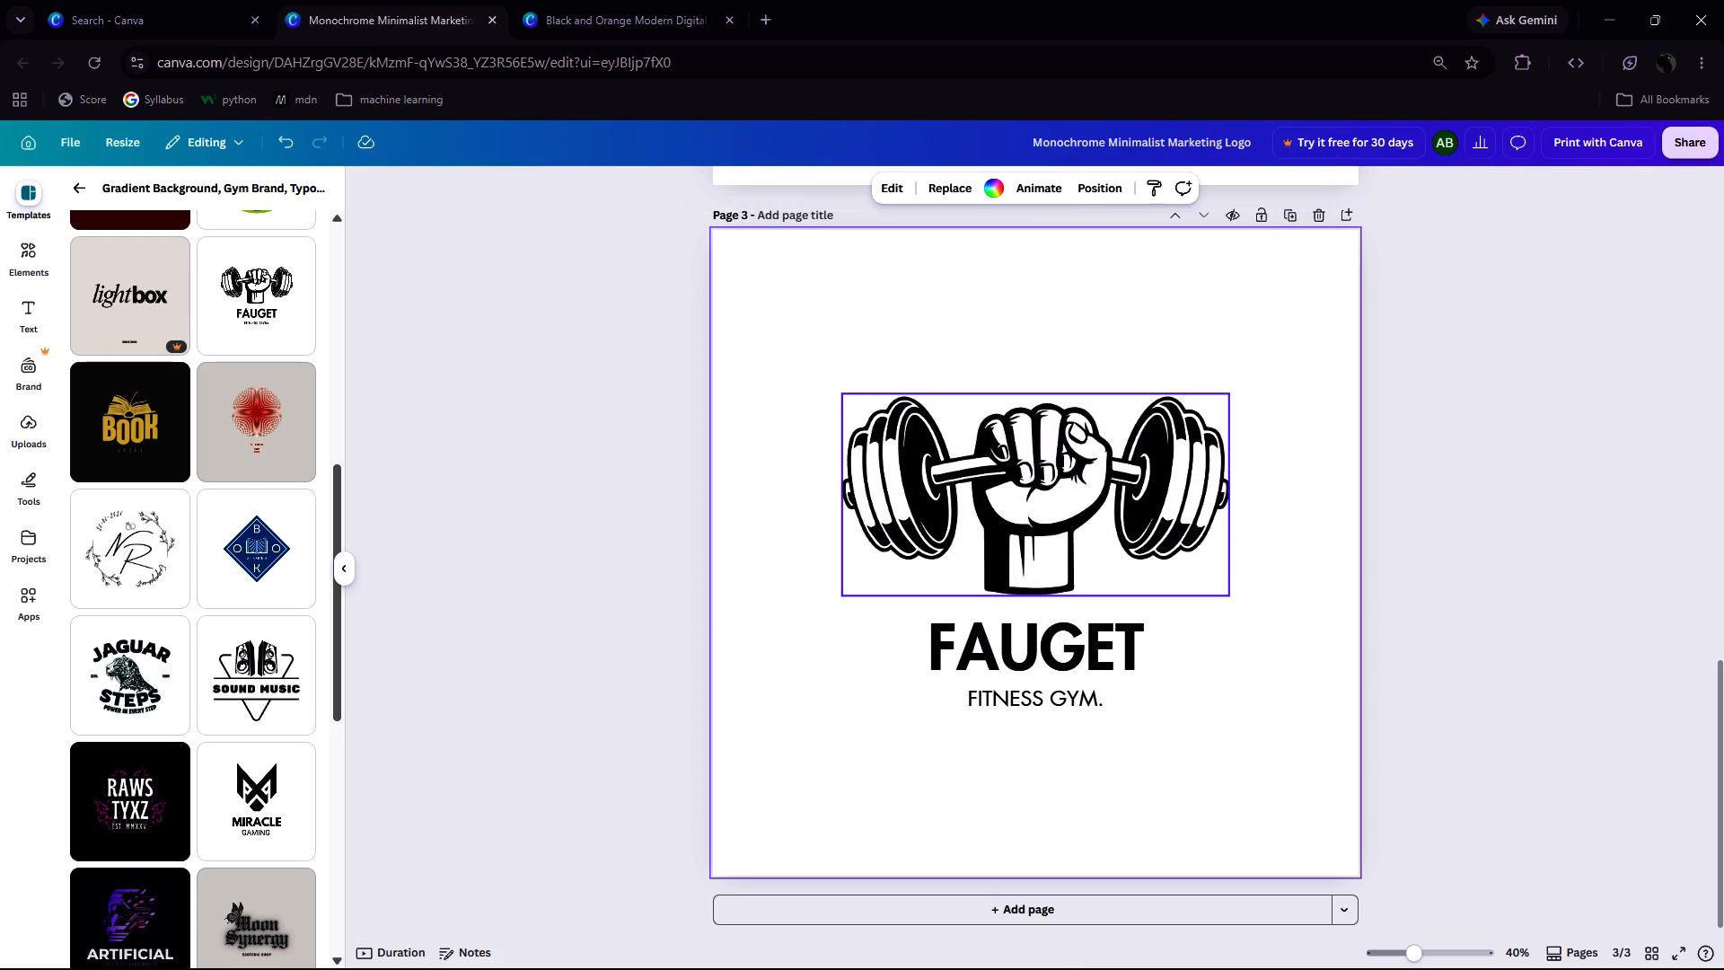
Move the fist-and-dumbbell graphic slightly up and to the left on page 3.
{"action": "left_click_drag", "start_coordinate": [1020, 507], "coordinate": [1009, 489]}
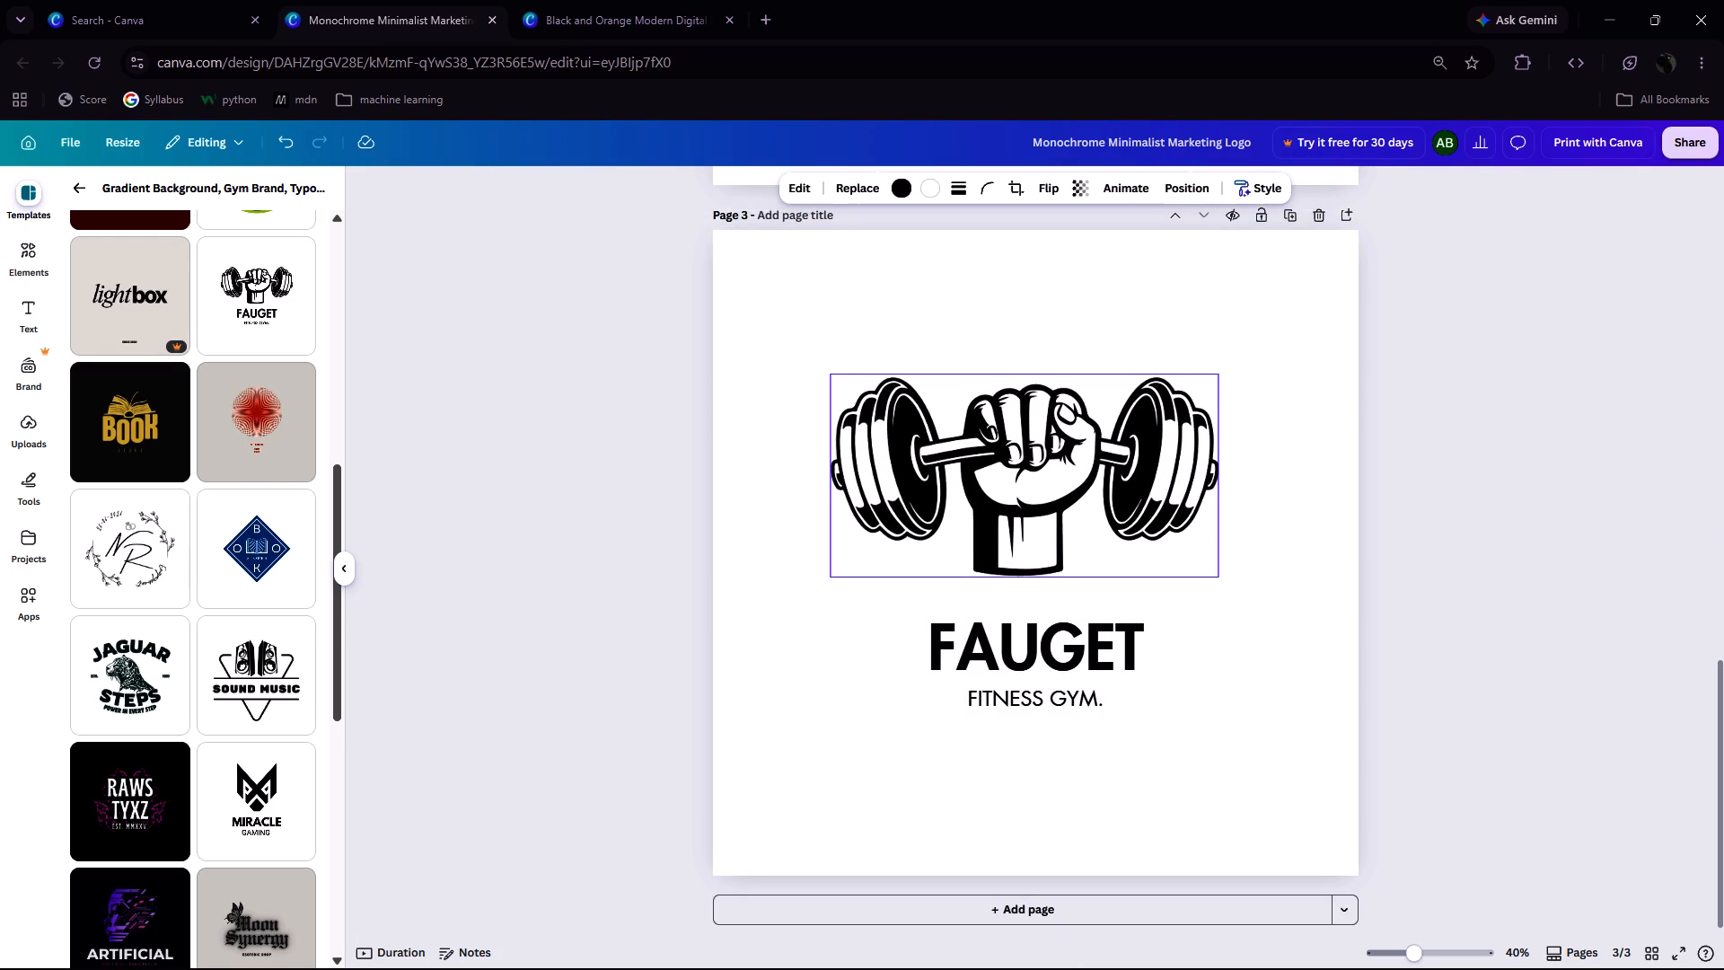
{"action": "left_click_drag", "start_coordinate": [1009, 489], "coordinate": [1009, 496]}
Replace the FAUGET heading text with SHIVE.
{"action": "left_click", "coordinate": [1063, 637]}
{"action": "triple_click", "coordinate": [1063, 637]}
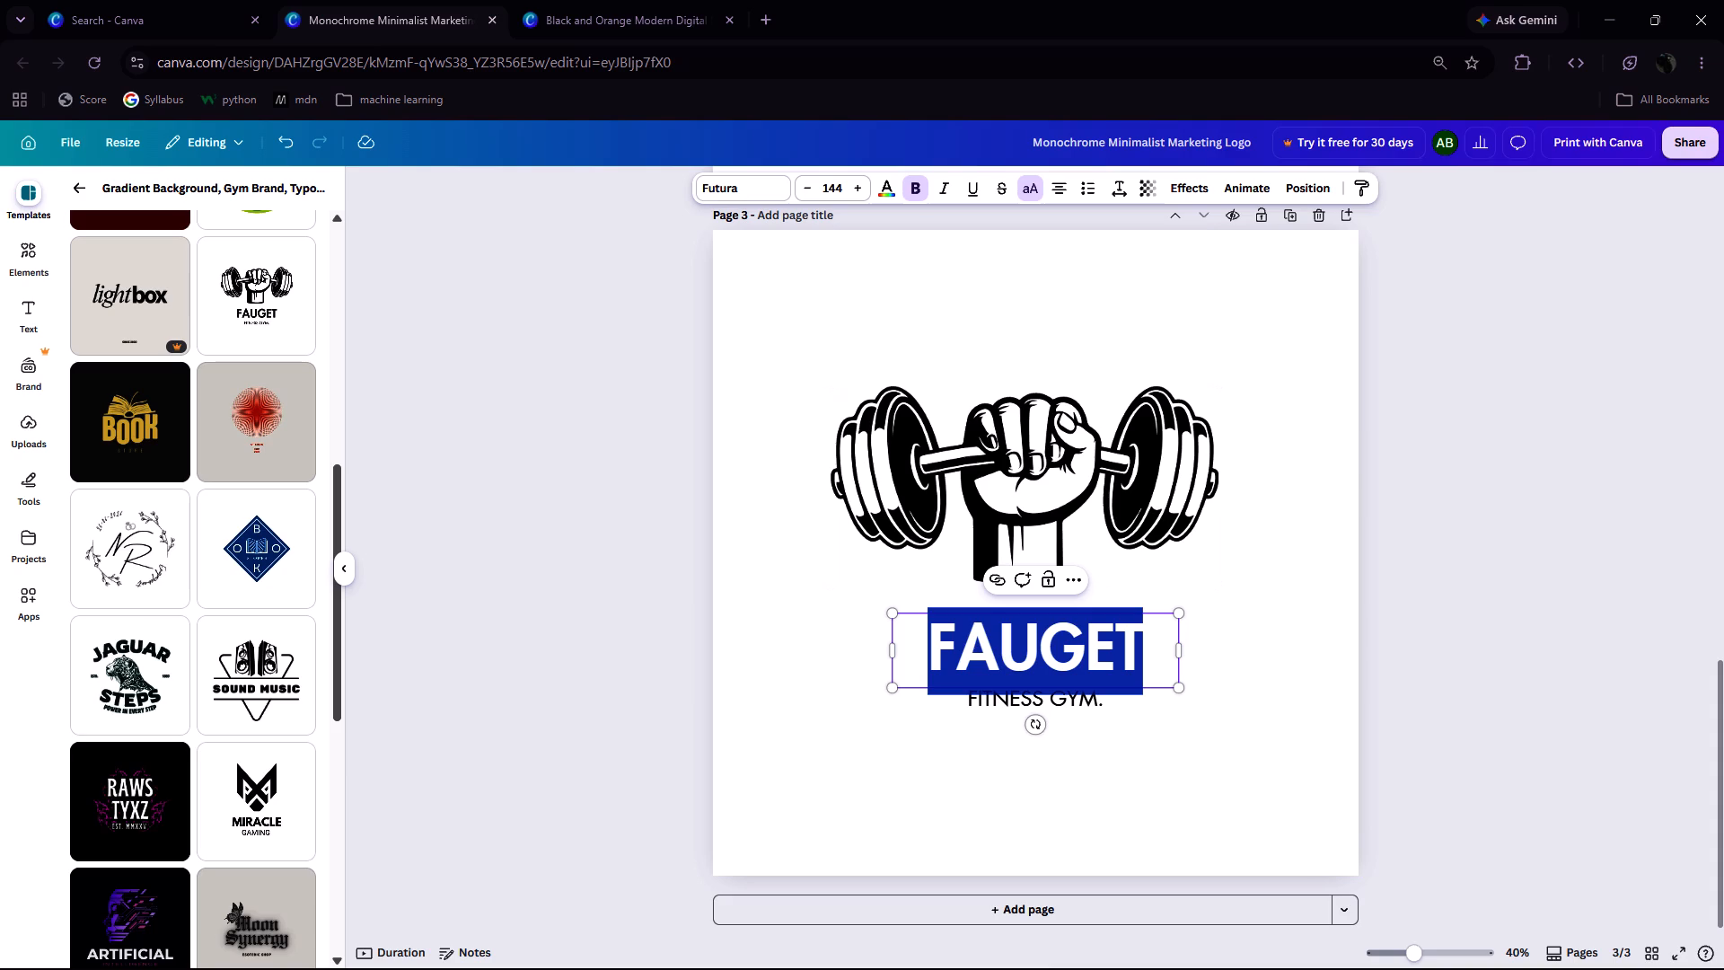
{"action": "key", "text": "BackSpace"}
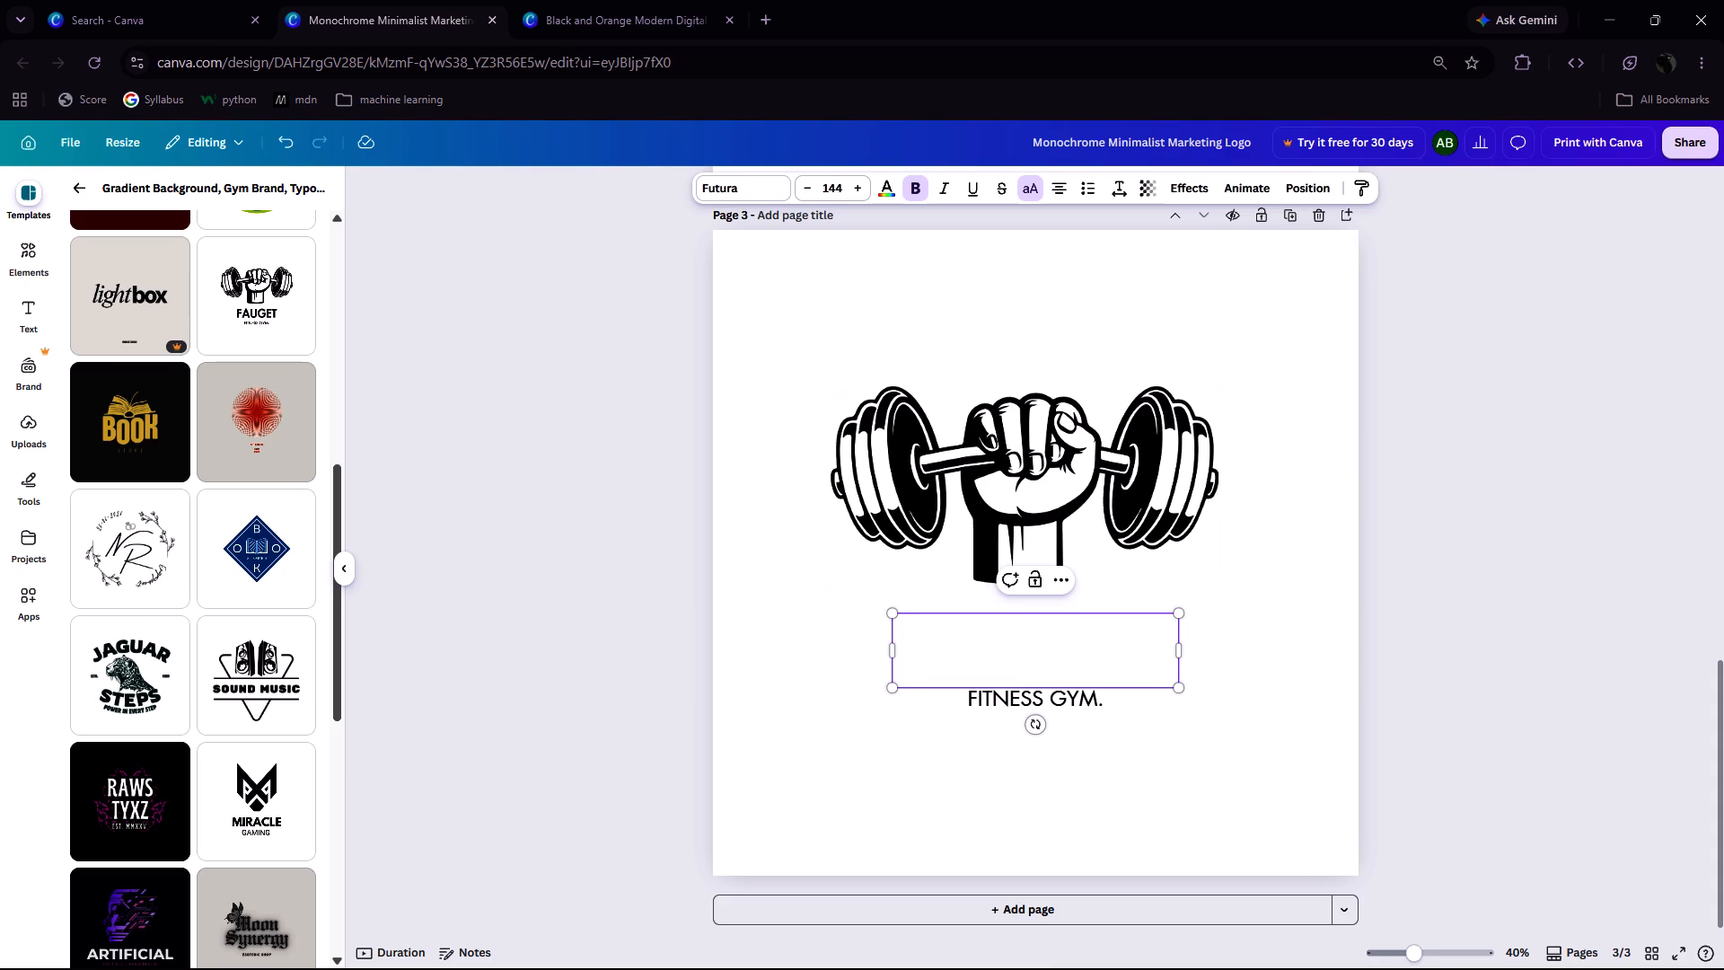
{"action": "type", "text": "Shi"}
{"action": "type", "text": "ve"}
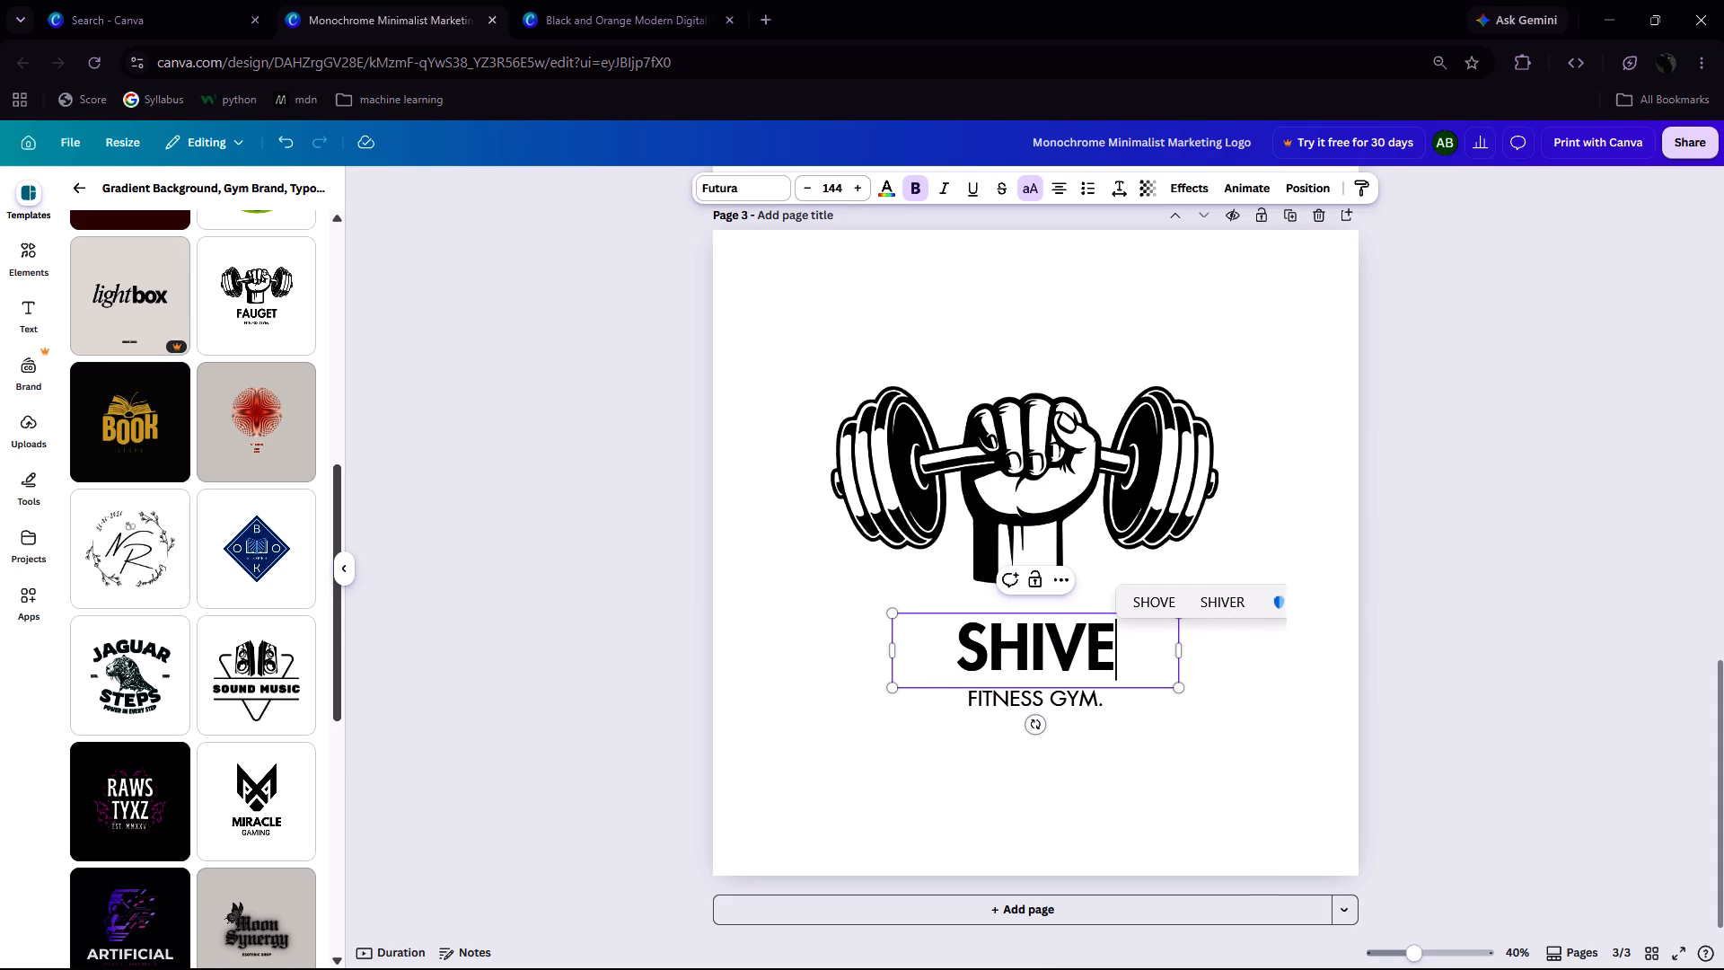
{"action": "left_click", "coordinate": [1422, 483]}
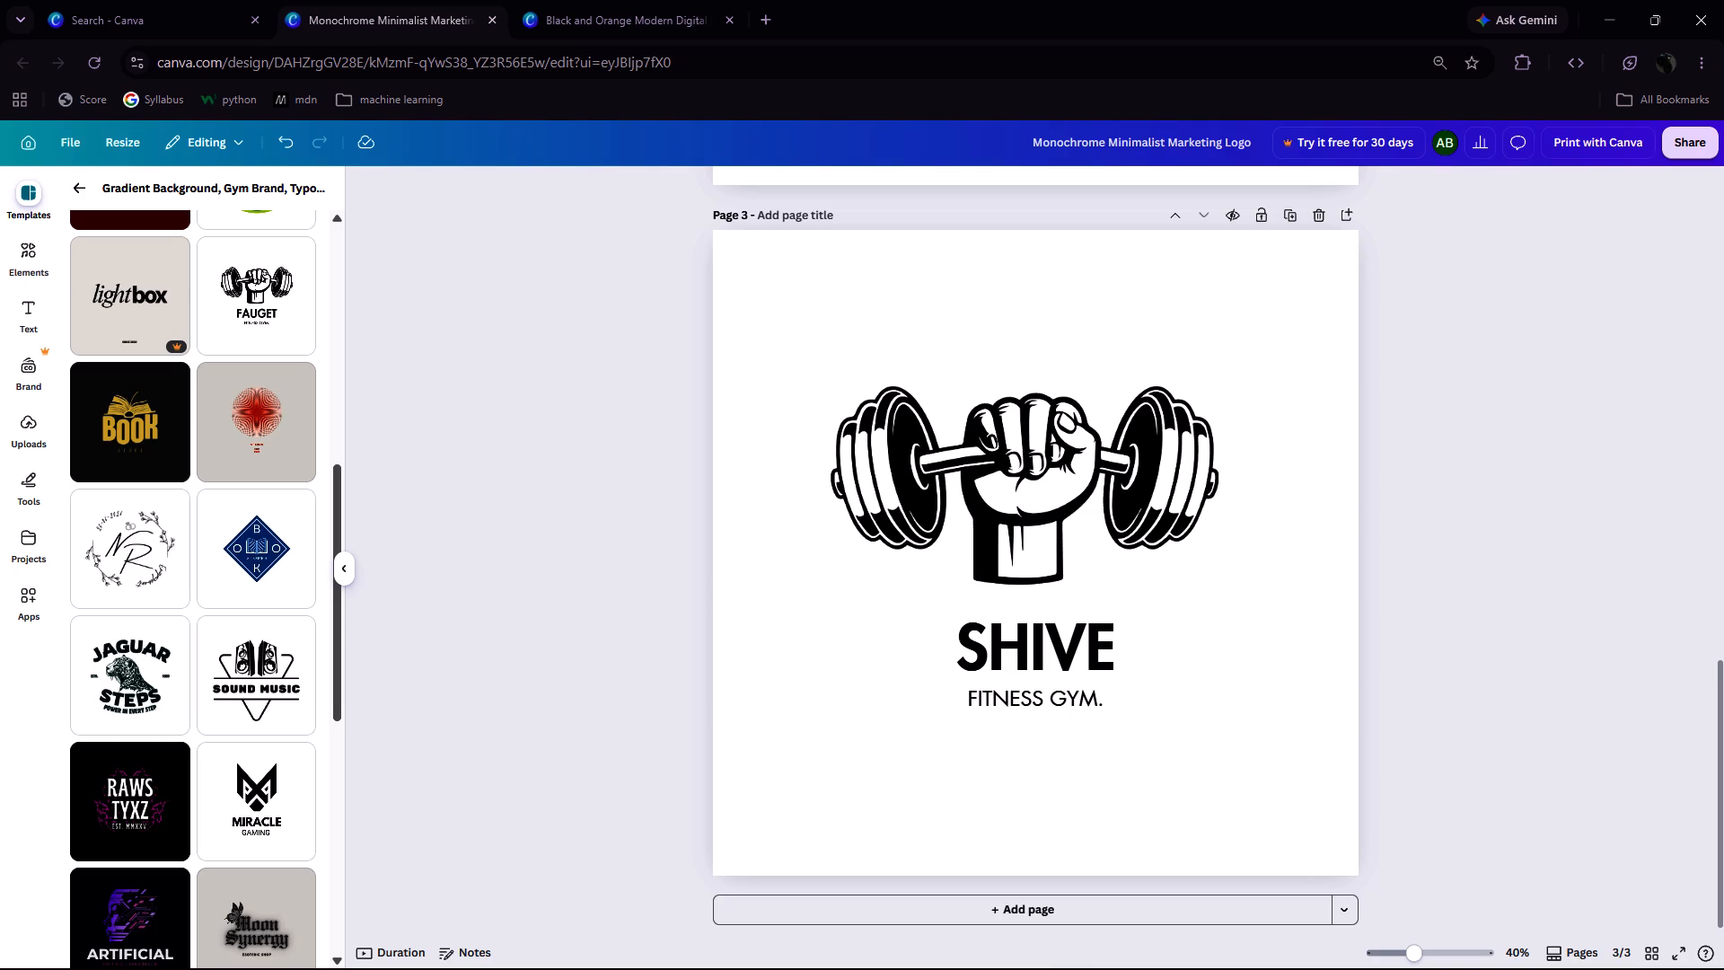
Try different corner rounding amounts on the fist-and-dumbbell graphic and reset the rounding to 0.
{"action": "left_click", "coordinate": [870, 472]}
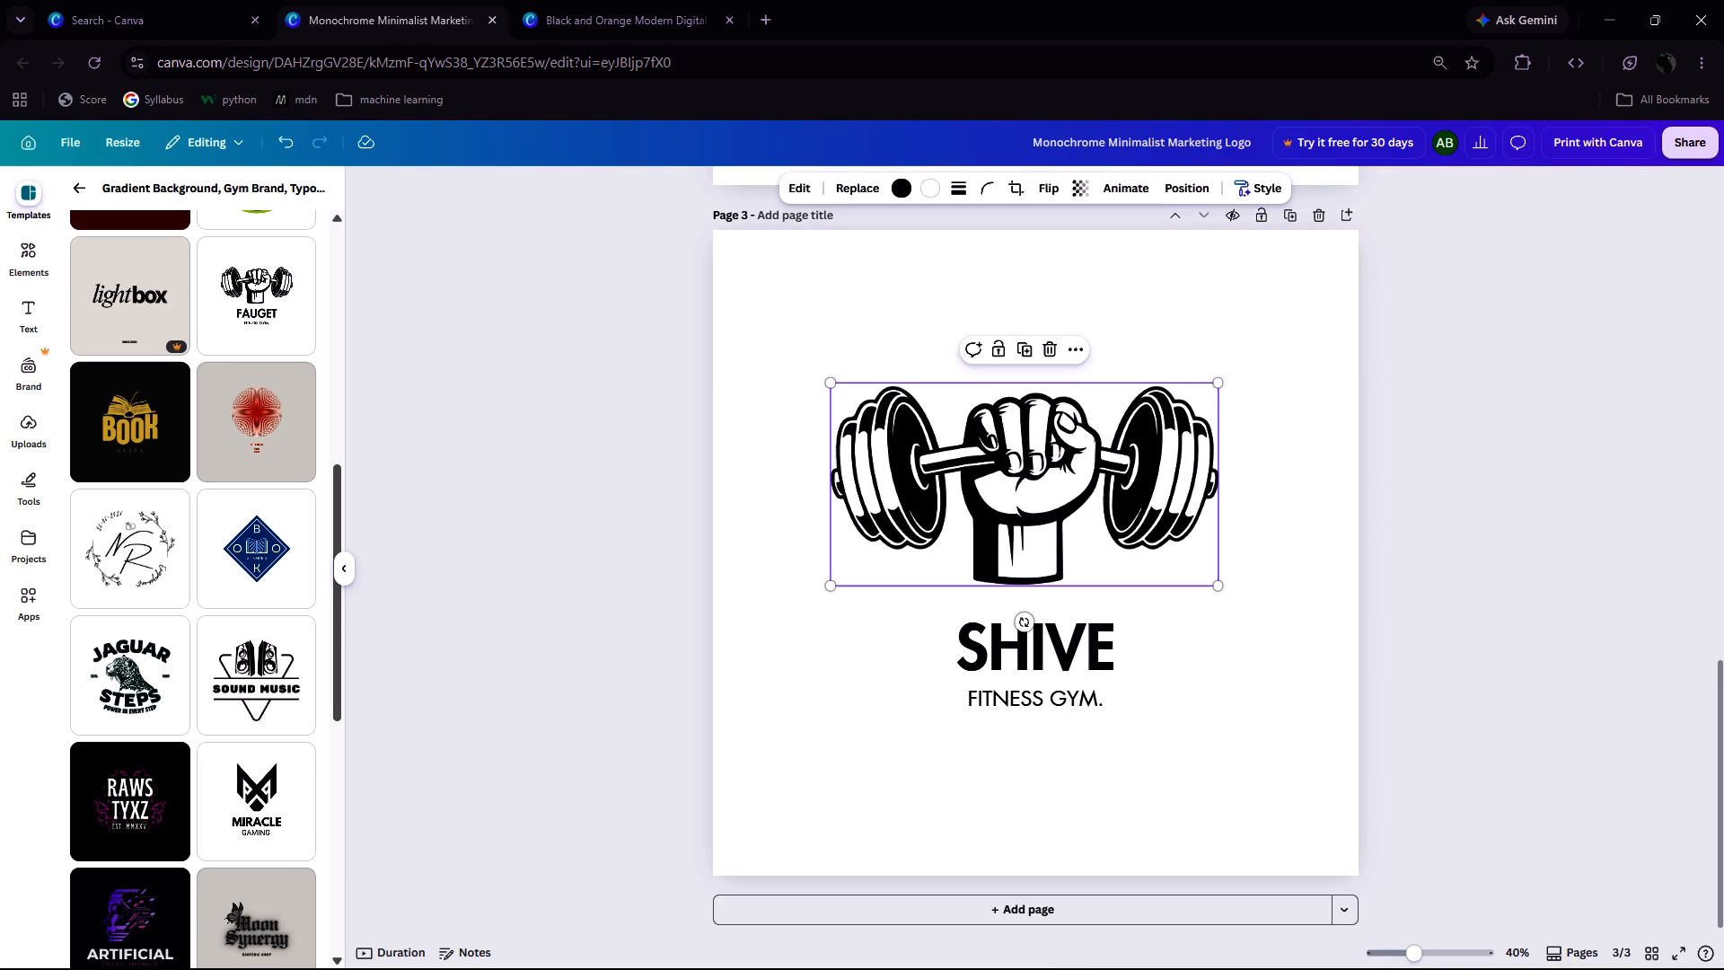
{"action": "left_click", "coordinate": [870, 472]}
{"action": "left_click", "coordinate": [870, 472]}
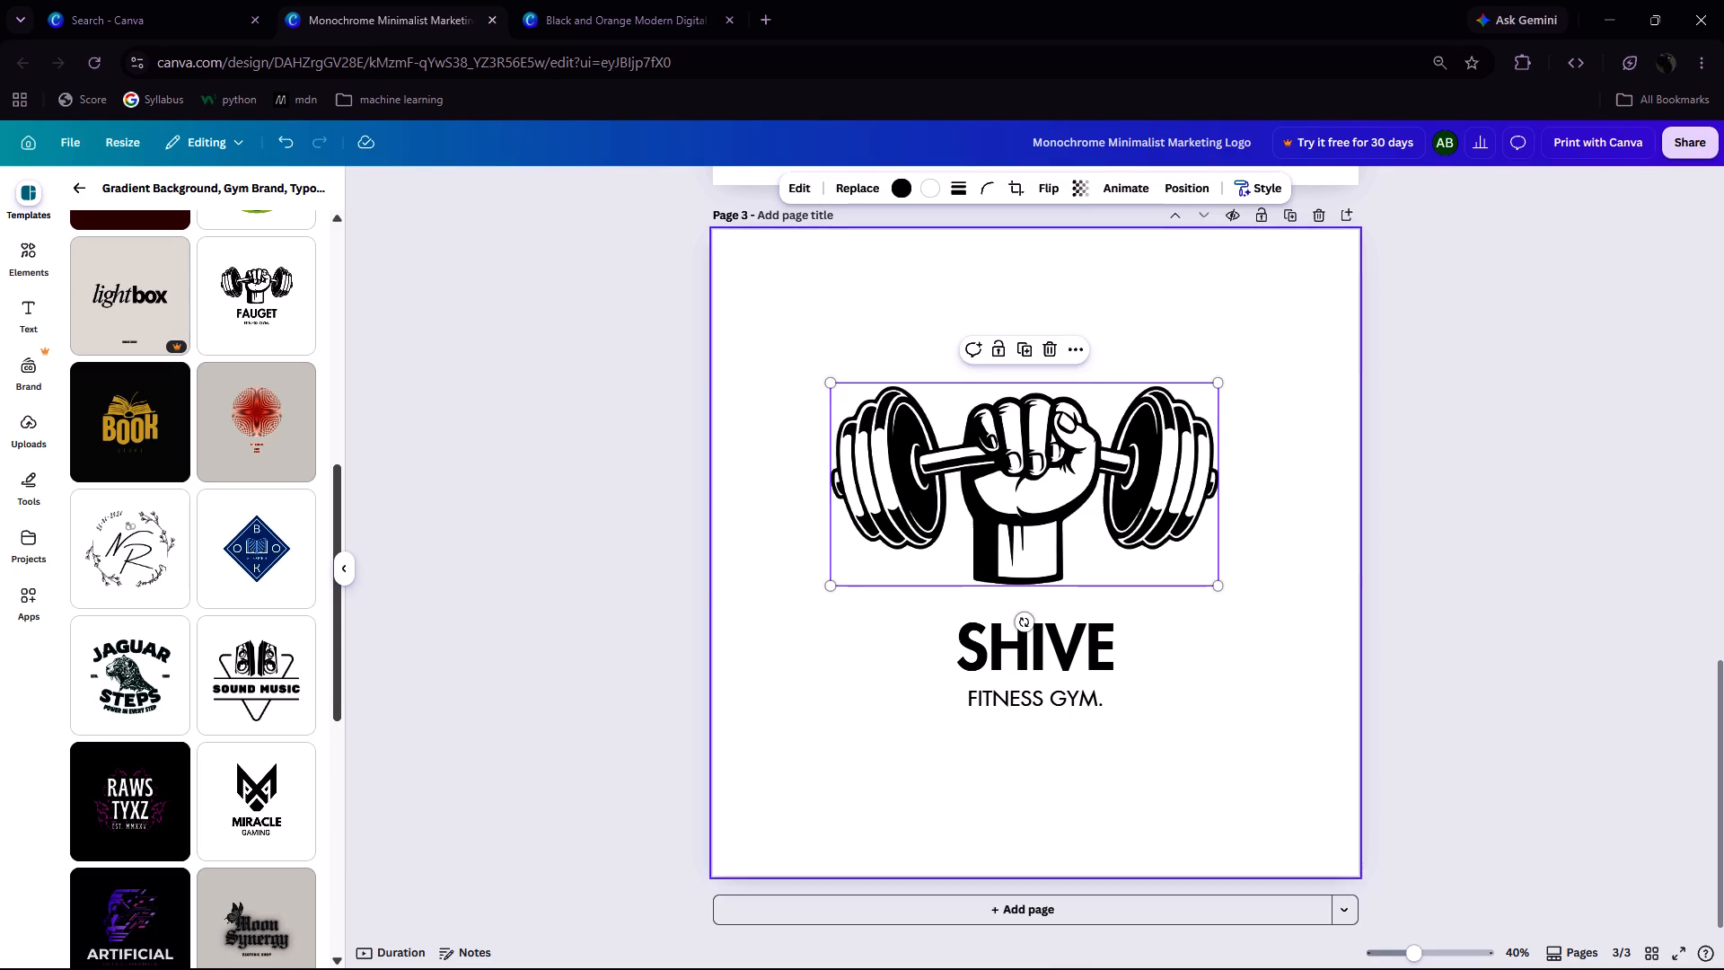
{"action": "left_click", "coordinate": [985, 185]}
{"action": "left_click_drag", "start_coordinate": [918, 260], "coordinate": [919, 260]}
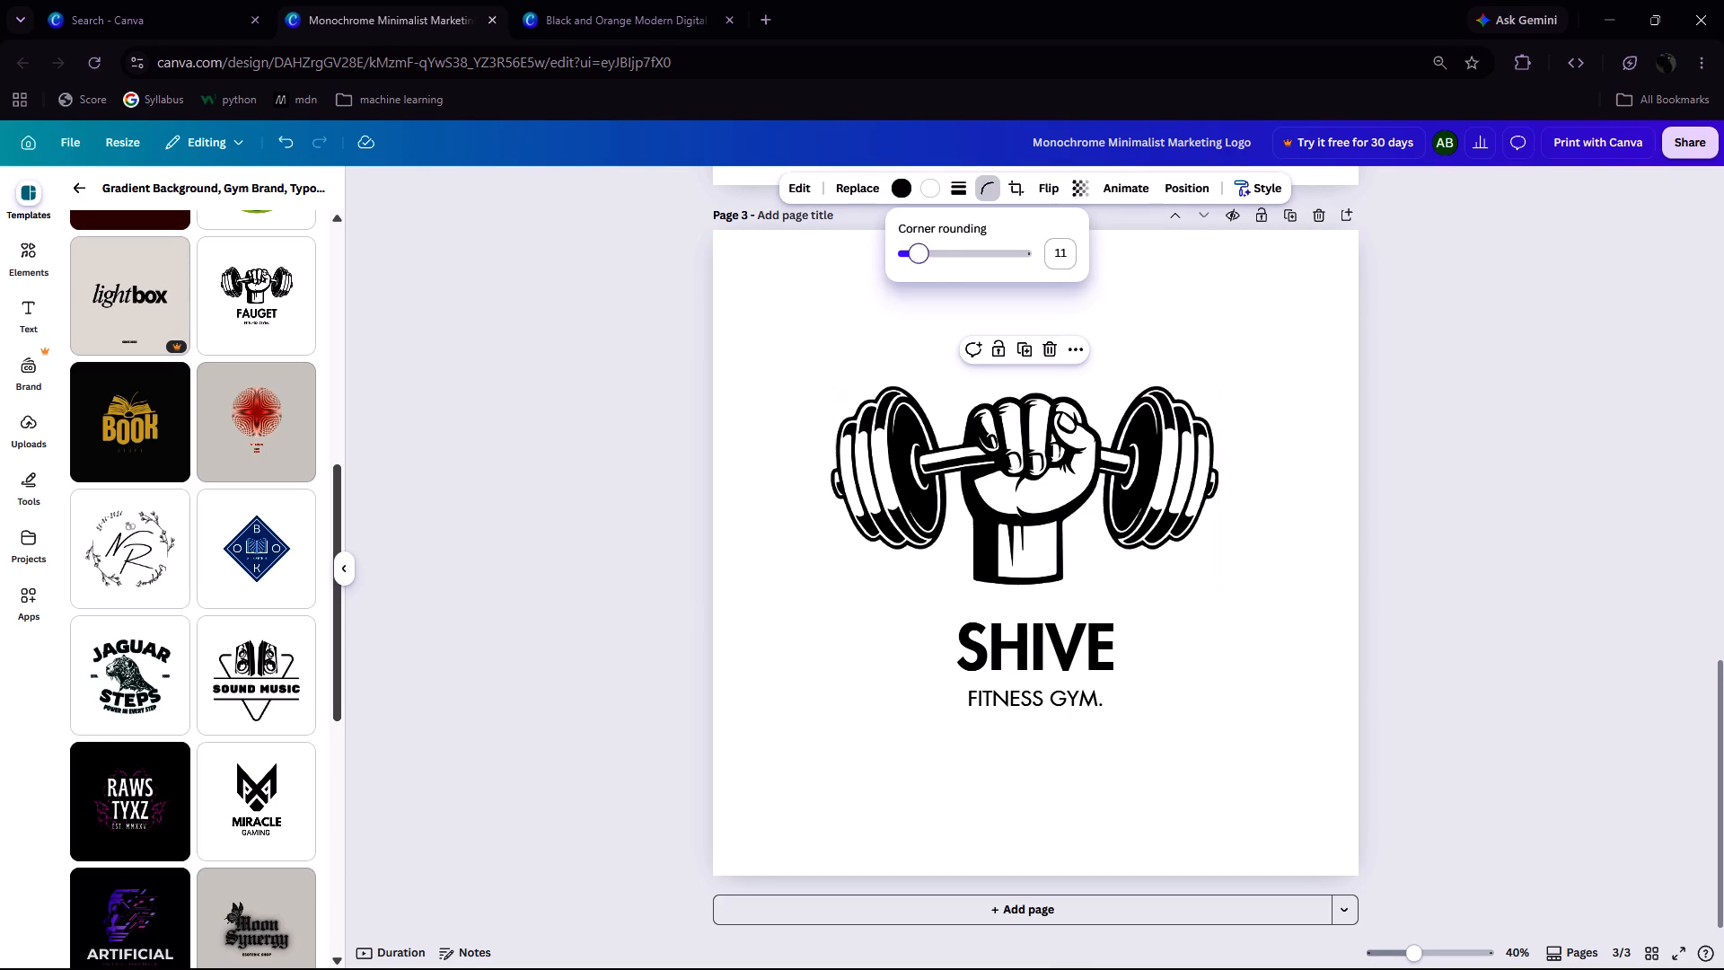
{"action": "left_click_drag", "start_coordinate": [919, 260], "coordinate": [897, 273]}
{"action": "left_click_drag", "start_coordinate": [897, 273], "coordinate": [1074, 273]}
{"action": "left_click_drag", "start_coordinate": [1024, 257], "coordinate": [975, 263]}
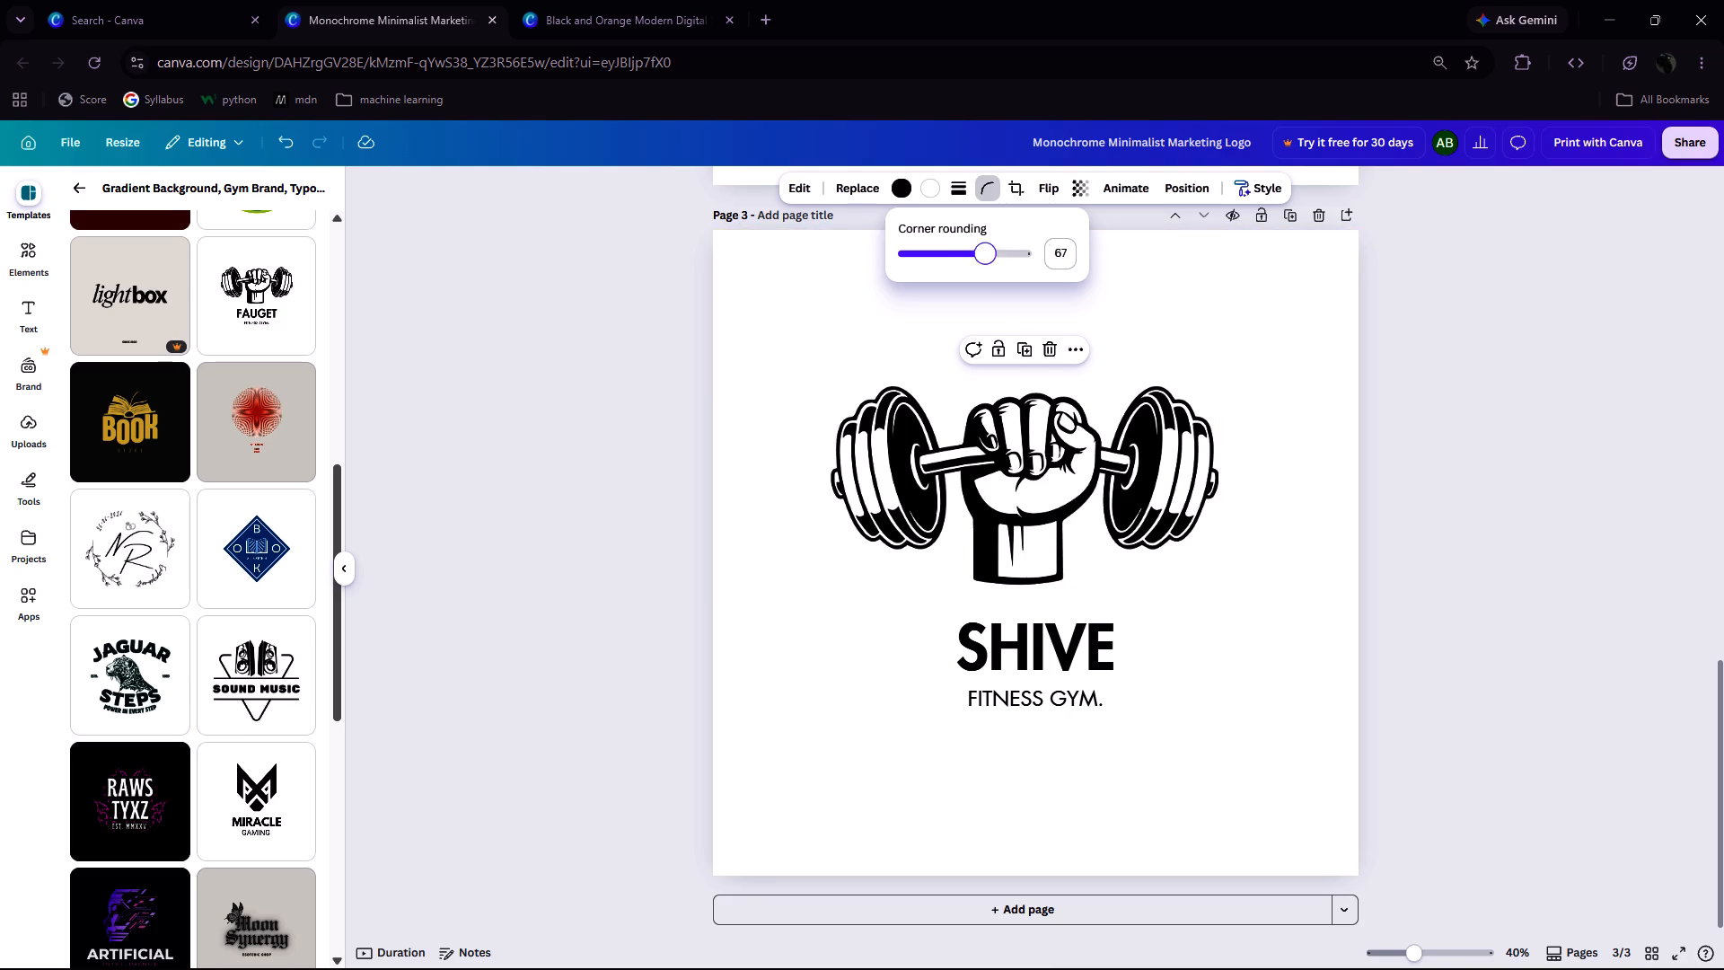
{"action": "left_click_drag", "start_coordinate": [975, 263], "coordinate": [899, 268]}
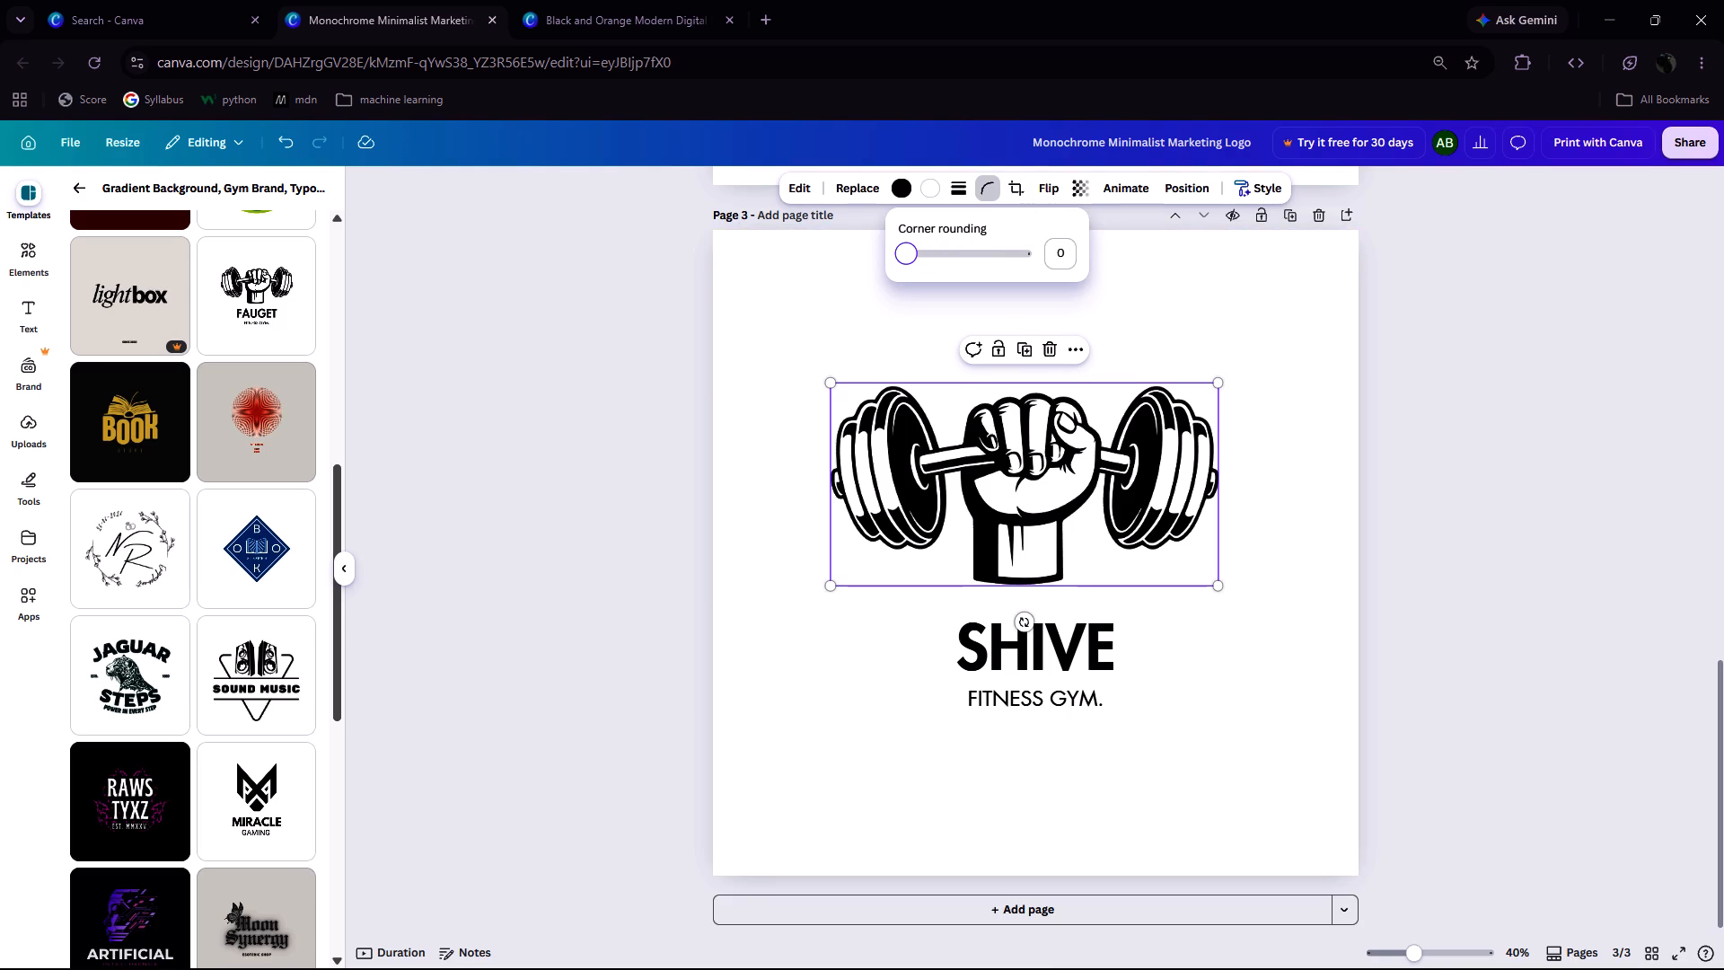
Try right and bottom page alignment on the fist-and-dumbbell graphic, and settle on aligning it to the page's middle and centre.
{"action": "left_click", "coordinate": [1147, 193]}
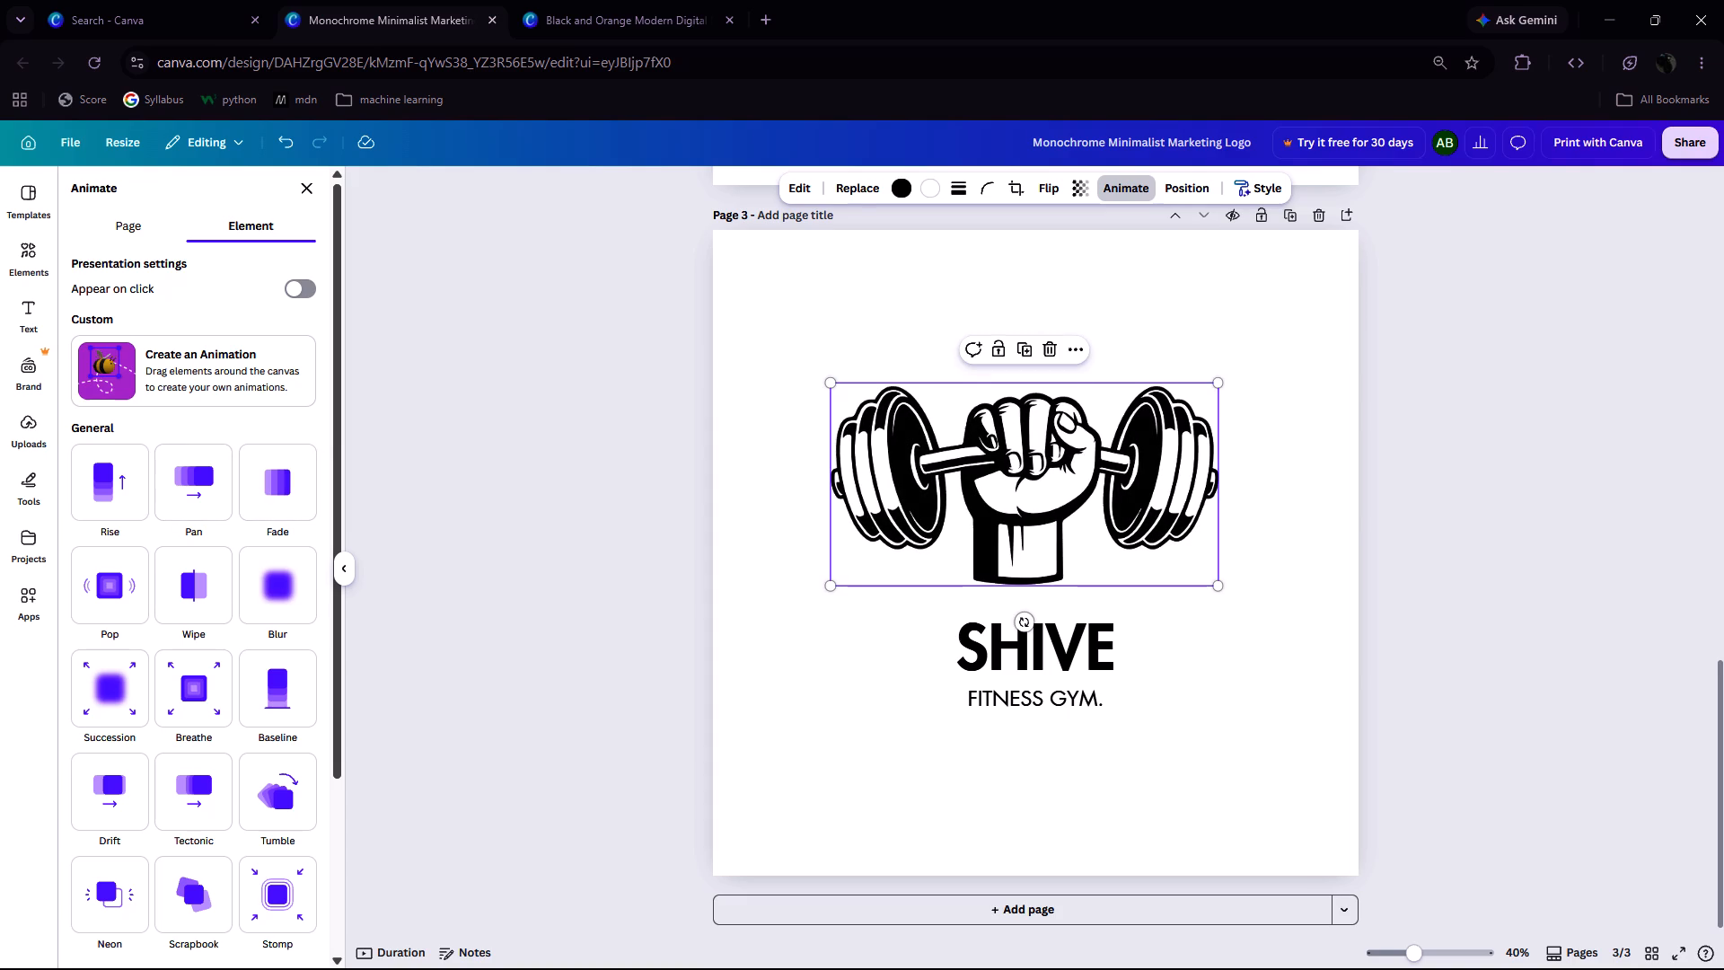
{"action": "left_click", "coordinate": [1178, 194]}
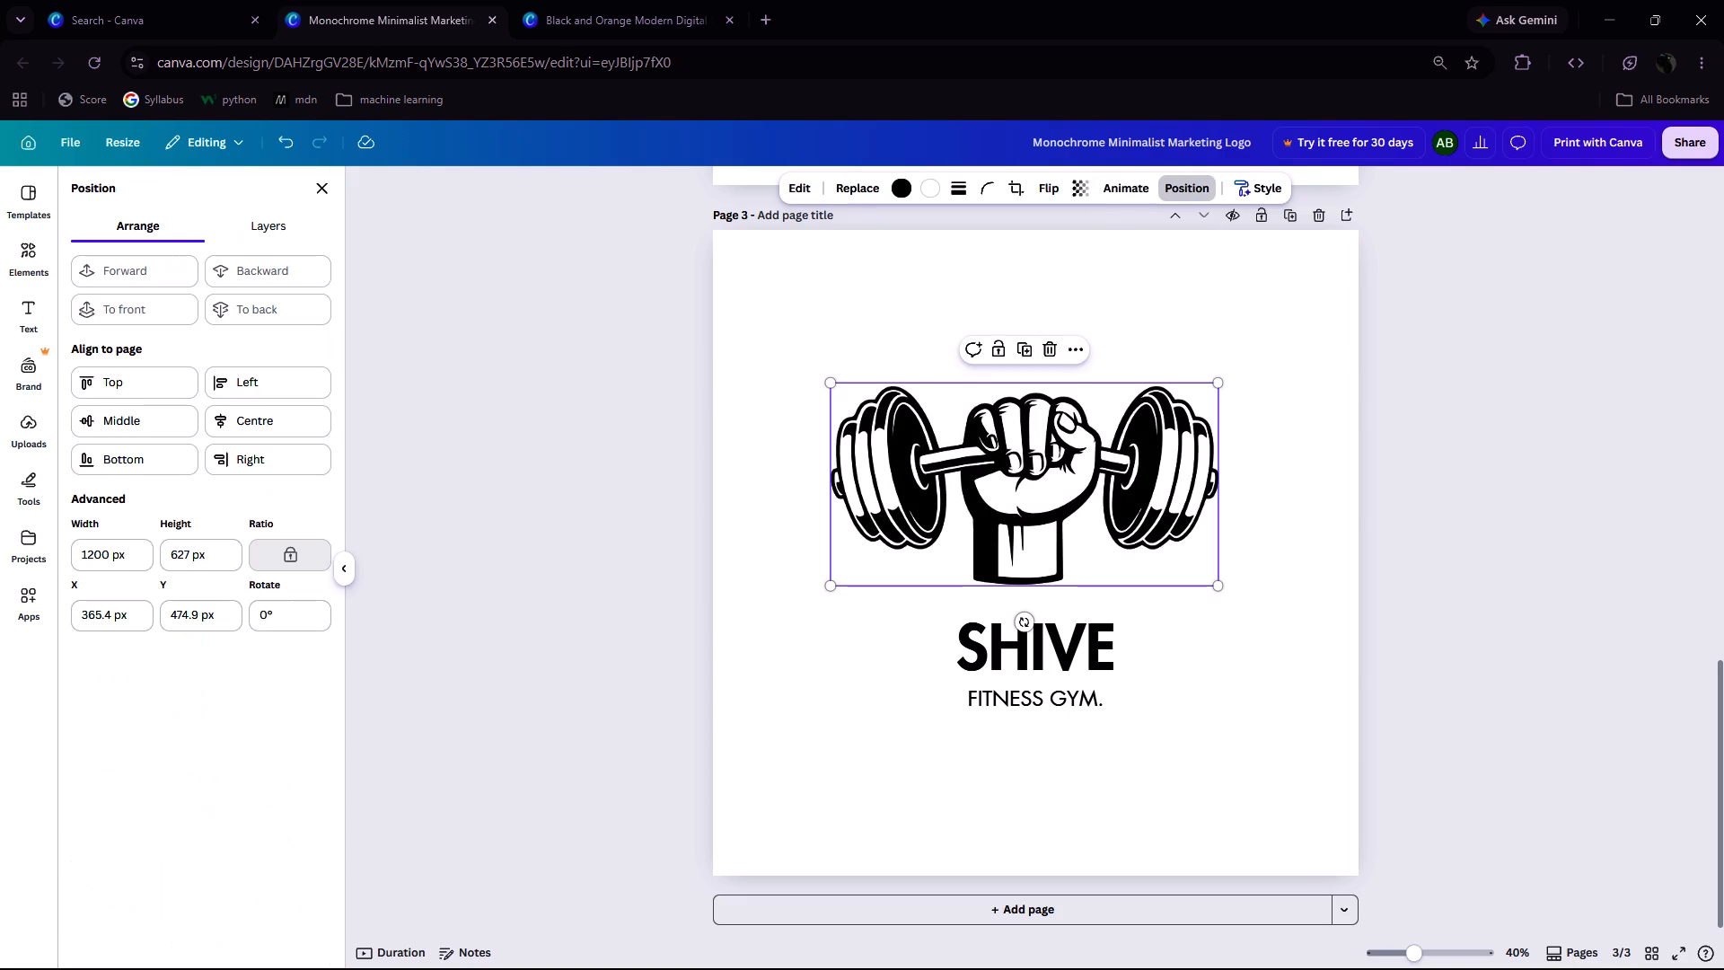
{"action": "left_click", "coordinate": [276, 463]}
{"action": "left_click", "coordinate": [276, 463]}
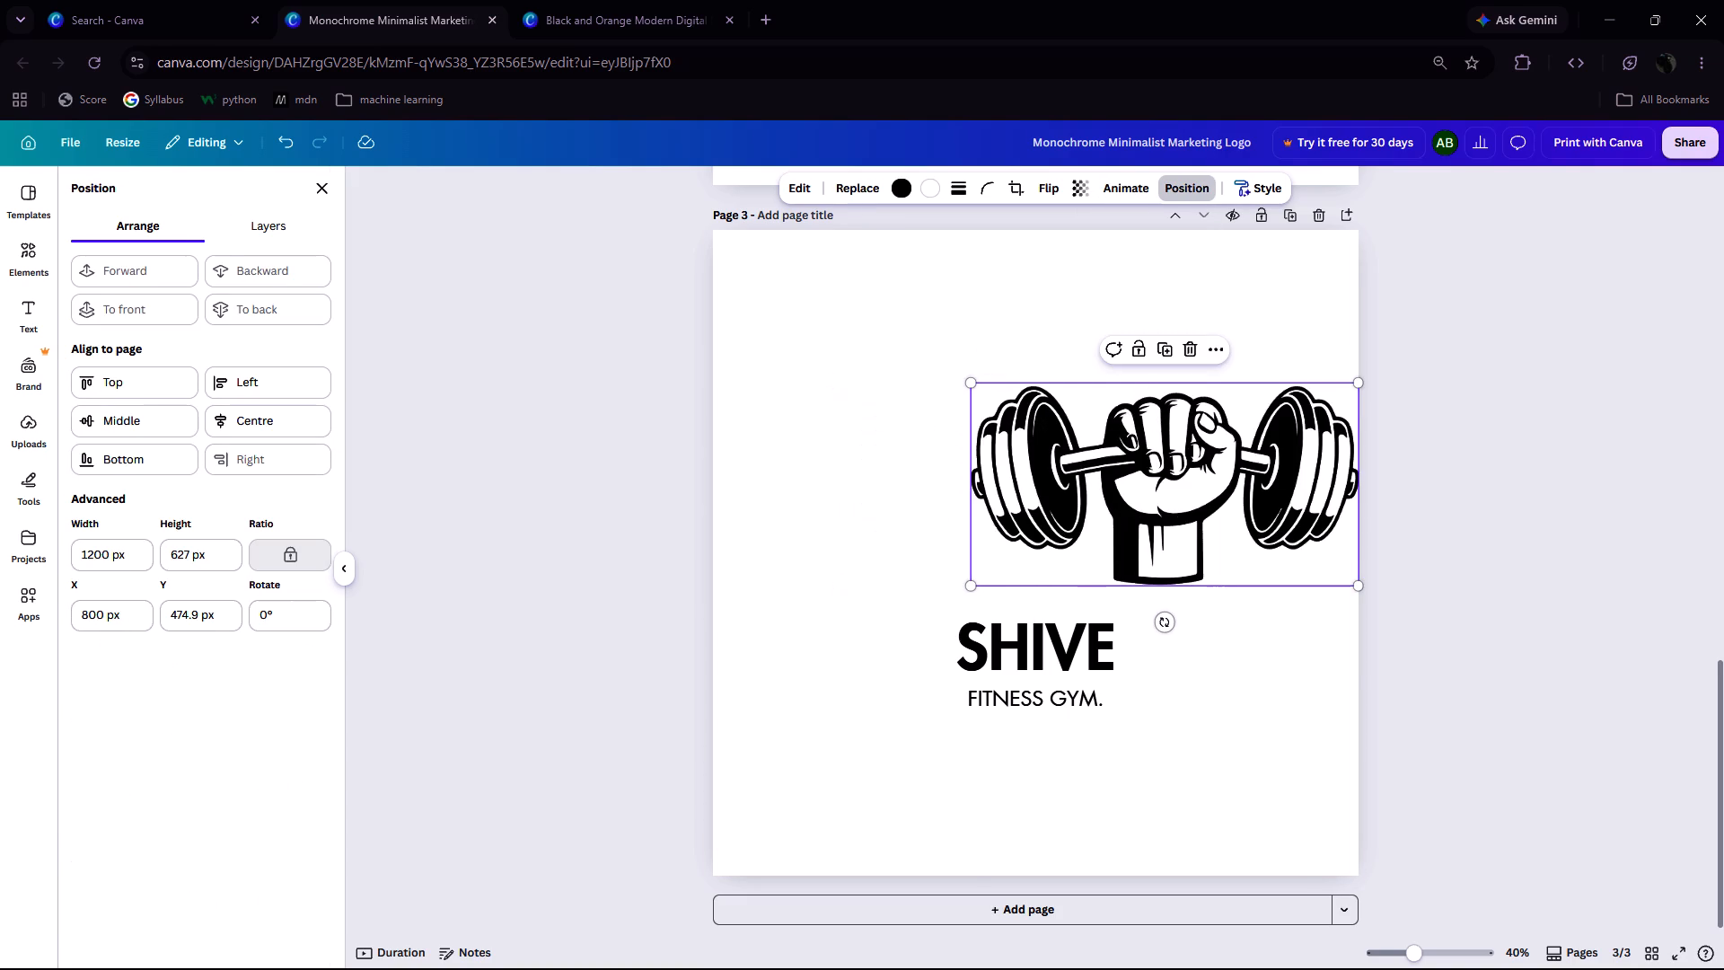
{"action": "left_click", "coordinate": [156, 467]}
{"action": "left_click", "coordinate": [148, 426]}
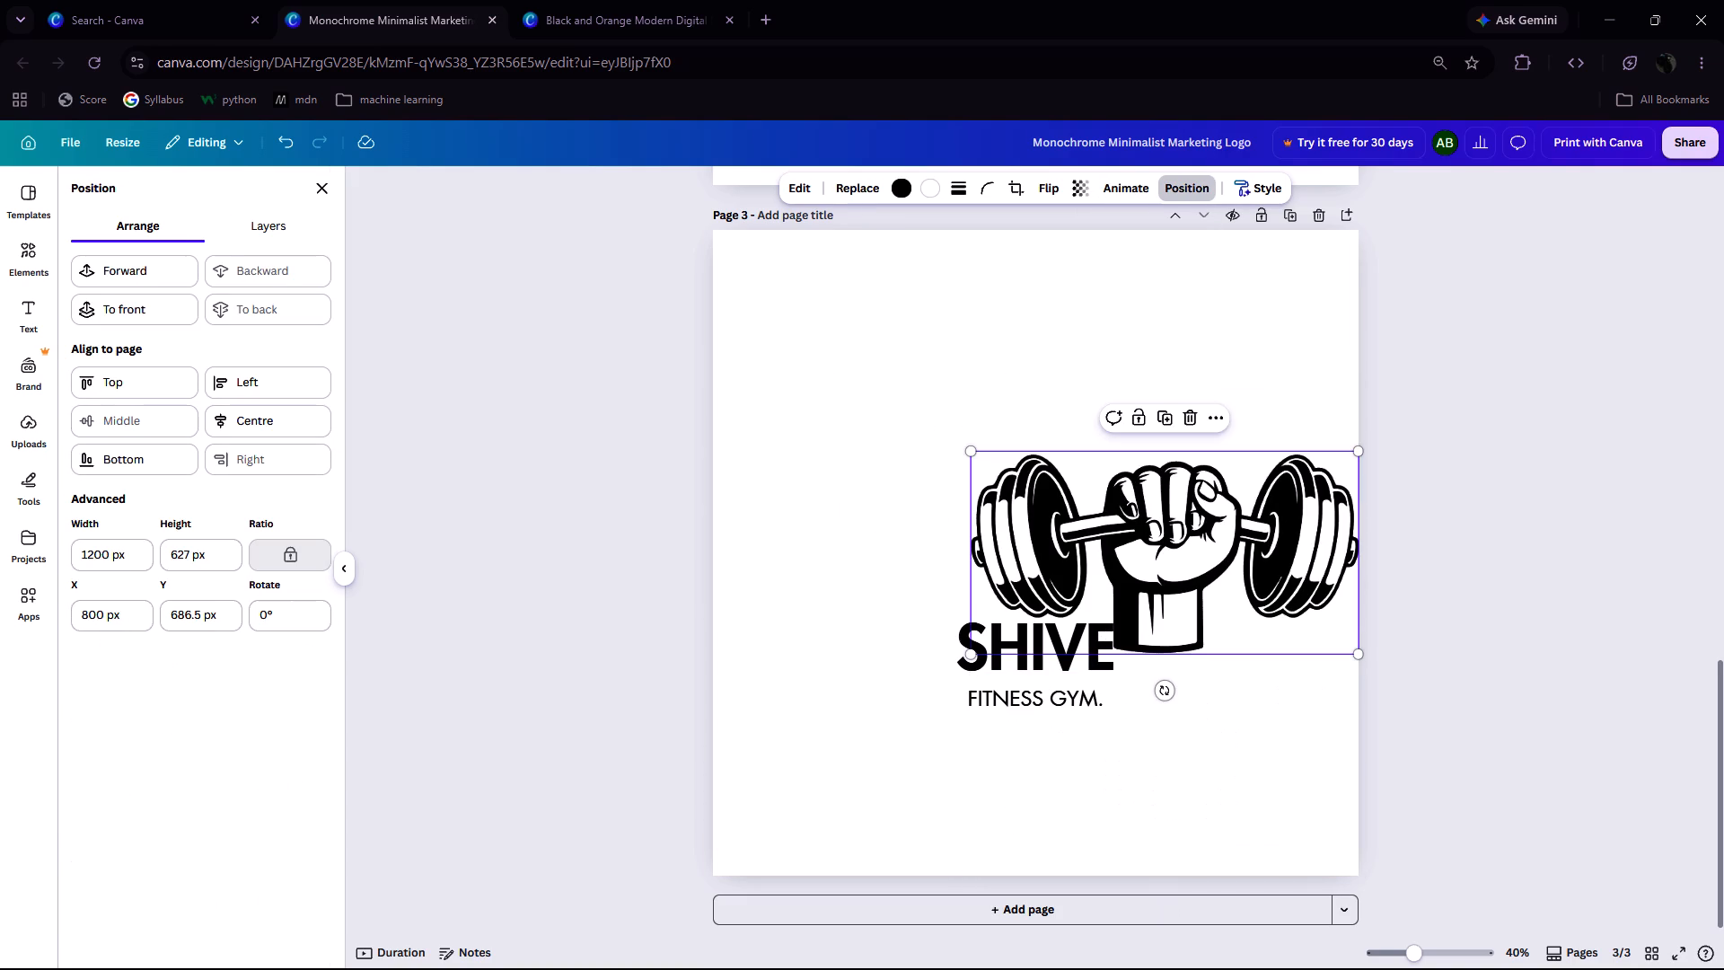
{"action": "left_click", "coordinate": [258, 410]}
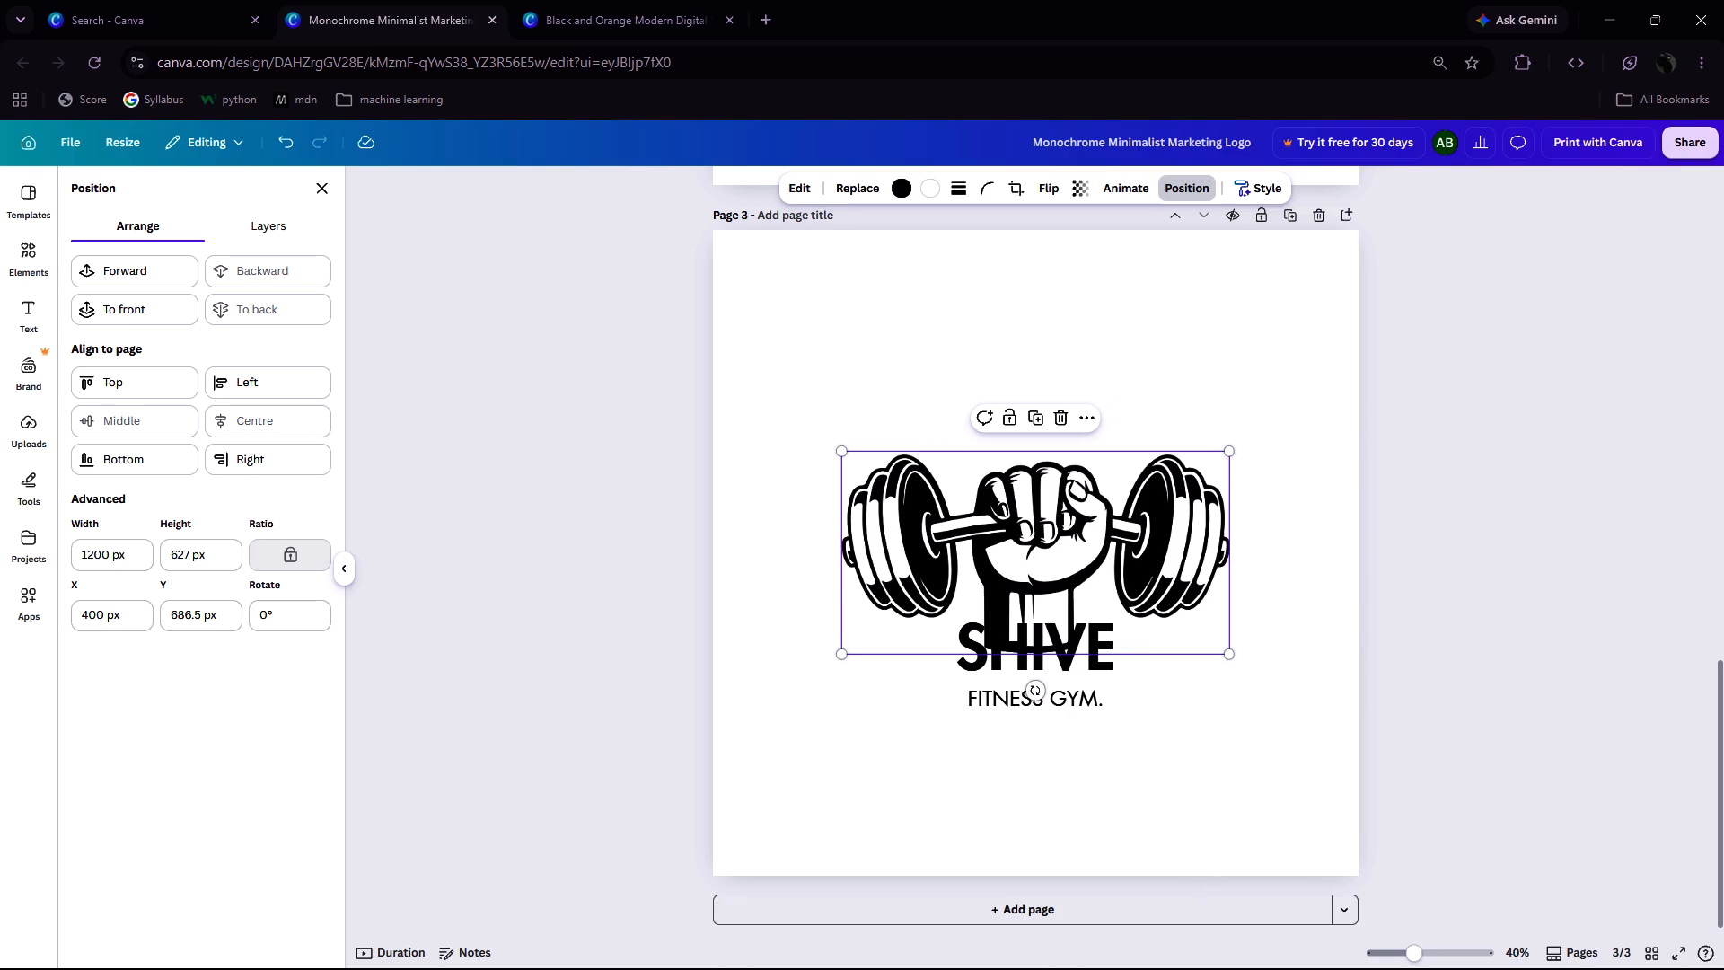
Move the fist-and-dumbbell graphic up so that it sits just above the SHIVE heading.
{"action": "left_click_drag", "start_coordinate": [1018, 507], "coordinate": [1014, 465]}
{"action": "left_click", "coordinate": [779, 396]}
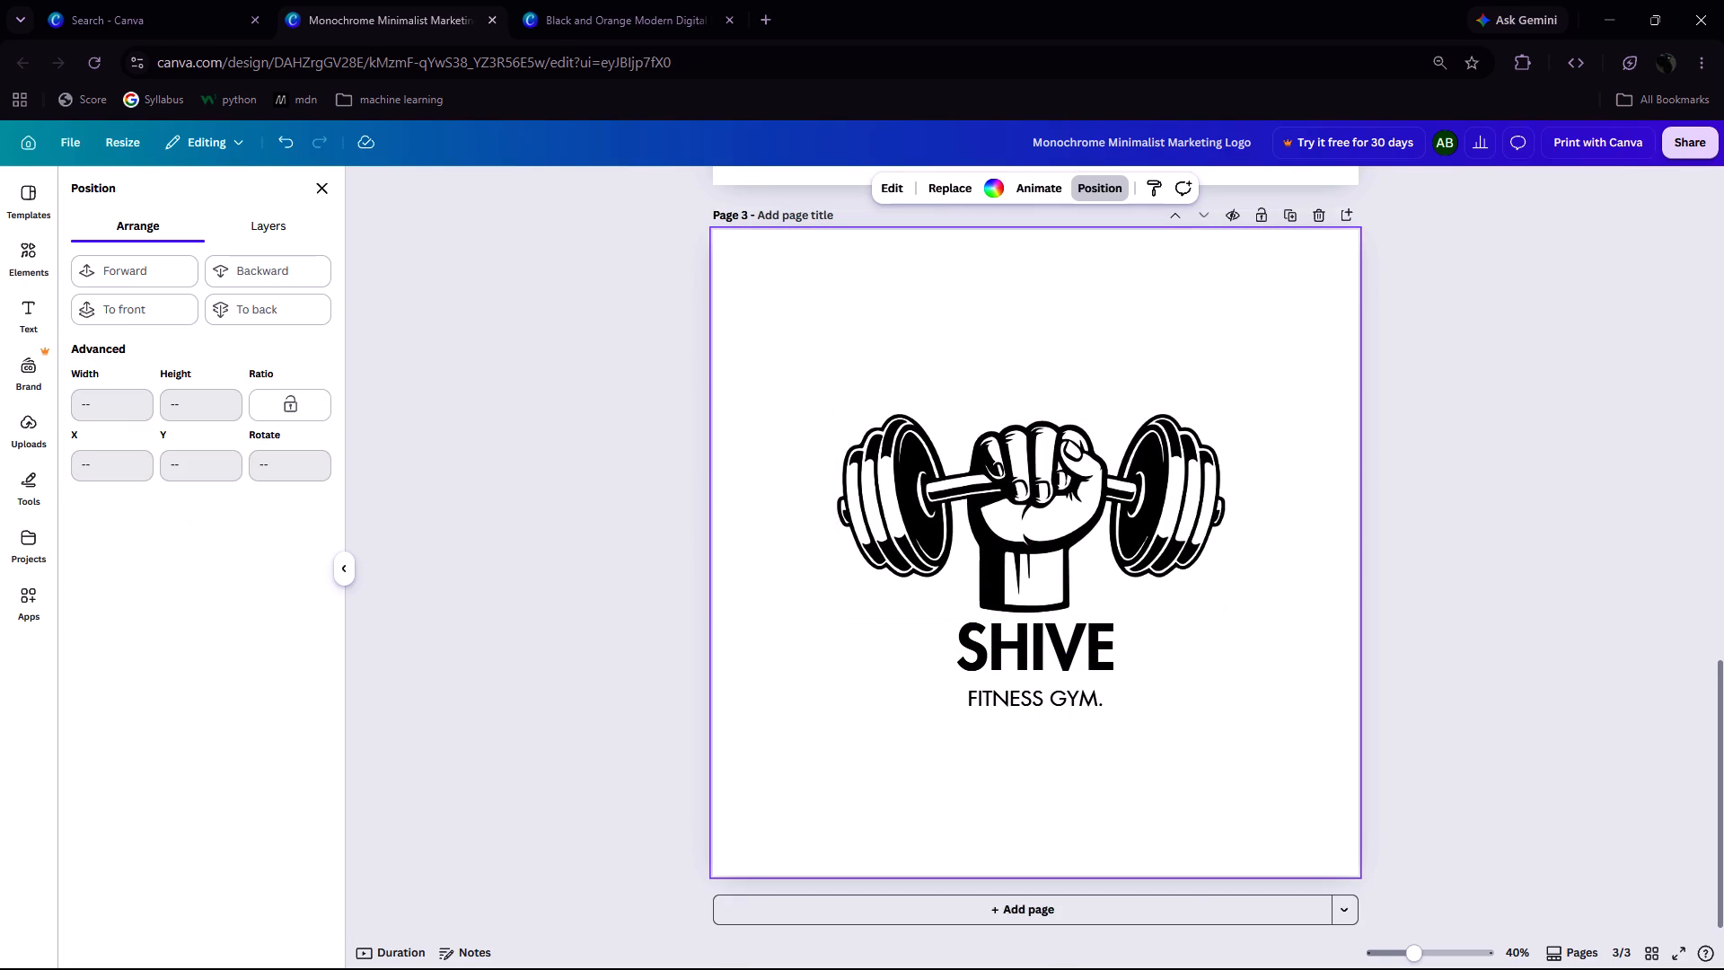
Browse the sword graphics in the element search results again for something to use on page 3.
{"action": "left_click", "coordinate": [21, 253]}
{"action": "scroll", "coordinate": [90, 421], "scroll_direction": "down", "scroll_amount": 2}
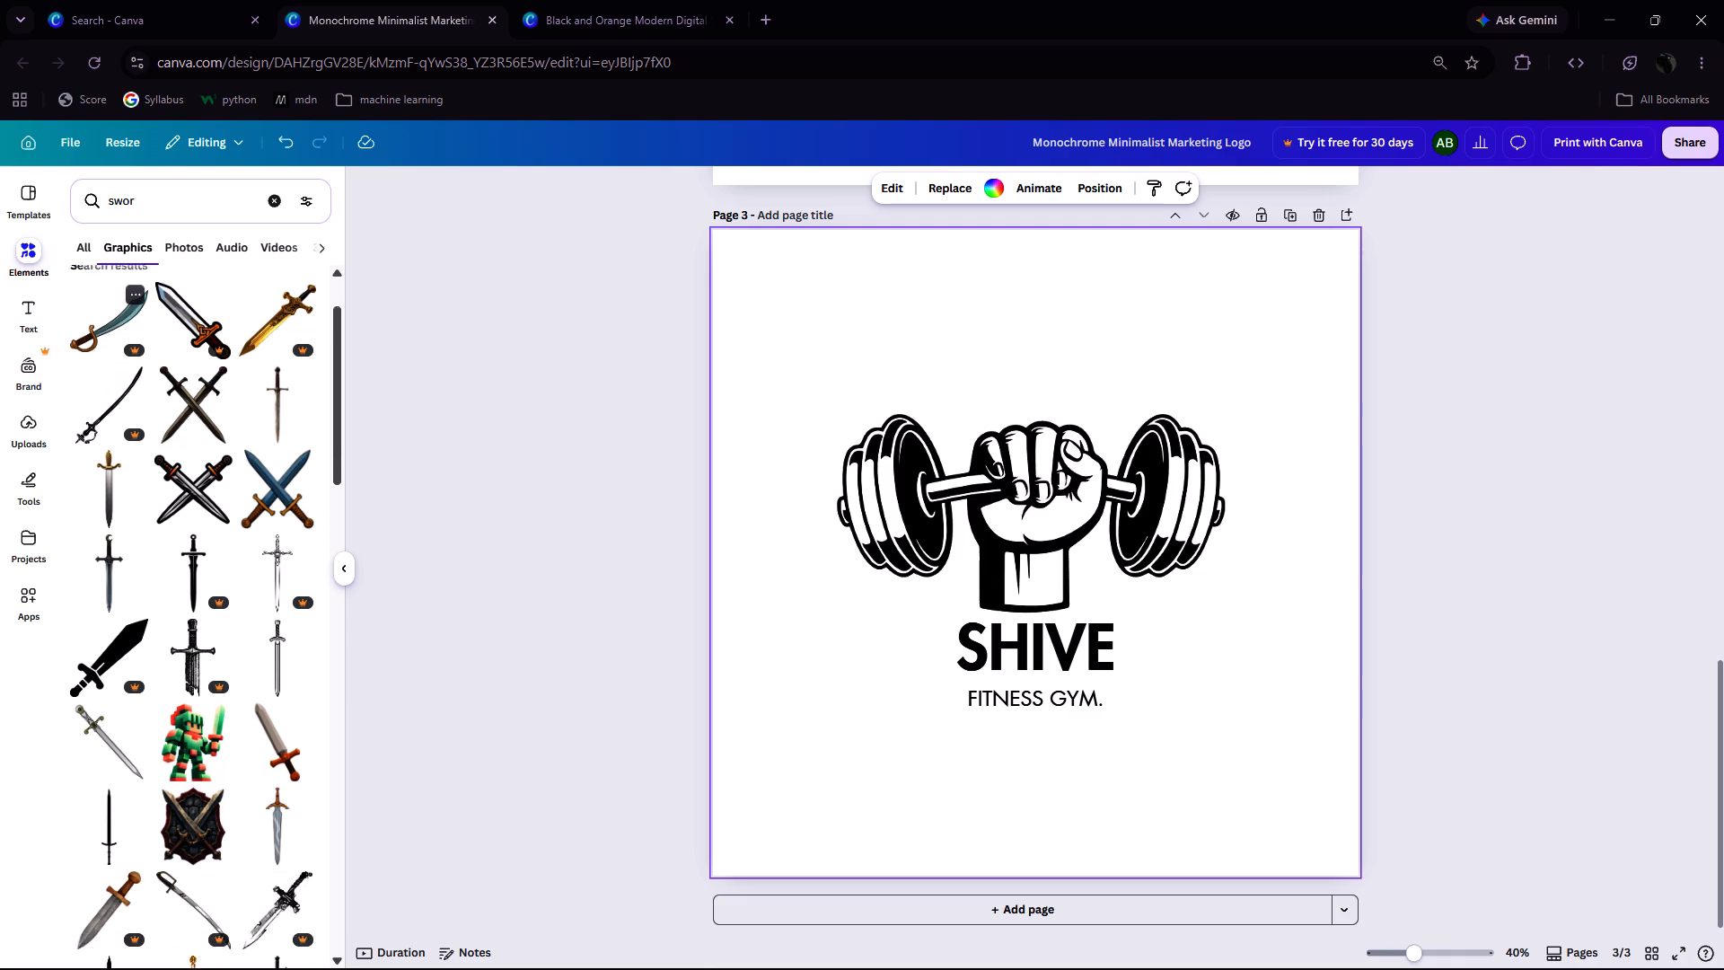
{"action": "scroll", "coordinate": [90, 421], "scroll_direction": "down", "scroll_amount": 8}
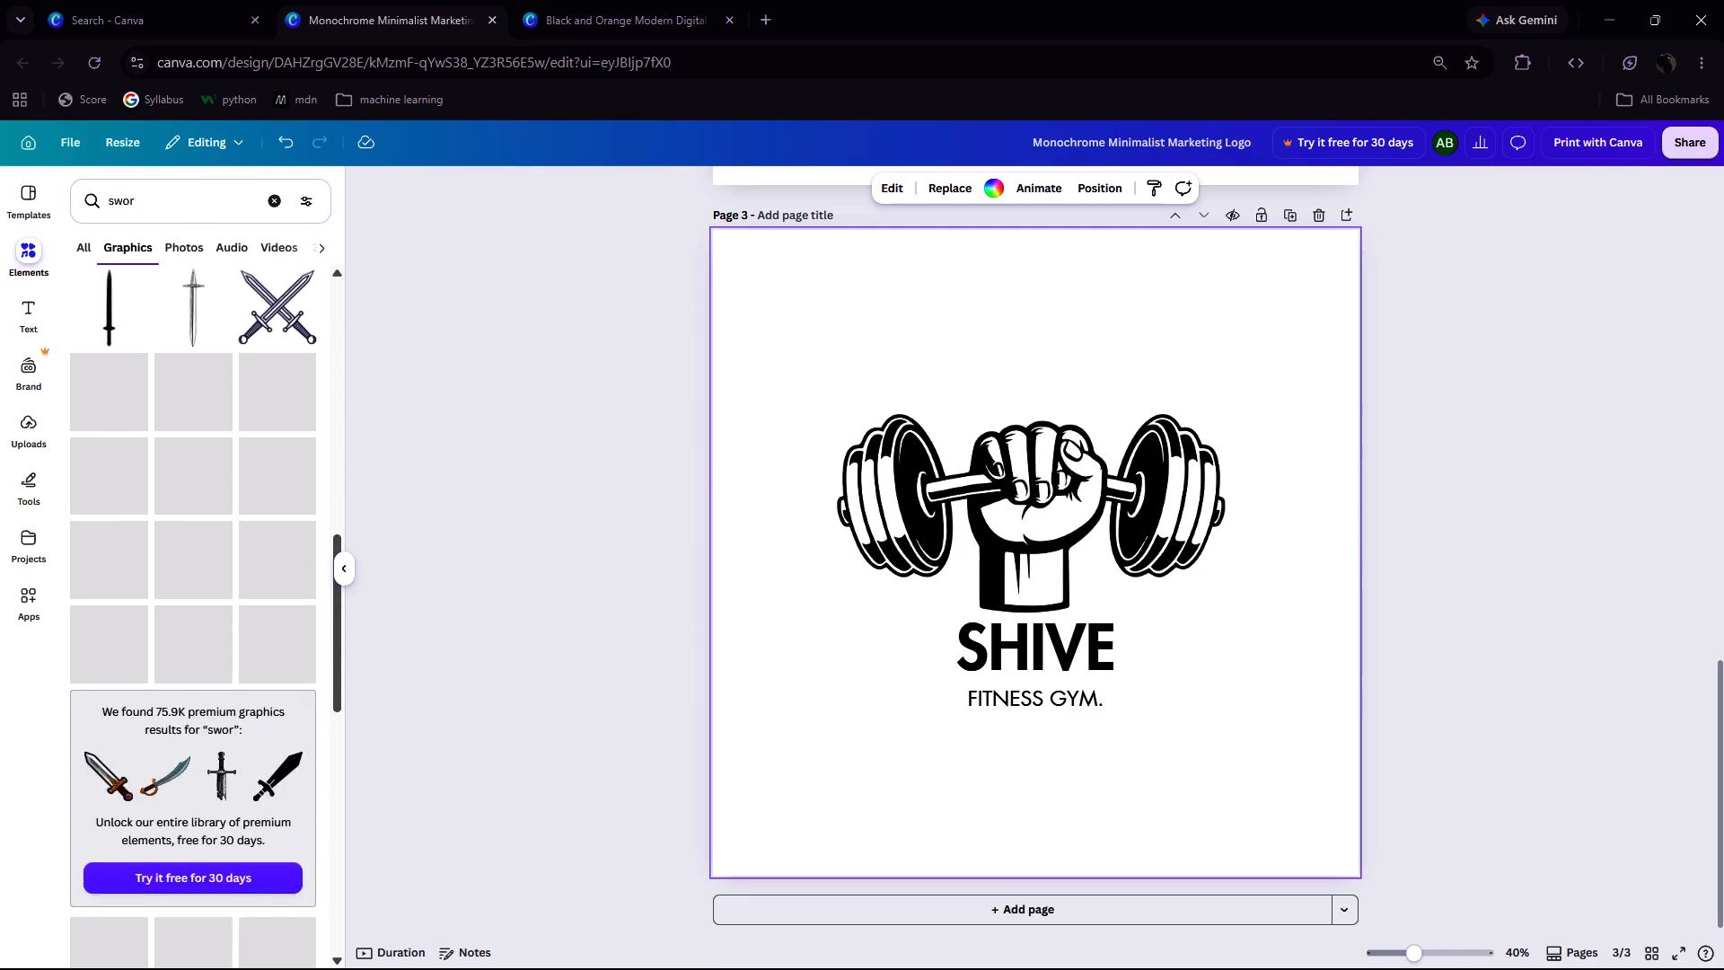
{"action": "scroll", "coordinate": [90, 421], "scroll_direction": "down", "scroll_amount": 3}
{"action": "scroll", "coordinate": [90, 421], "scroll_direction": "up", "scroll_amount": 4}
{"action": "scroll", "coordinate": [903, 410], "scroll_direction": "up", "scroll_amount": 2}
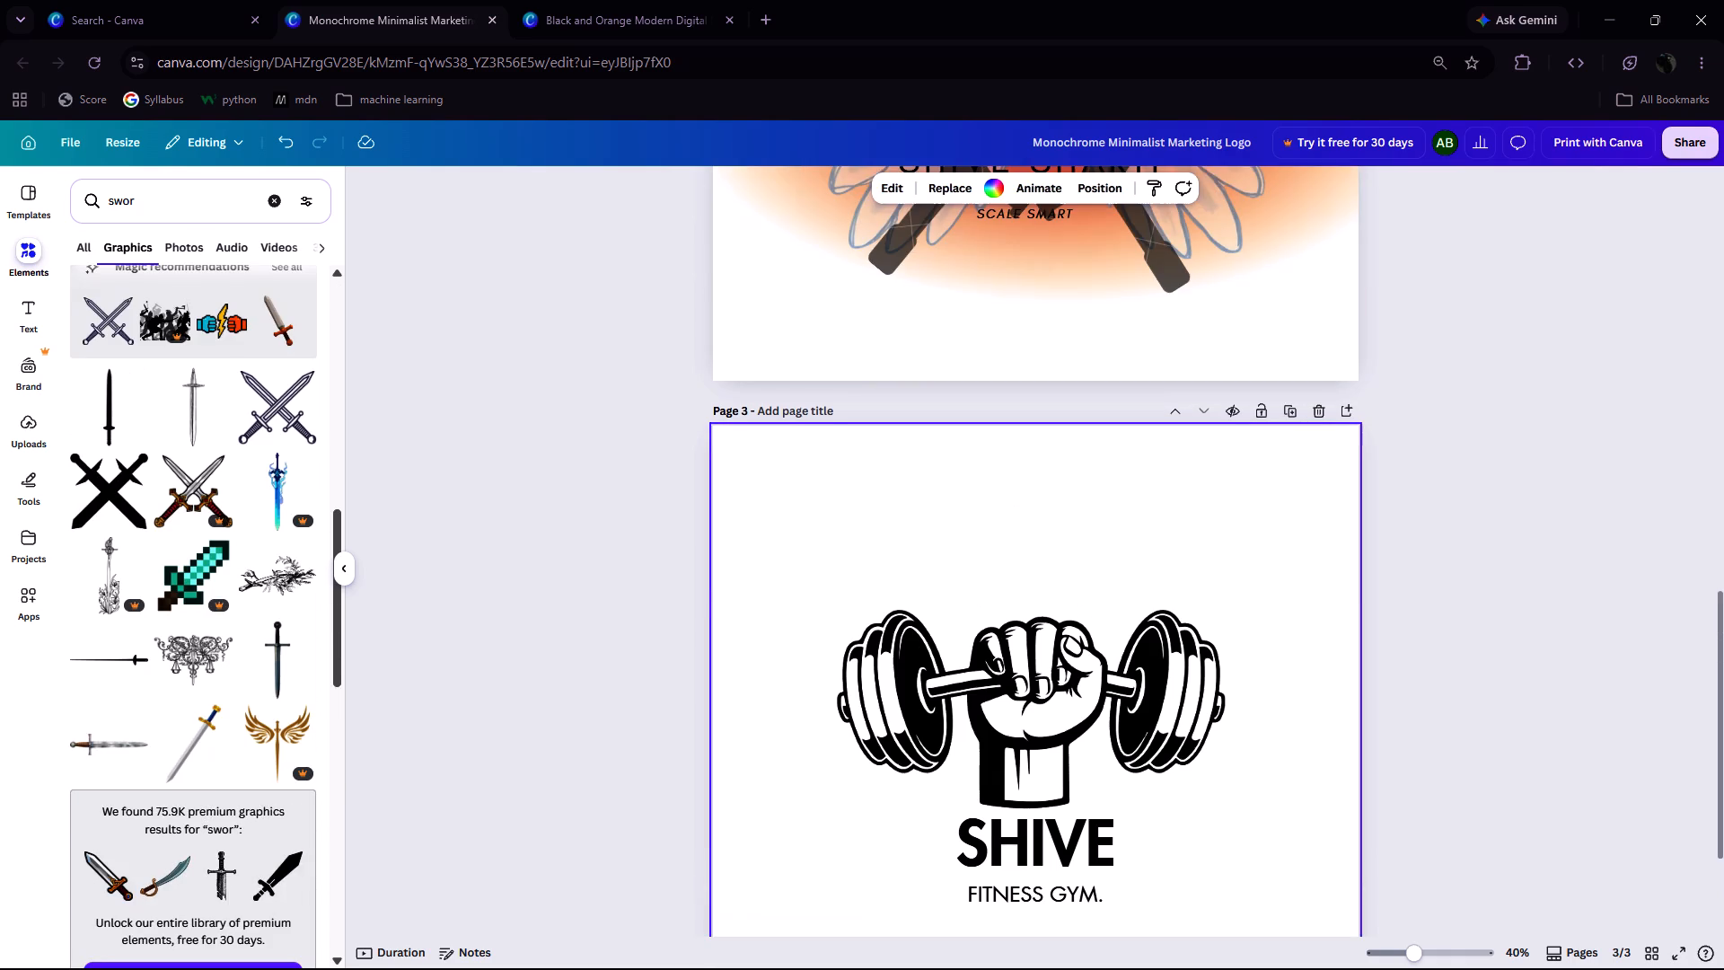
{"action": "scroll", "coordinate": [903, 410], "scroll_direction": "down", "scroll_amount": 1}
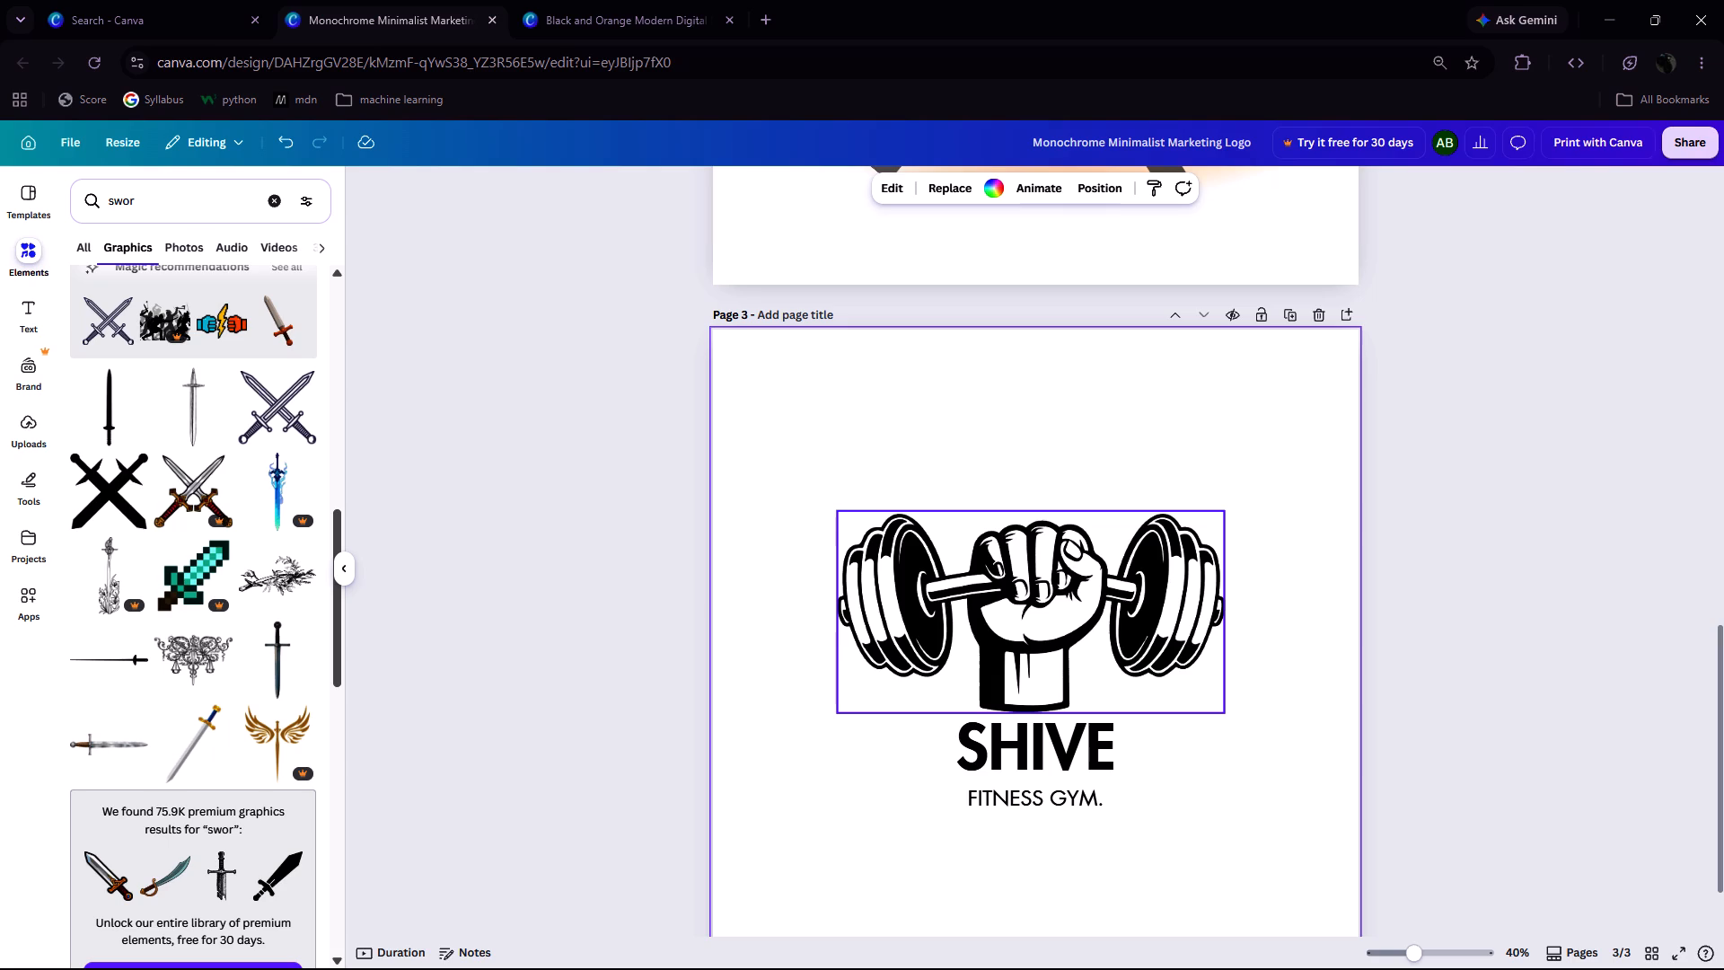
{"action": "scroll", "coordinate": [331, 377], "scroll_direction": "up", "scroll_amount": 5}
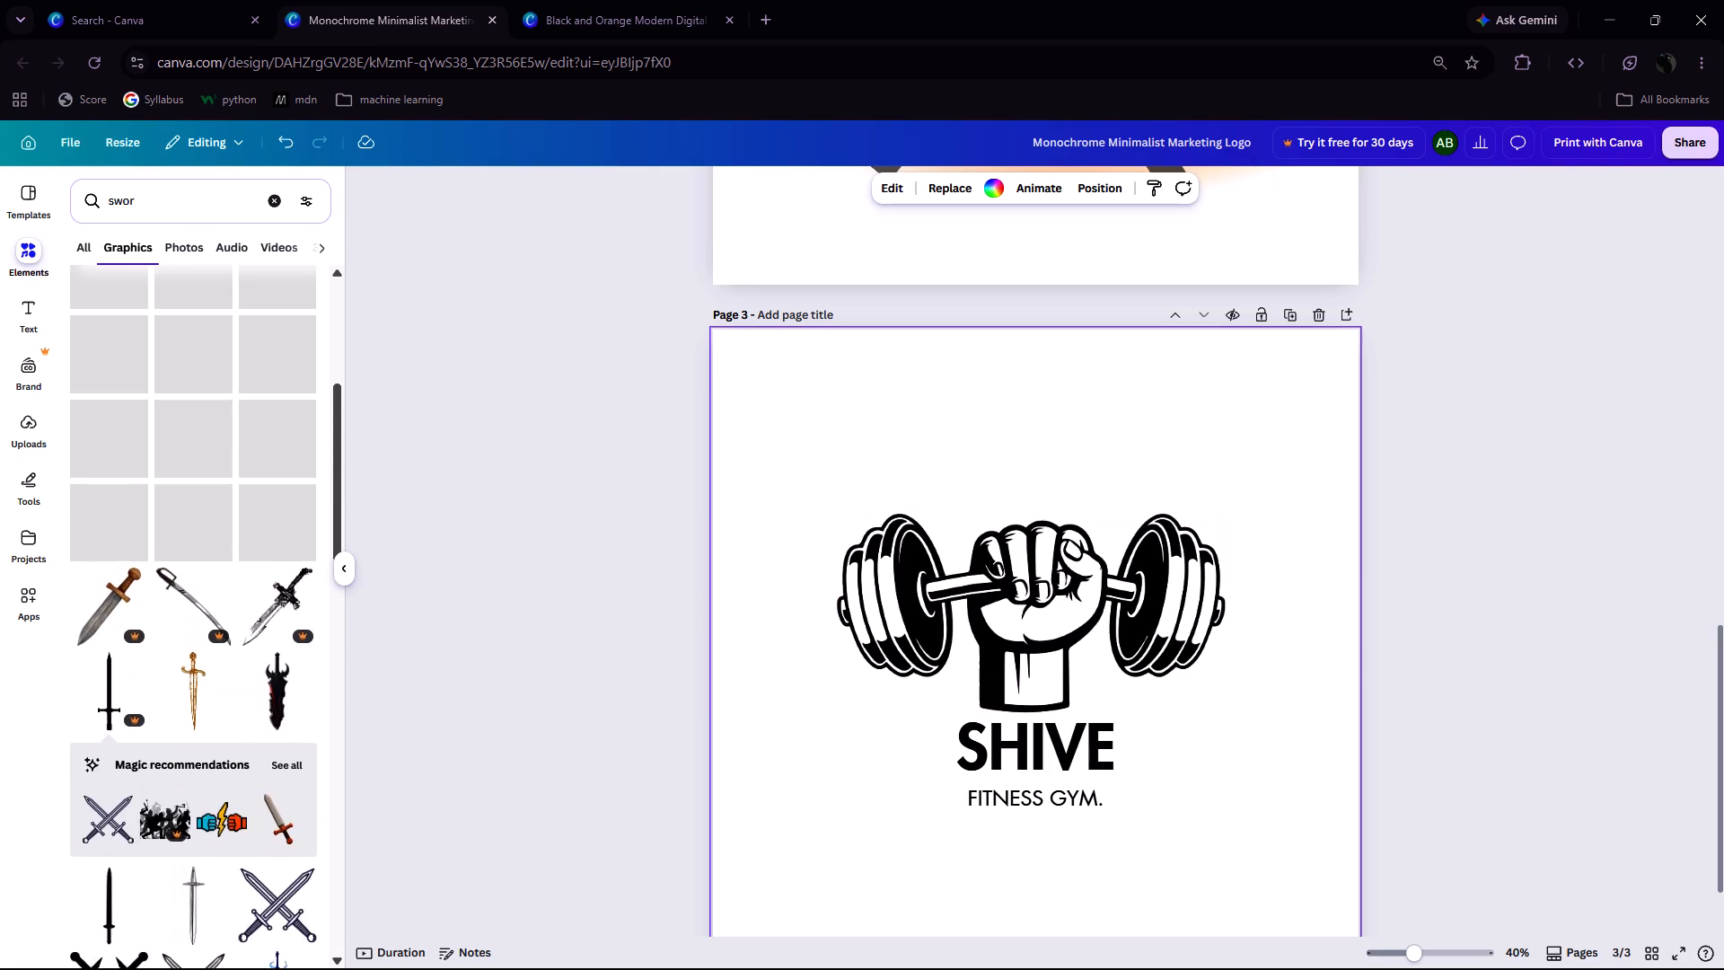
{"action": "scroll", "coordinate": [331, 377], "scroll_direction": "up", "scroll_amount": 10}
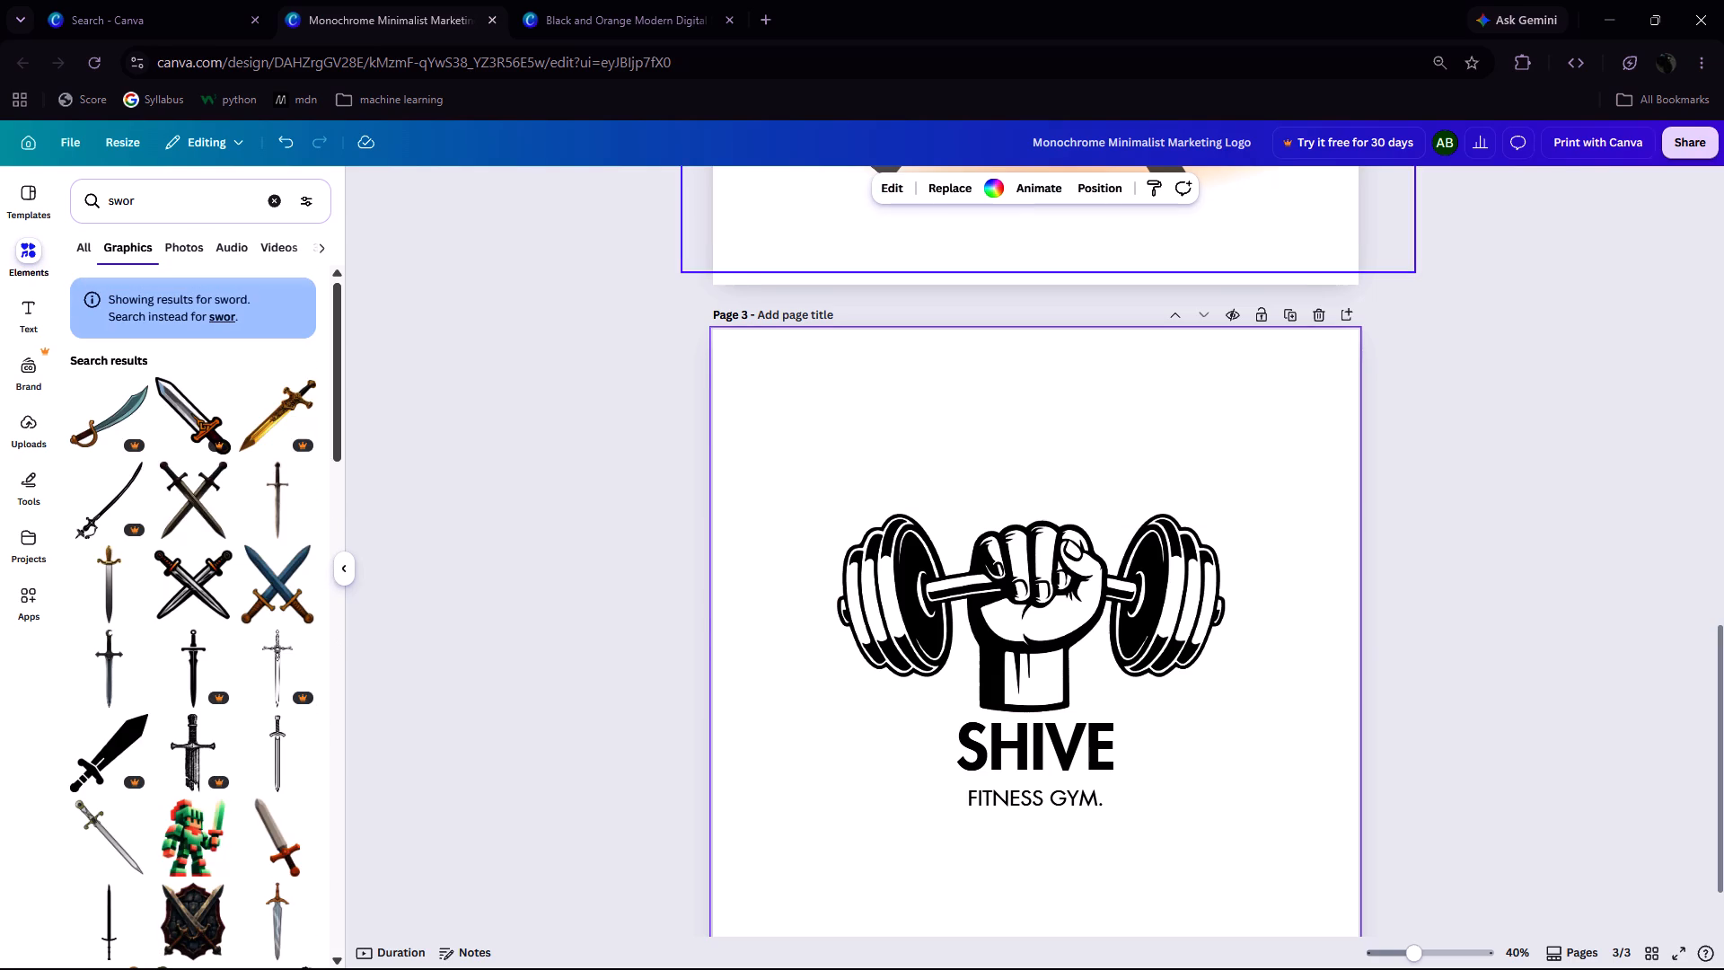
{"action": "scroll", "coordinate": [982, 252], "scroll_direction": "up", "scroll_amount": 3}
{"action": "scroll", "coordinate": [995, 276], "scroll_direction": "down", "scroll_amount": 1}
{"action": "scroll", "coordinate": [905, 399], "scroll_direction": "down", "scroll_amount": 3}
Set the fist-and-dumbbell graphic on page 3 to appear on click and give it the Pulse add-on animation effect.
{"action": "left_click", "coordinate": [991, 454]}
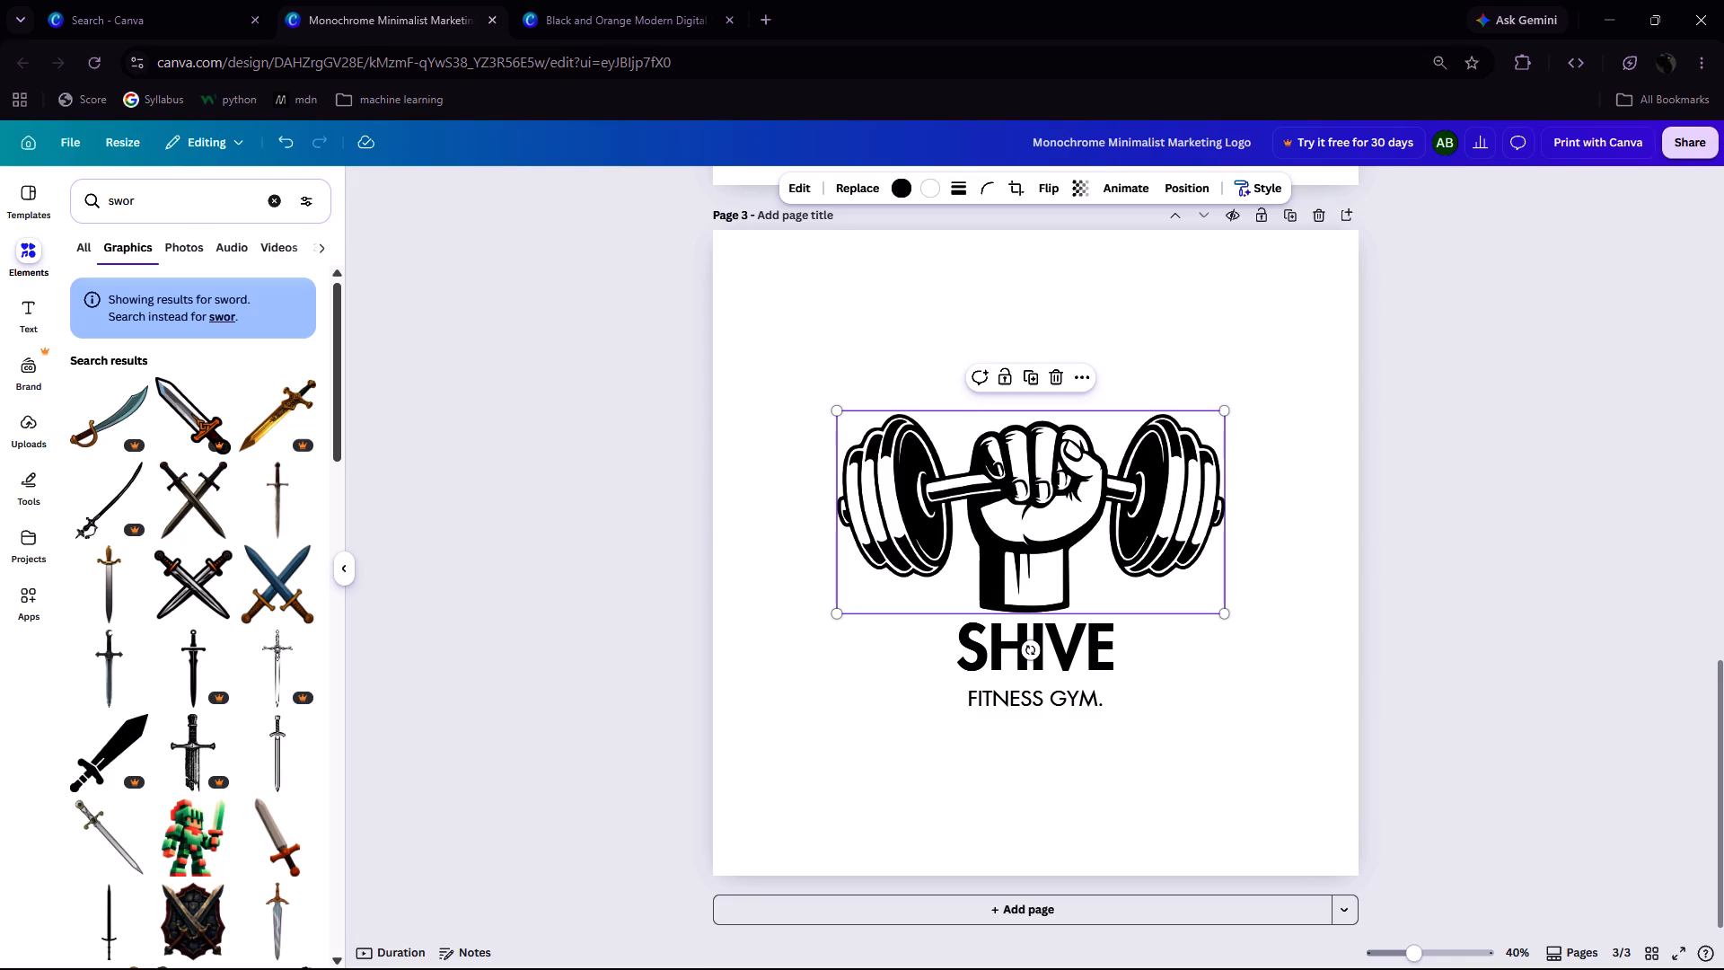
{"action": "left_click", "coordinate": [1118, 190]}
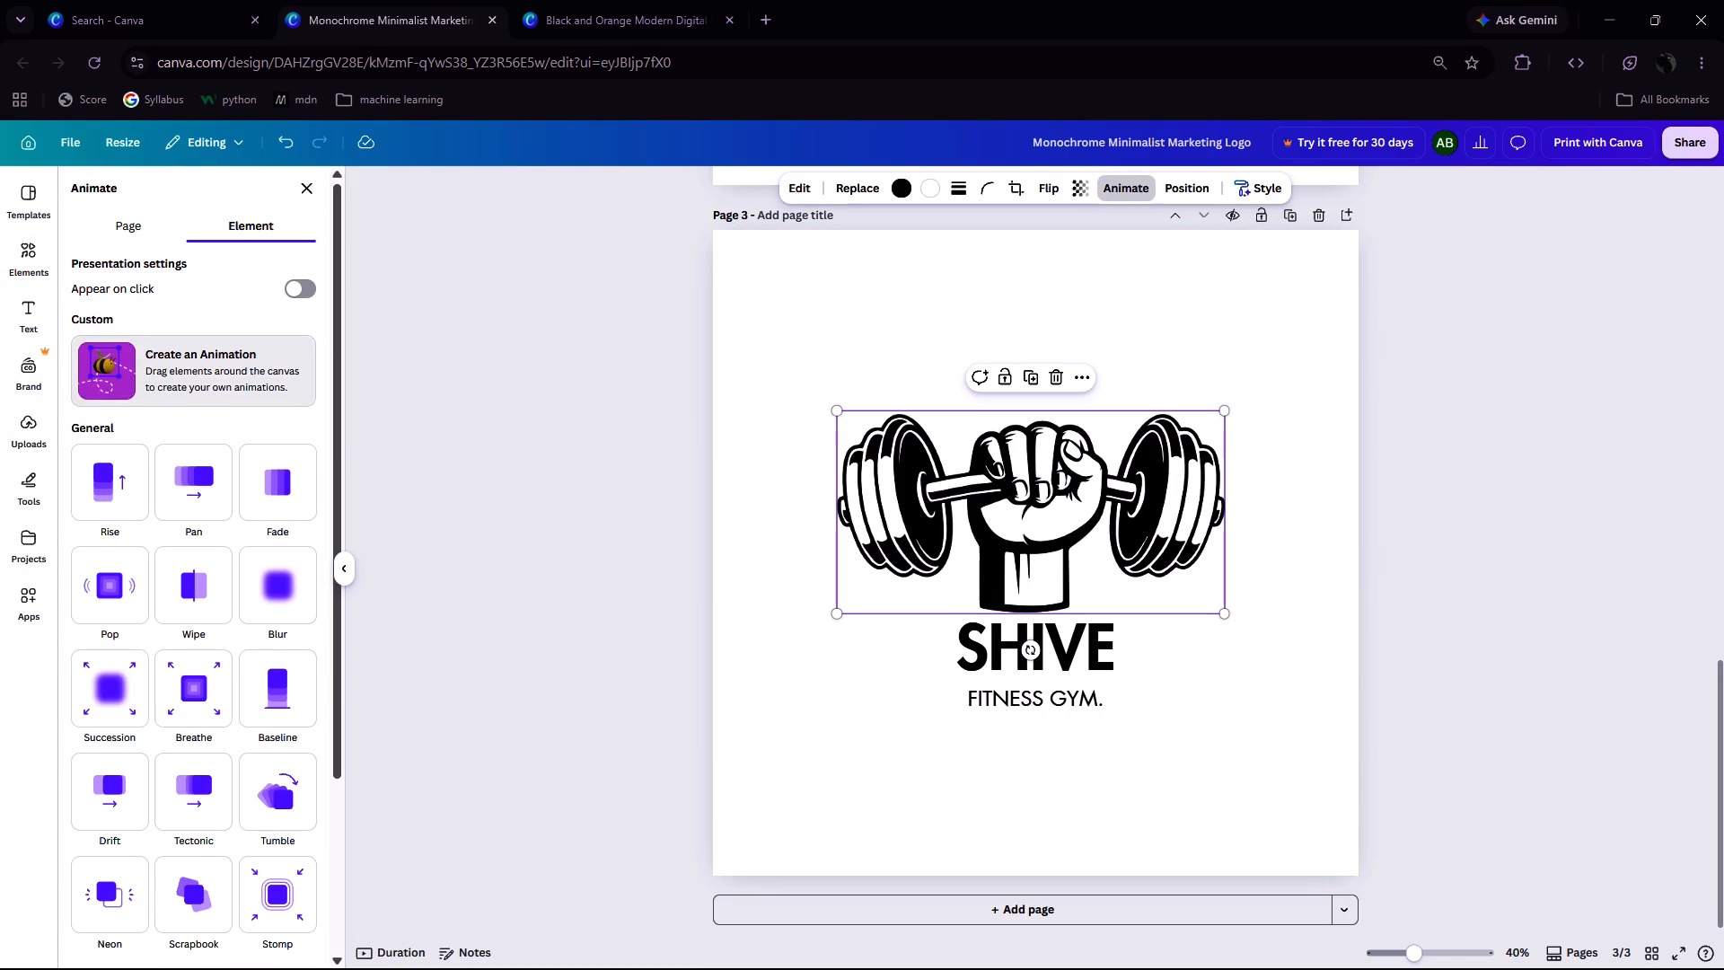
{"action": "left_click", "coordinate": [305, 292]}
{"action": "scroll", "coordinate": [305, 292], "scroll_direction": "down", "scroll_amount": 6}
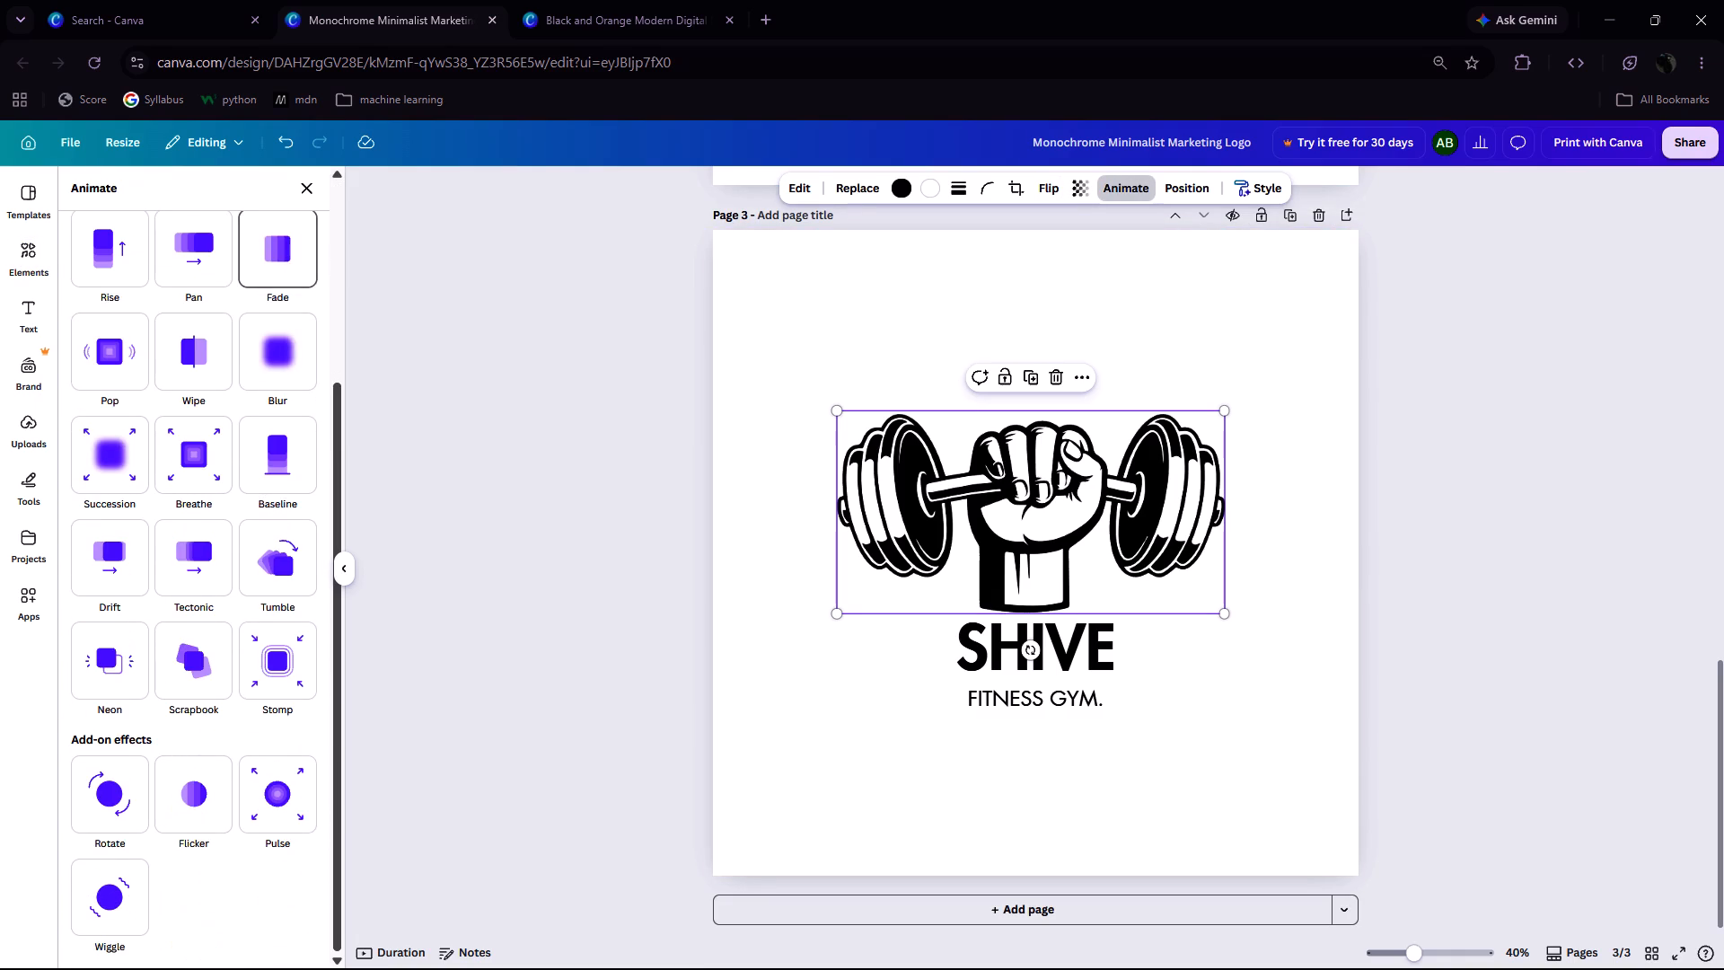
{"action": "left_click", "coordinate": [286, 792]}
Apply the Breathe animation to the SHIVE heading on page 3.
{"action": "left_click", "coordinate": [1014, 652]}
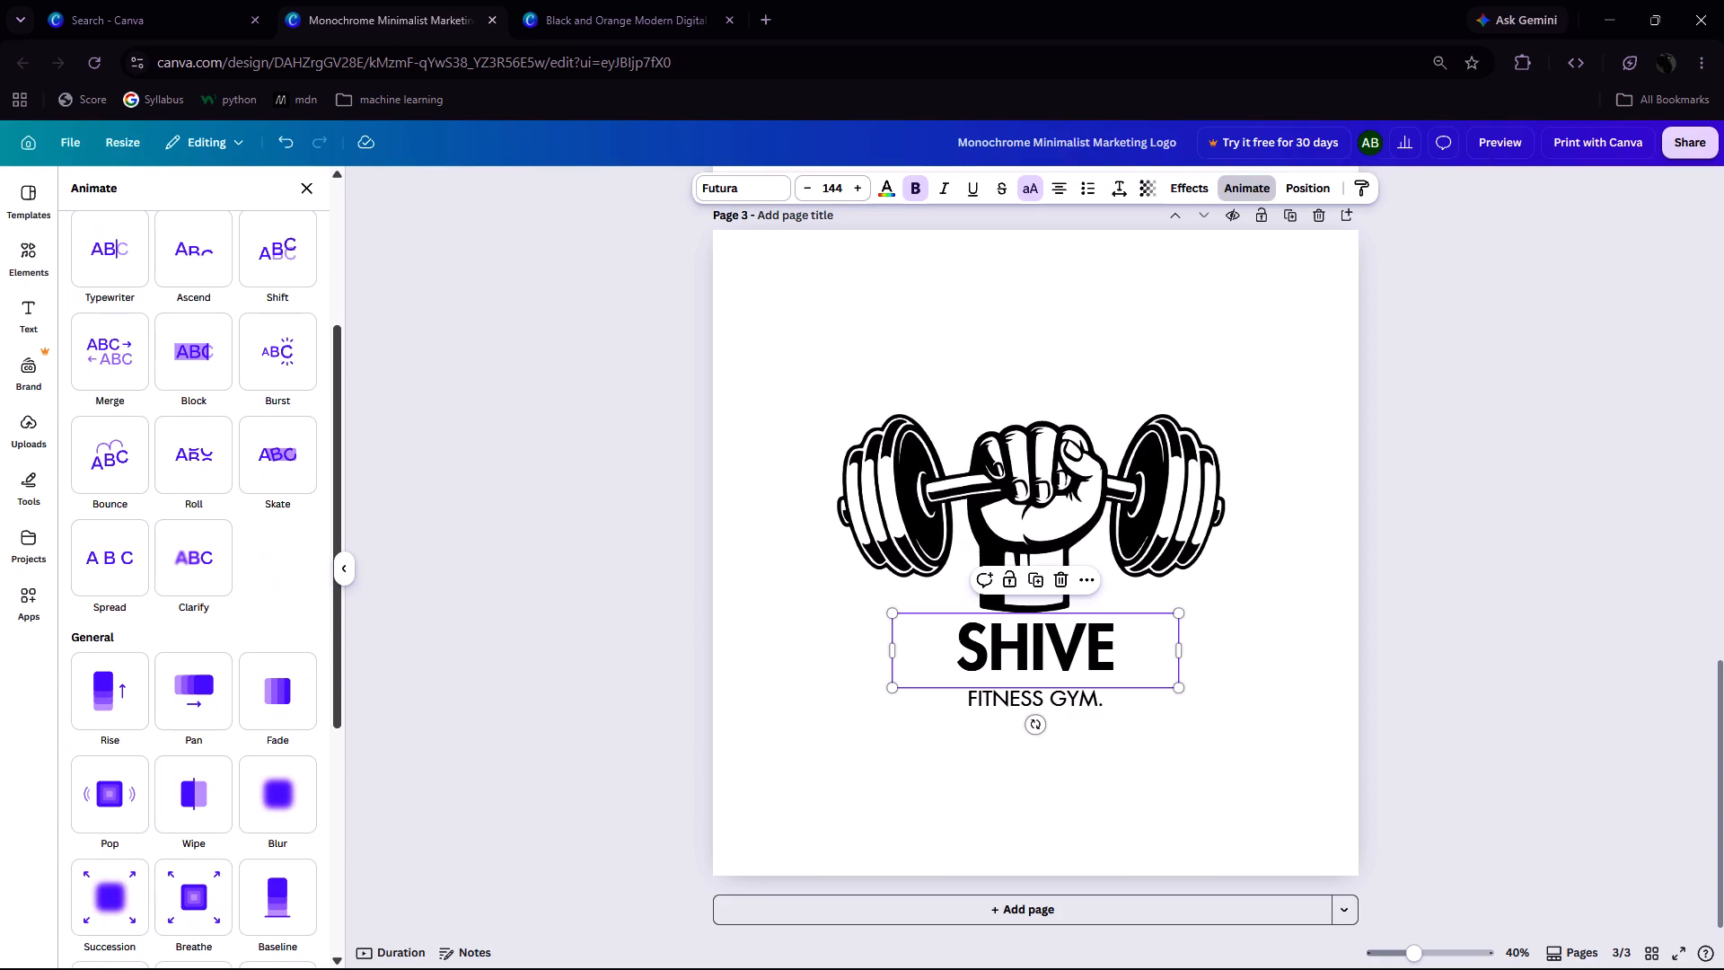
{"action": "left_click", "coordinate": [211, 881]}
Try the Succession animation on the FITNESS GYM. tagline, and settle on Baseline.
{"action": "scroll", "coordinate": [256, 586], "scroll_direction": "down", "scroll_amount": 2}
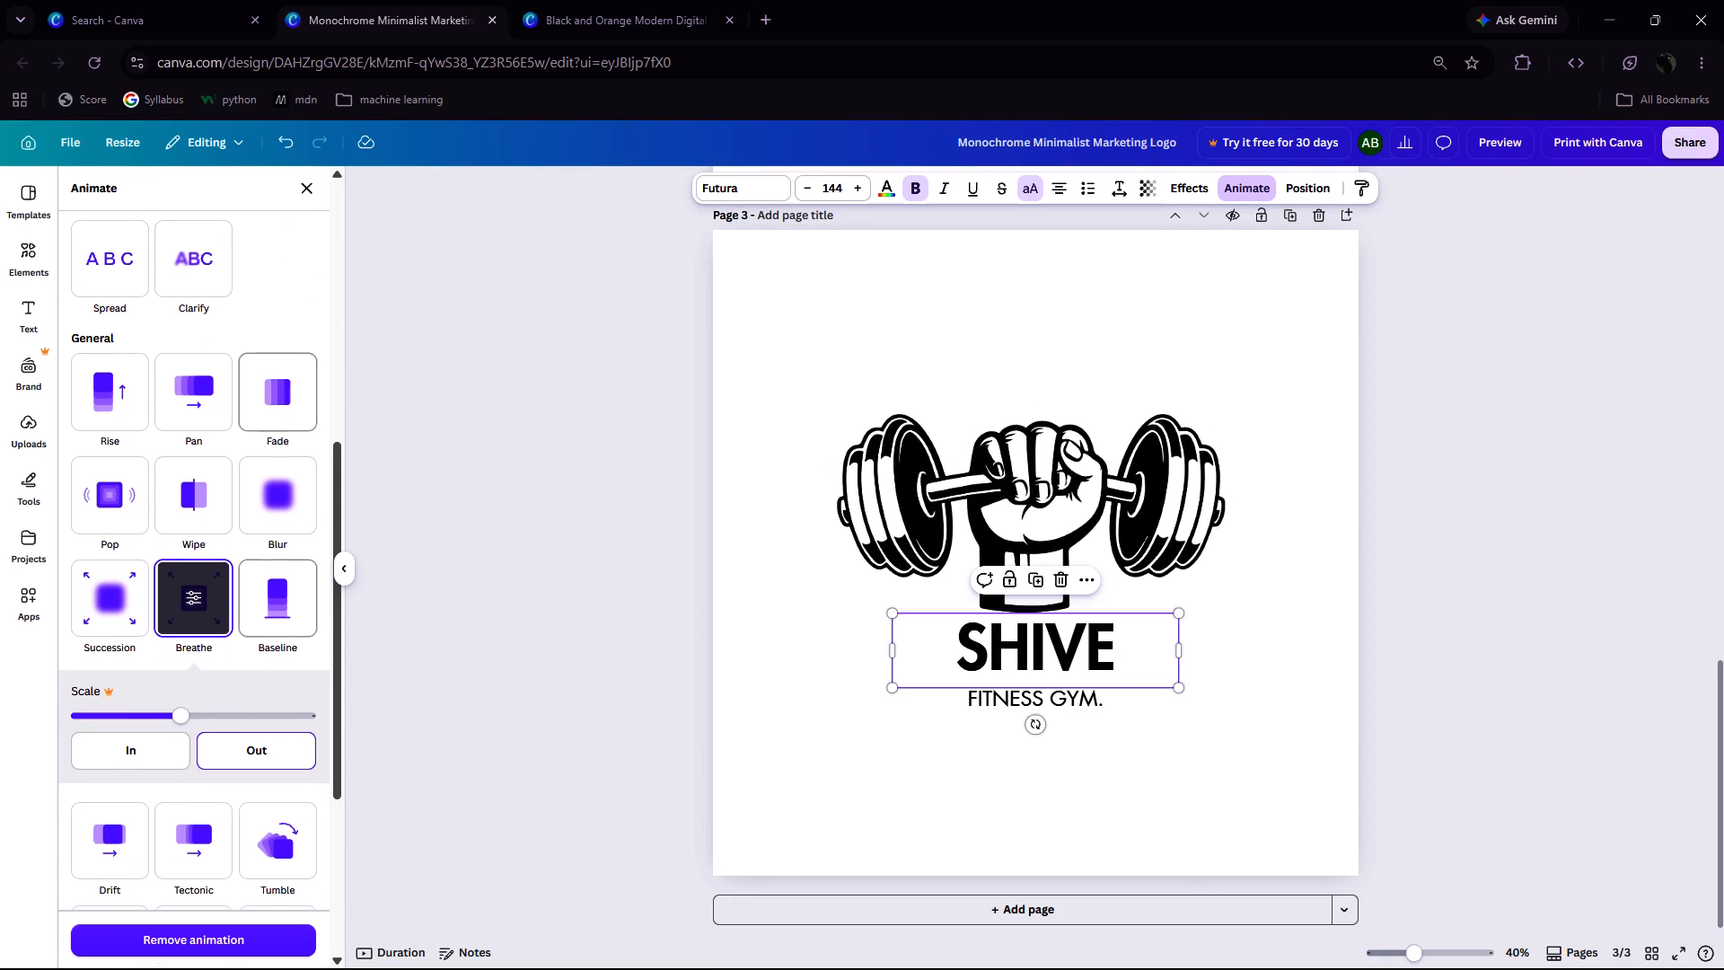
{"action": "left_click", "coordinate": [1030, 701]}
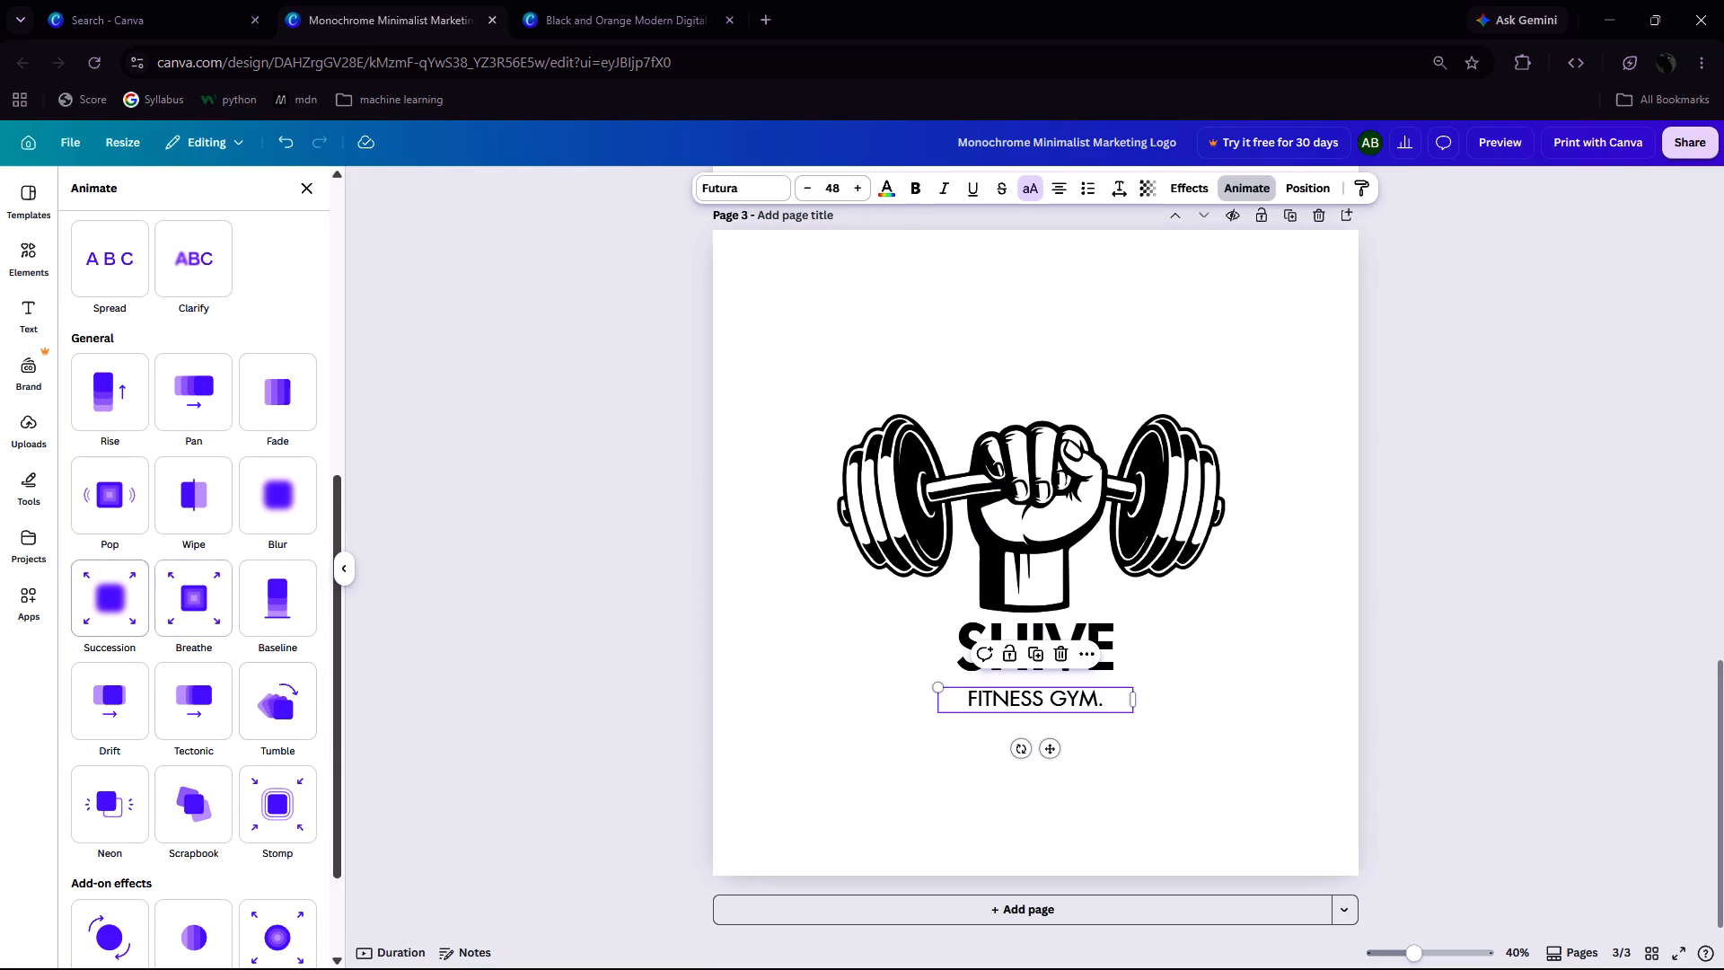
{"action": "left_click", "coordinate": [124, 612]}
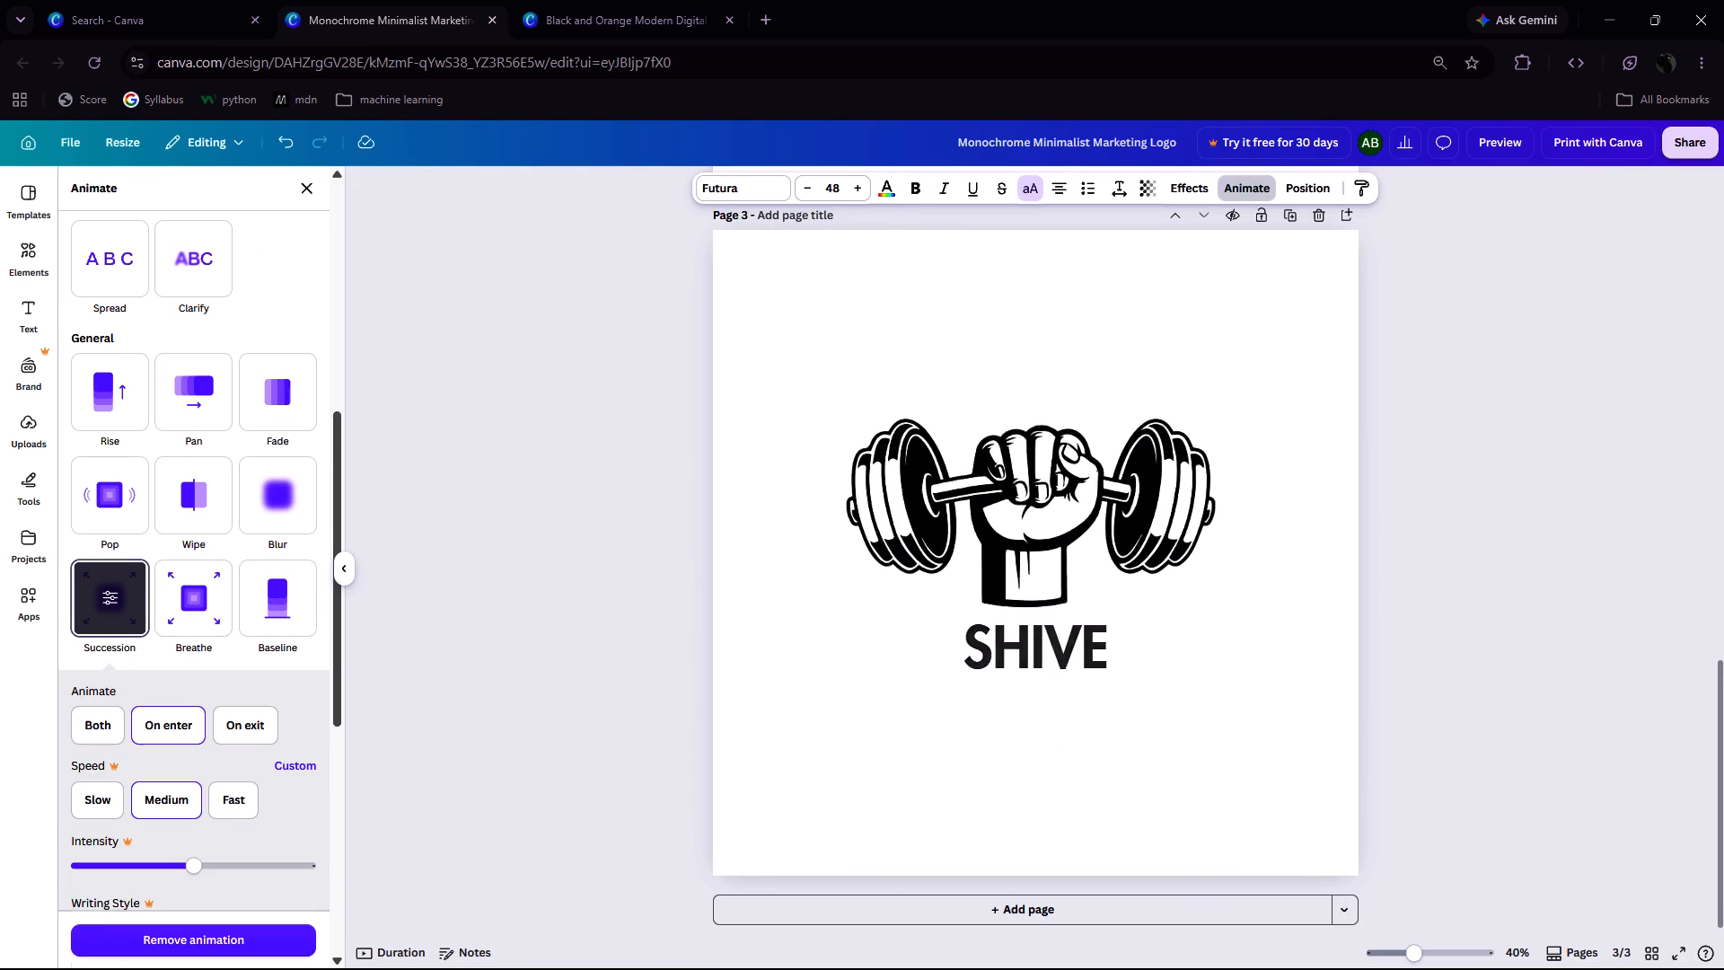
{"action": "left_click", "coordinate": [292, 596]}
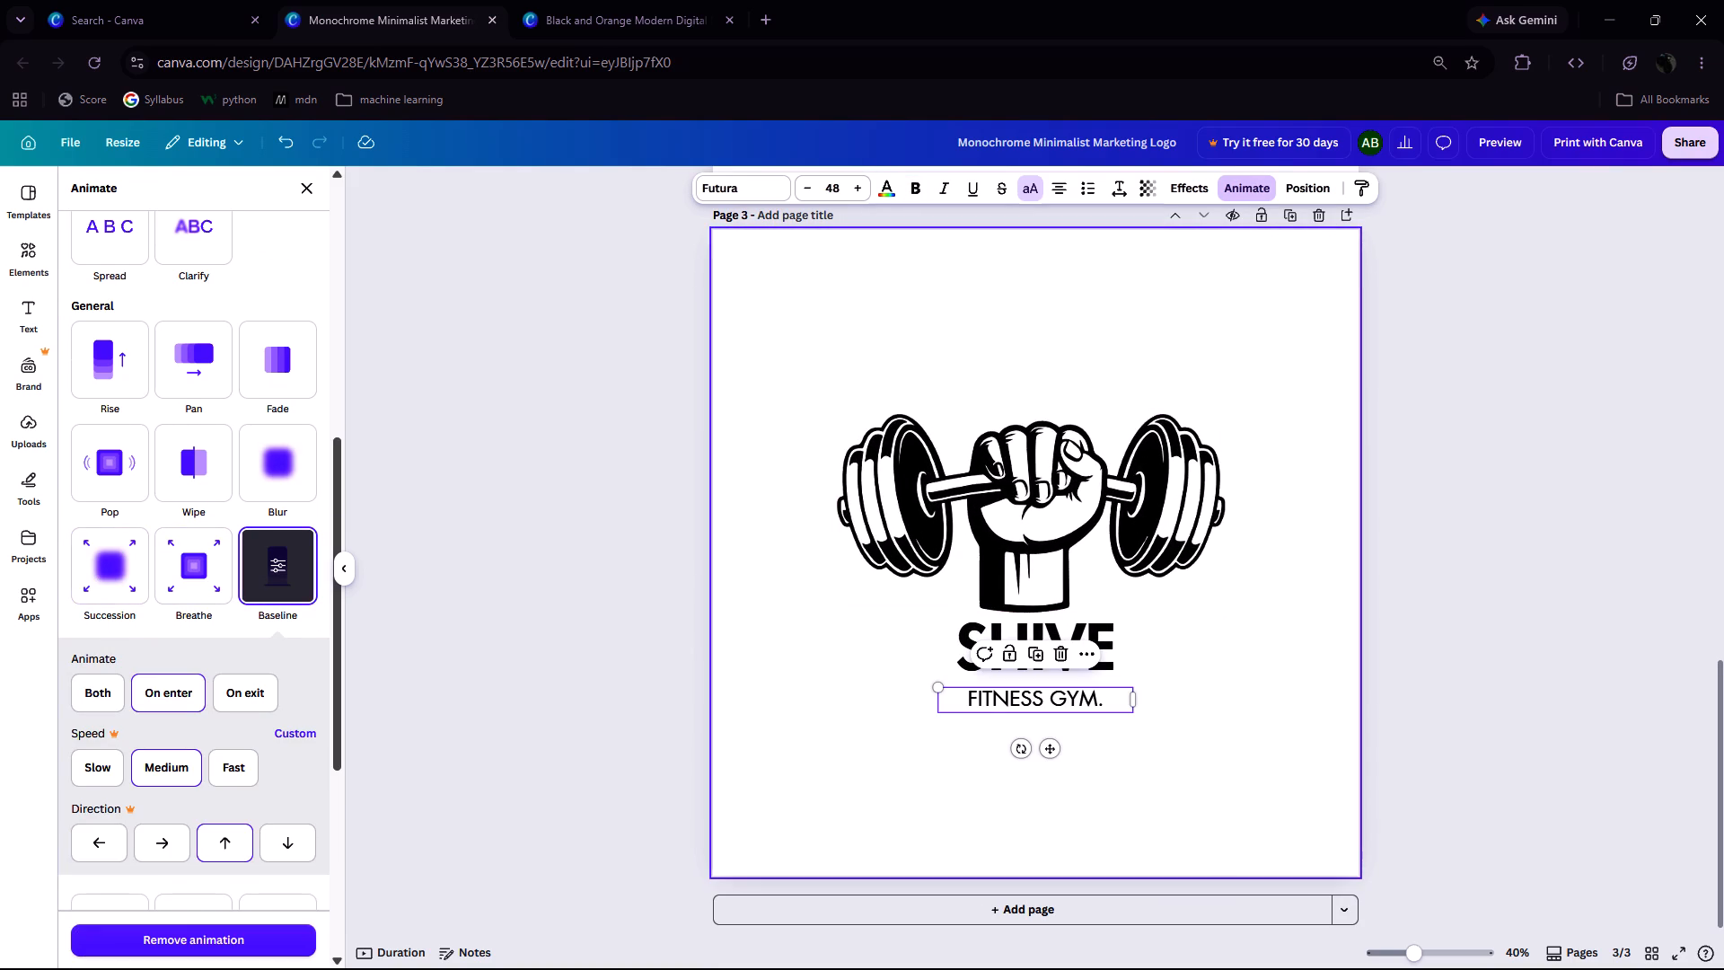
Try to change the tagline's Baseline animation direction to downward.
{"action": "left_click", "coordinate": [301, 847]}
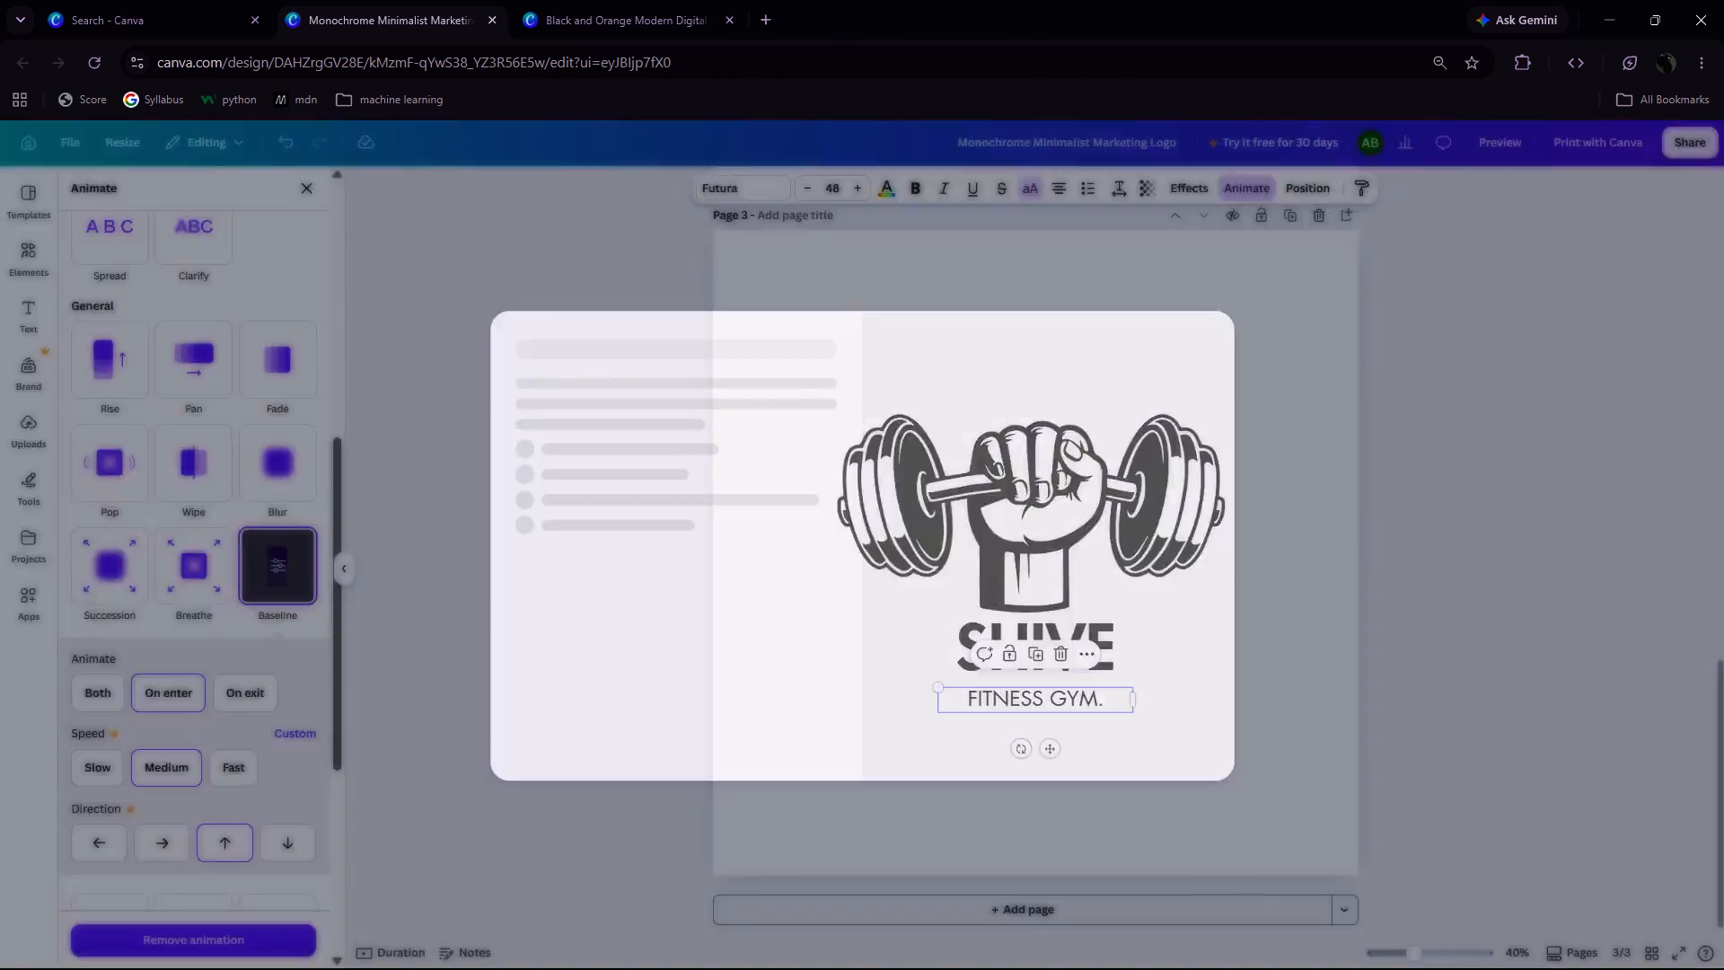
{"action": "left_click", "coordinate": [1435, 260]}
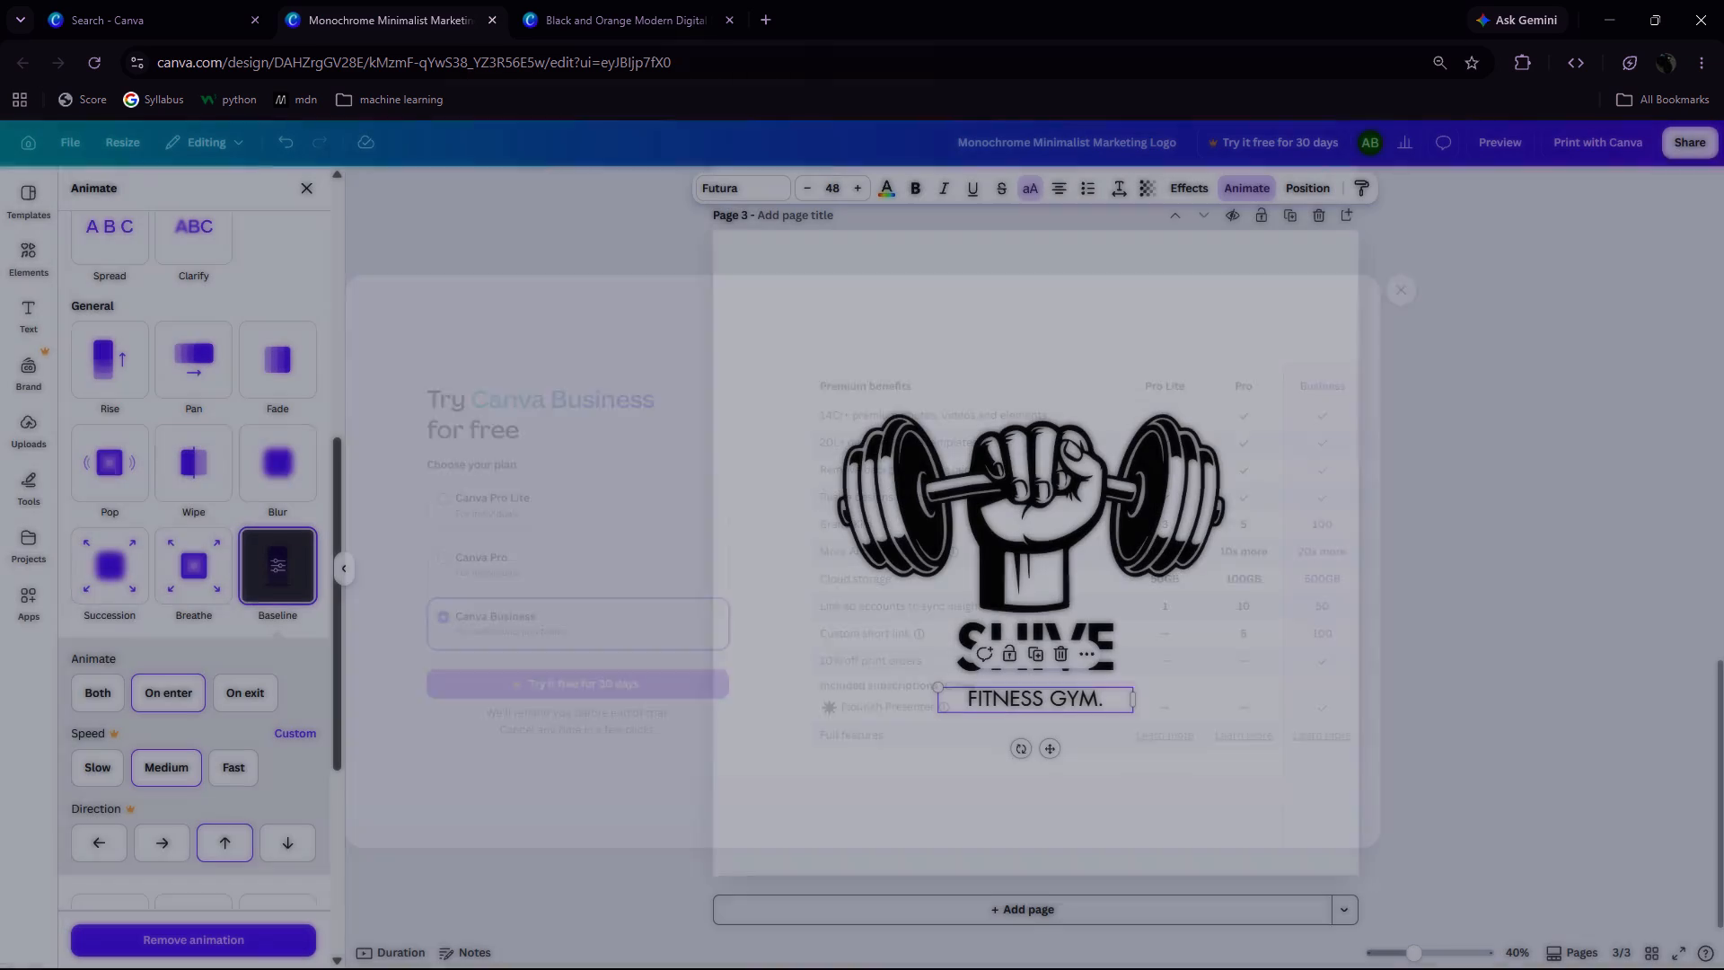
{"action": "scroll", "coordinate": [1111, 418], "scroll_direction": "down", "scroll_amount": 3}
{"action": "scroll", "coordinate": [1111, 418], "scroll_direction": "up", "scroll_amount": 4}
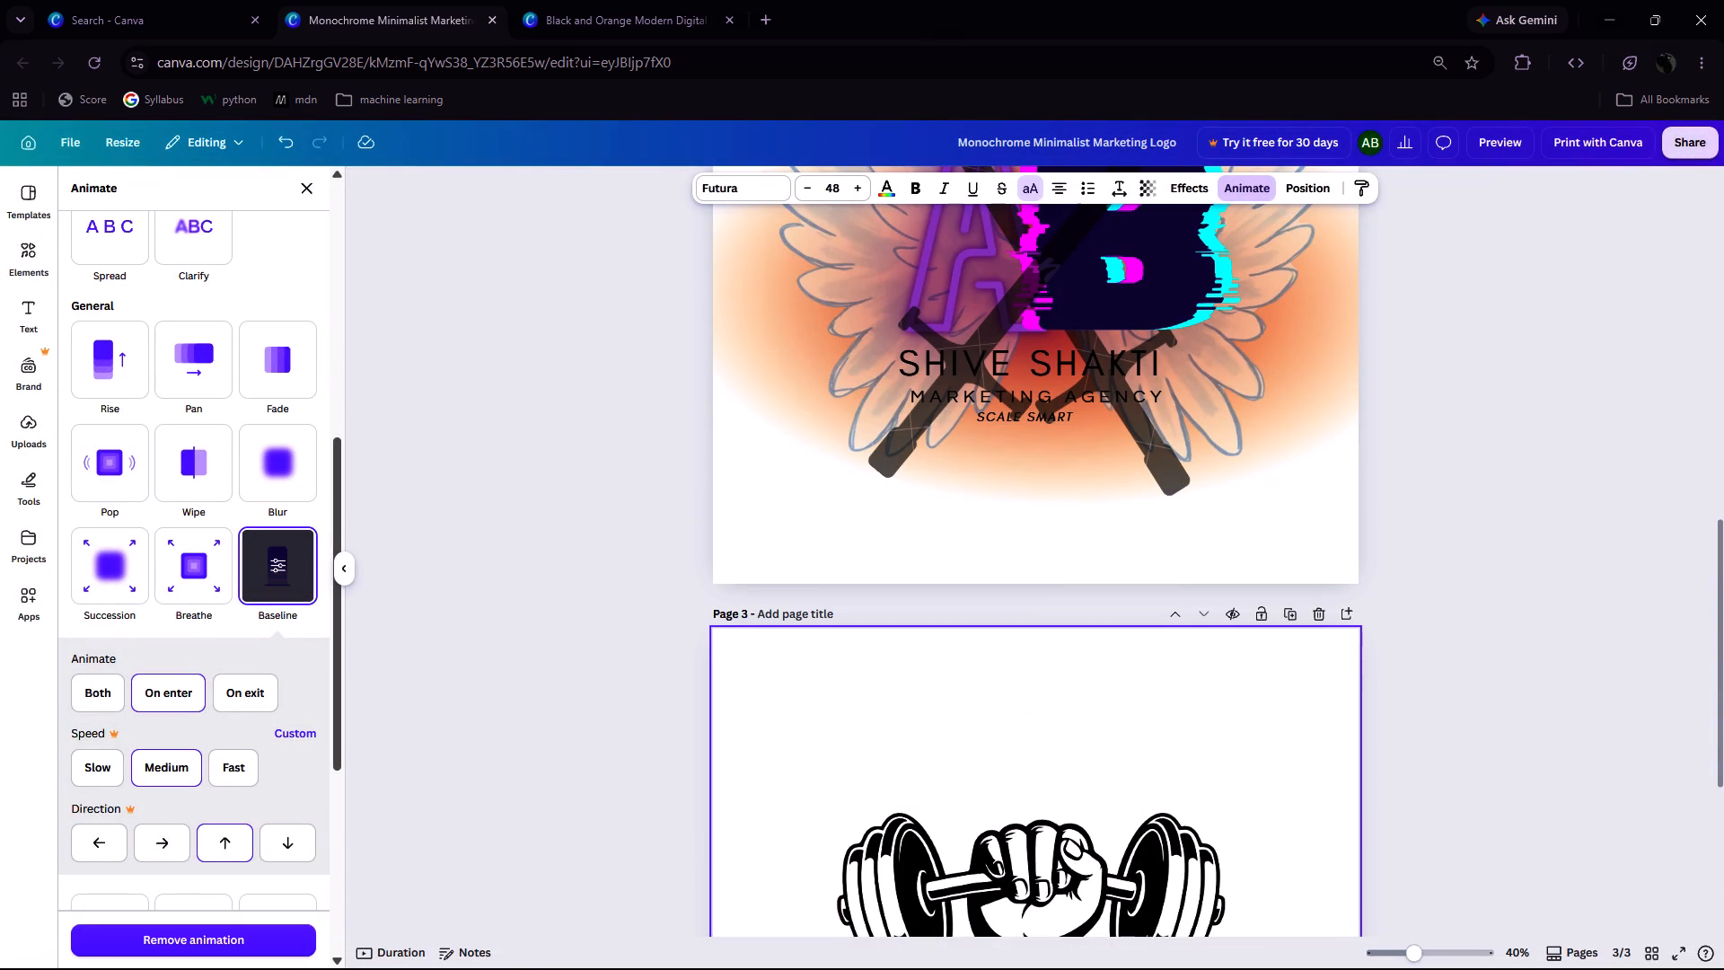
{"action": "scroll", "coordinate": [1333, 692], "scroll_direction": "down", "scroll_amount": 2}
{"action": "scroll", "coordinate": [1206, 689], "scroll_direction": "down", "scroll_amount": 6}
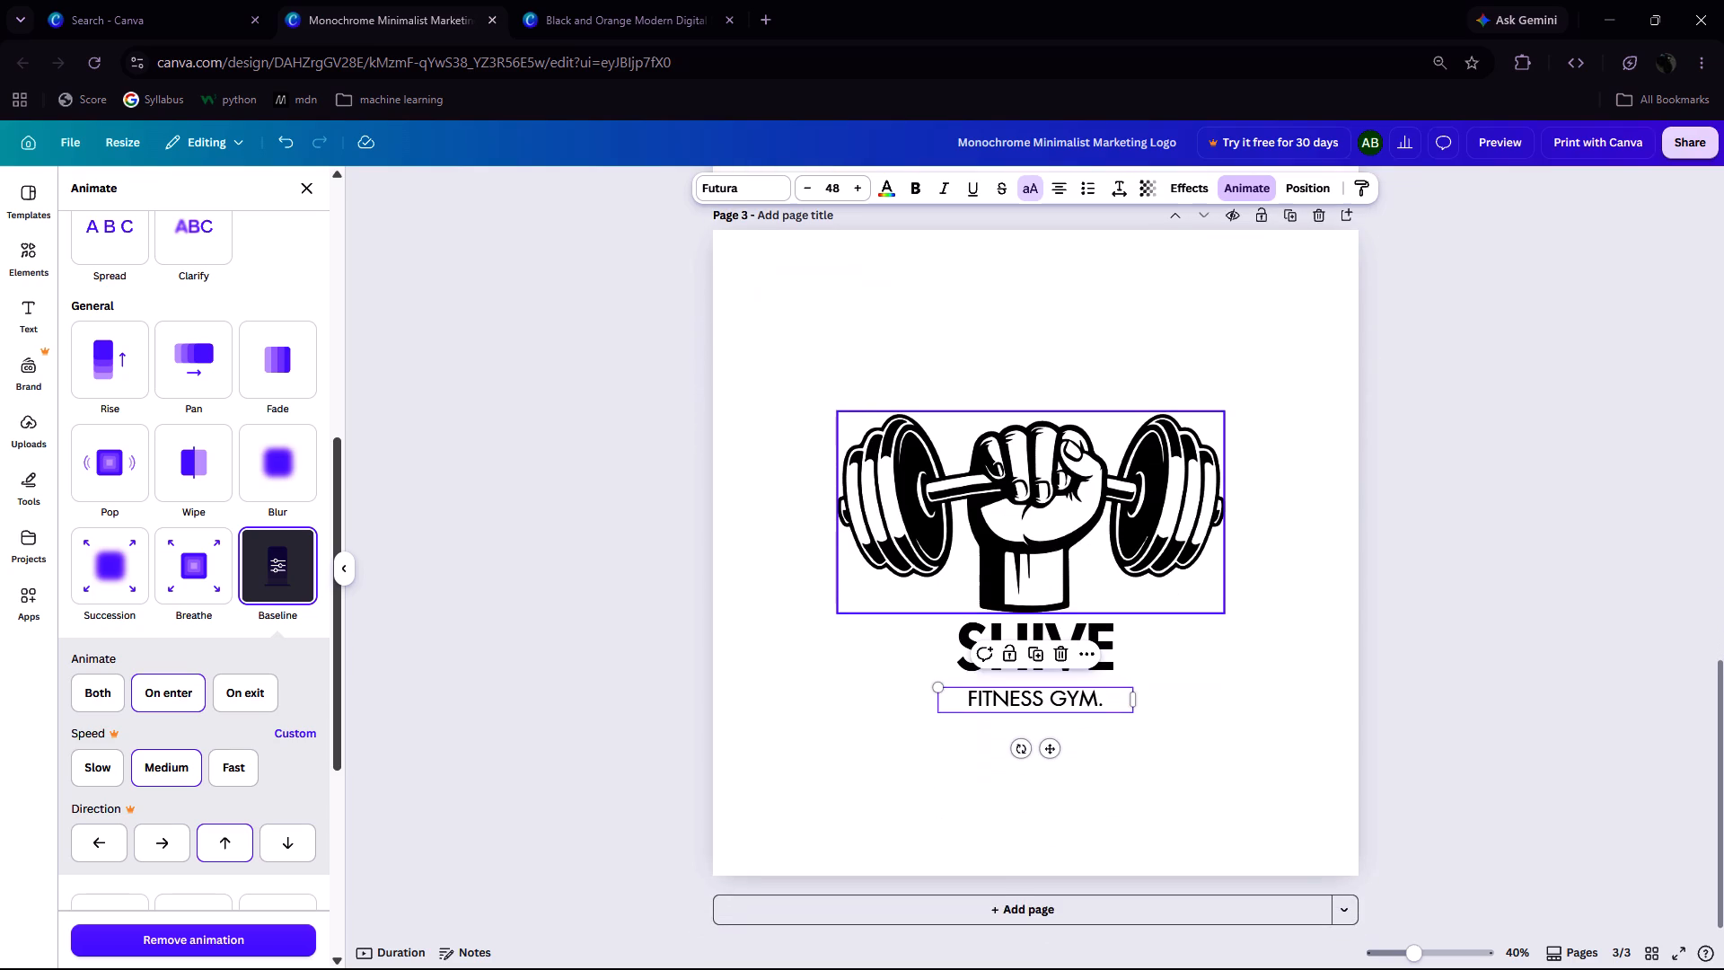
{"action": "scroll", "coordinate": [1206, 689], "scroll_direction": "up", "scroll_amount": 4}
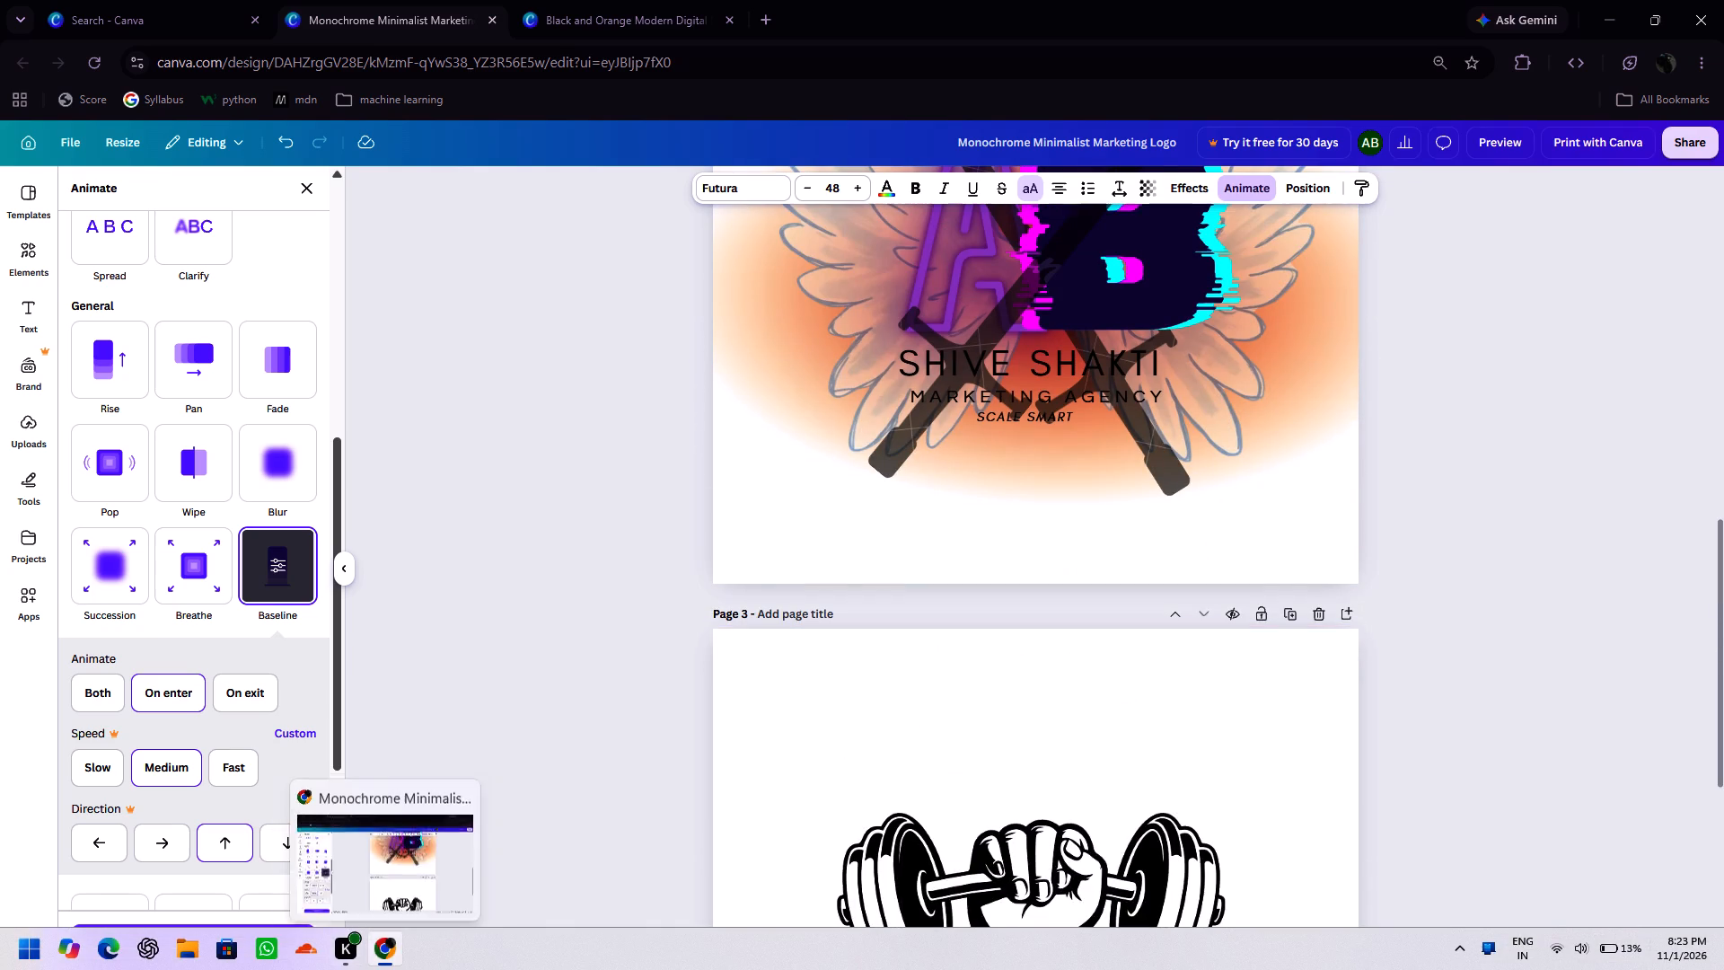
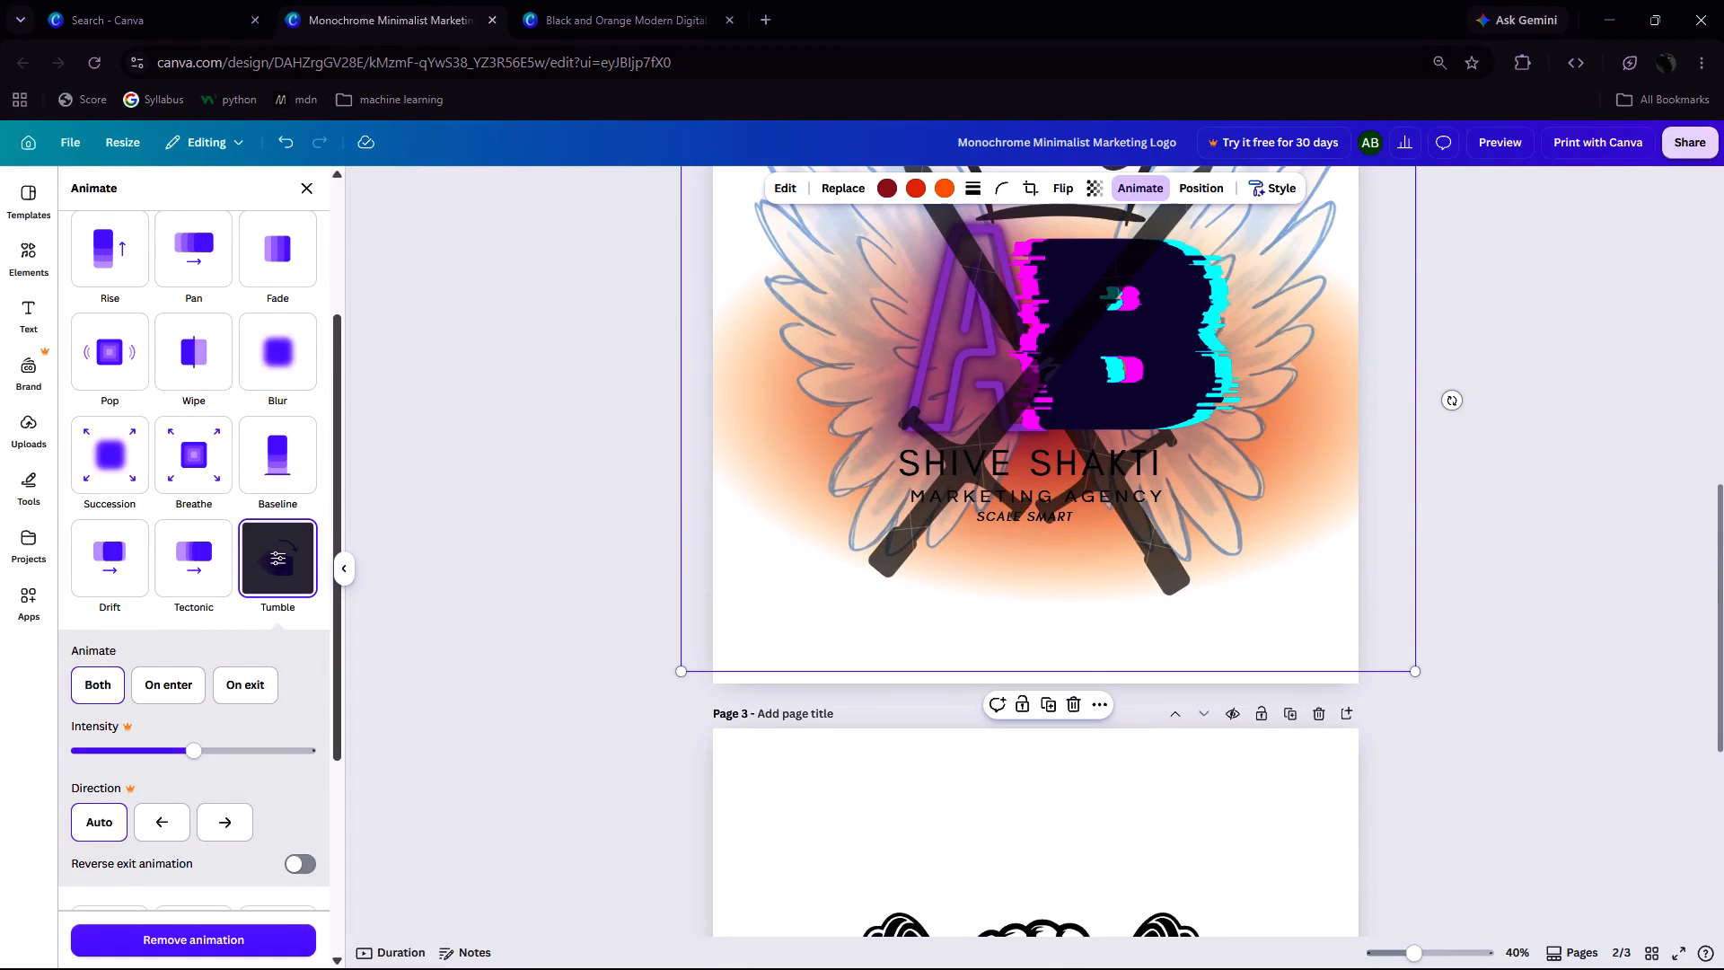
Try the Tumble animation on the orange glow behind the AB logo on page 2, and settle on Breathe.
{"action": "left_click", "coordinate": [286, 573]}
{"action": "left_click", "coordinate": [197, 465]}
{"action": "scroll", "coordinate": [305, 441], "scroll_direction": "up", "scroll_amount": 3}
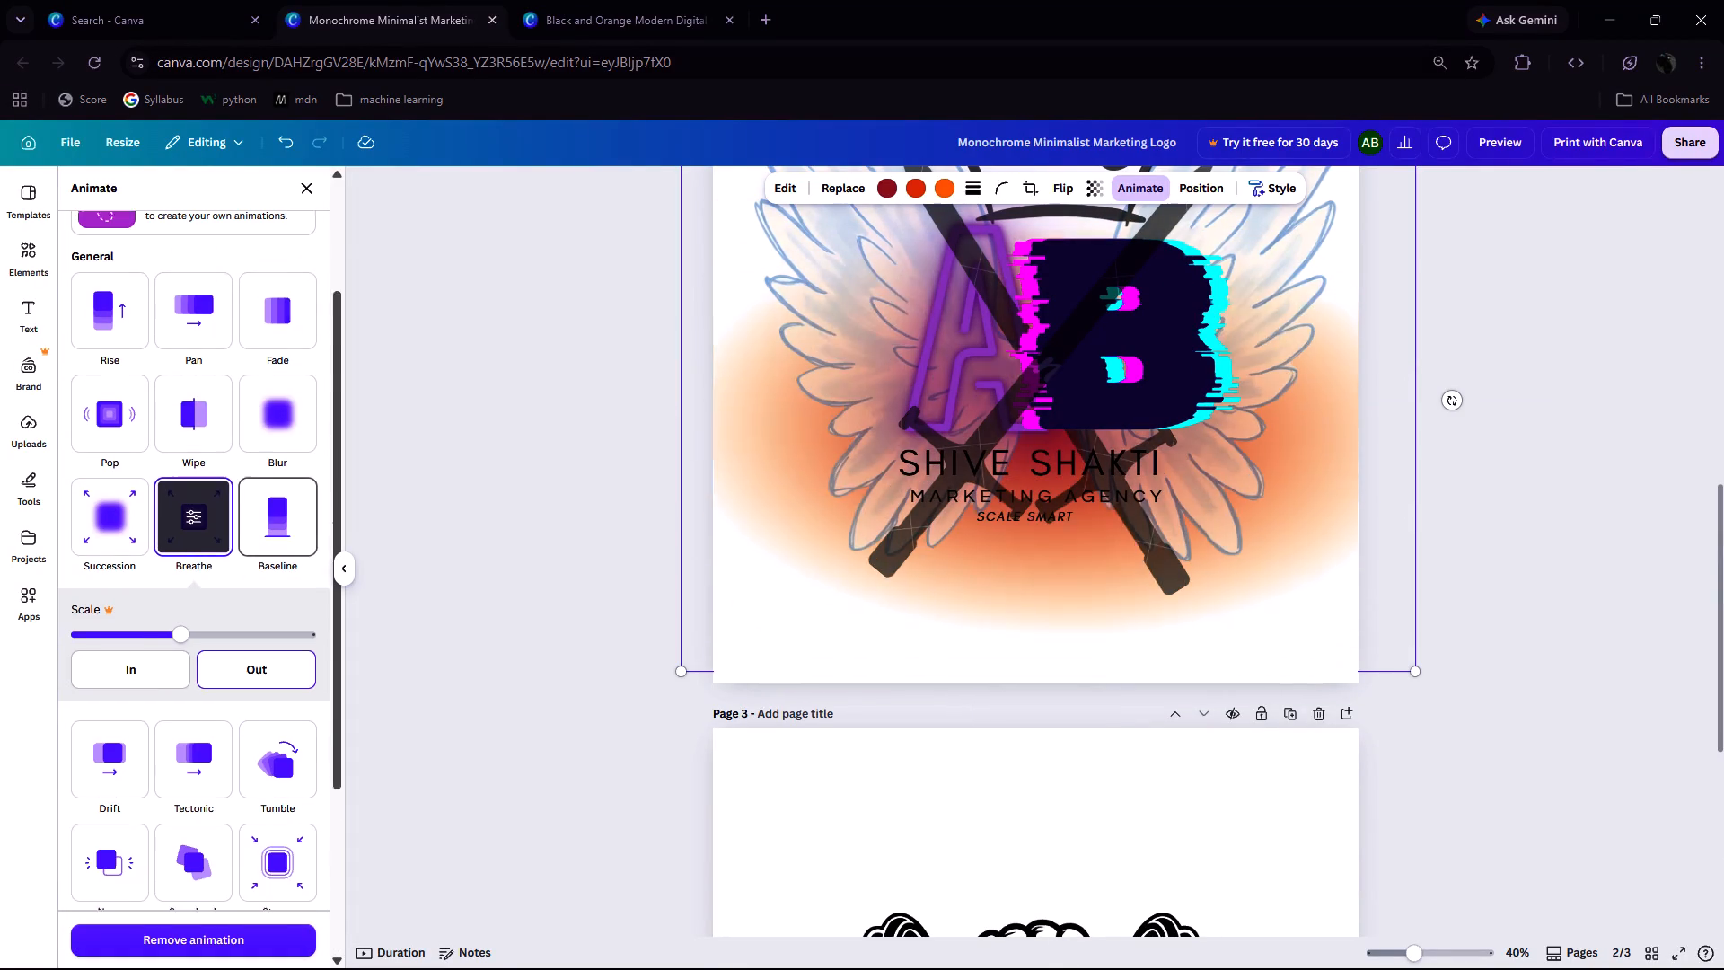
{"action": "scroll", "coordinate": [309, 439], "scroll_direction": "up", "scroll_amount": 3}
Add a black text signature in the Handelson One font to the gym logo on page 3.
{"action": "scroll", "coordinate": [481, 466], "scroll_direction": "down", "scroll_amount": 4}
{"action": "scroll", "coordinate": [1000, 477], "scroll_direction": "down", "scroll_amount": 2}
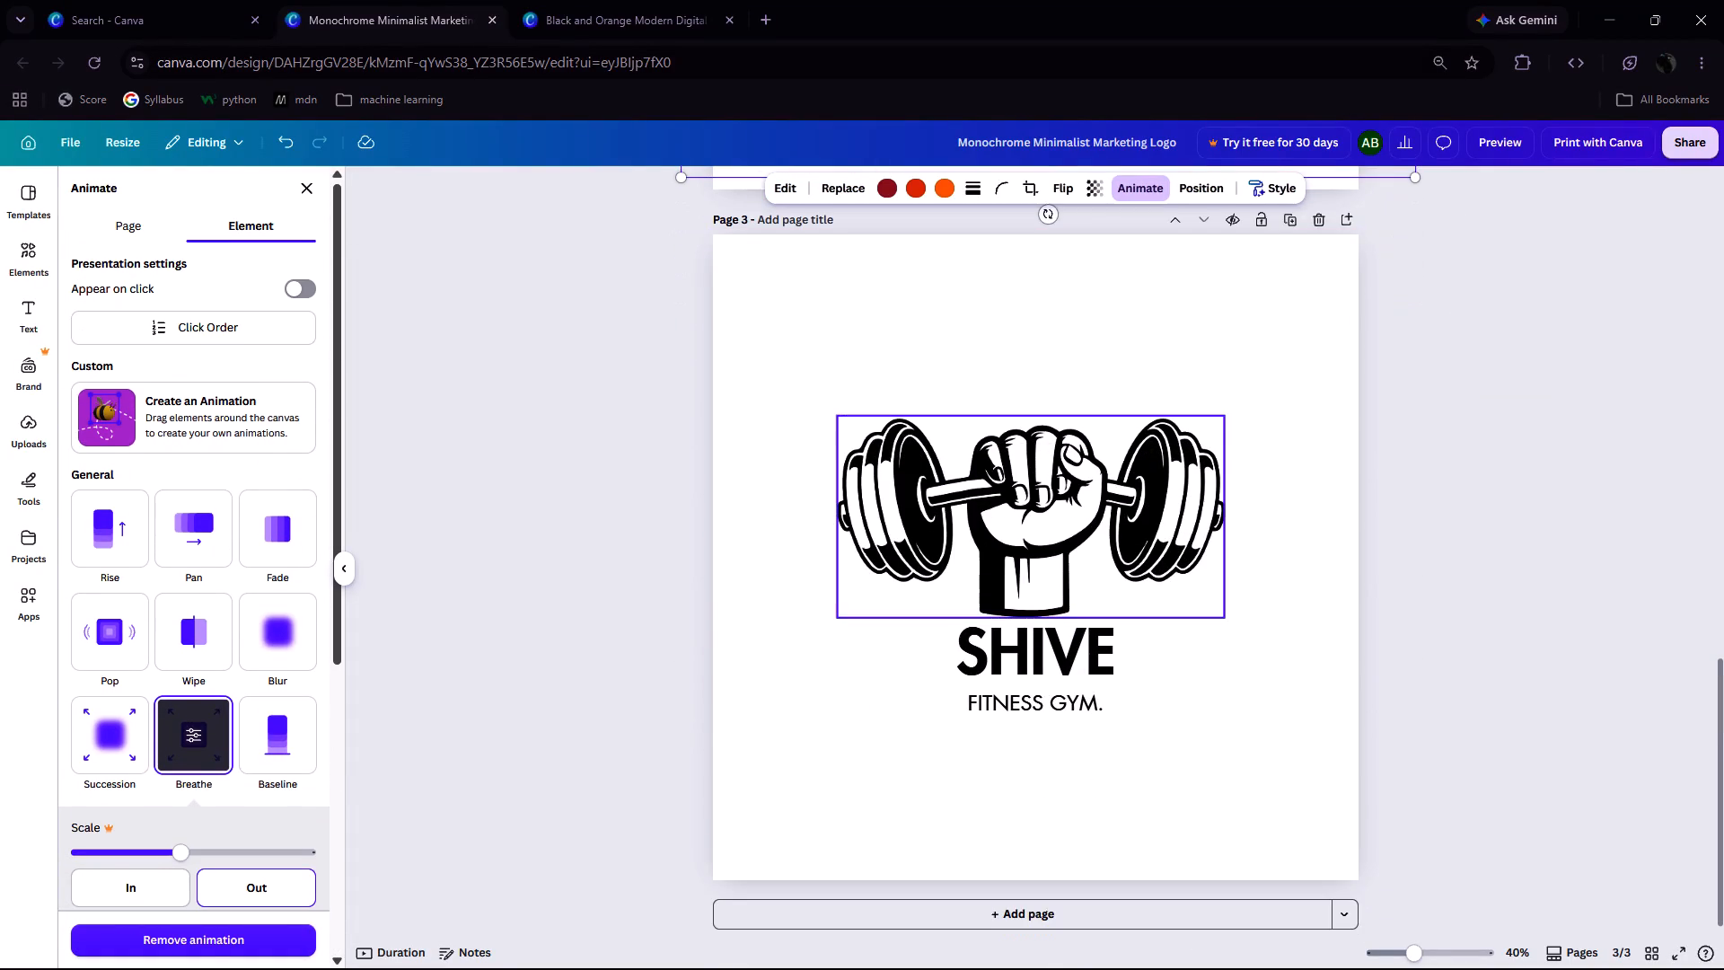
{"action": "left_click", "coordinate": [993, 478]}
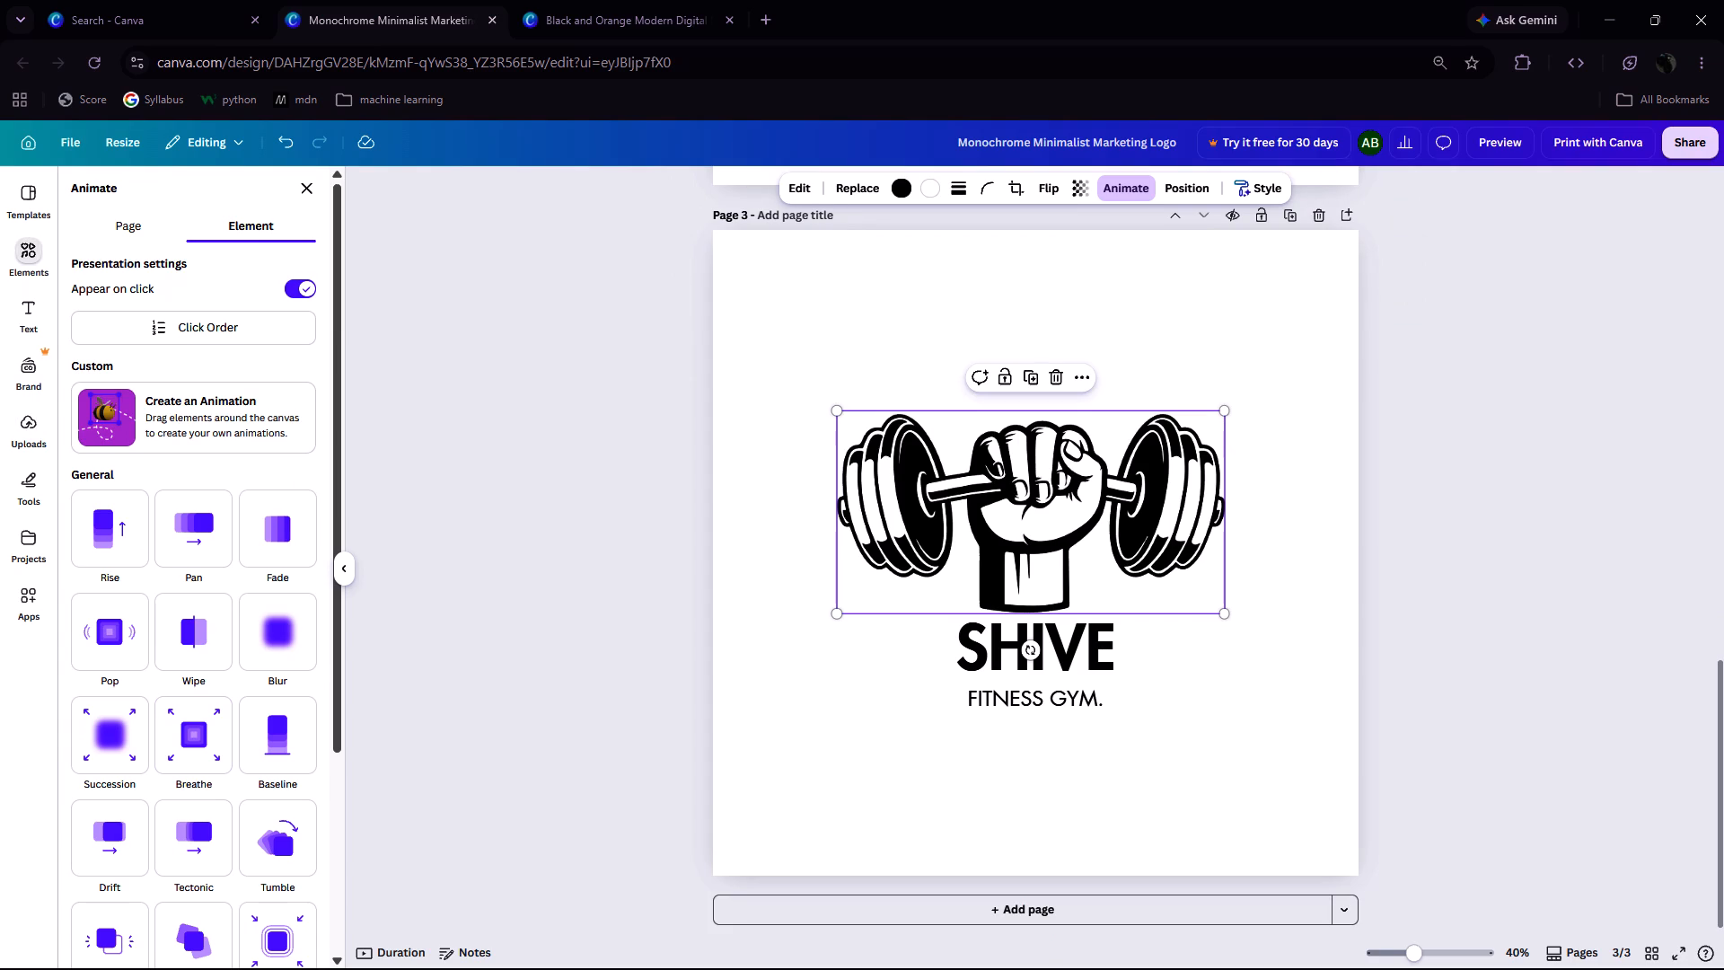
{"action": "left_click", "coordinate": [31, 274]}
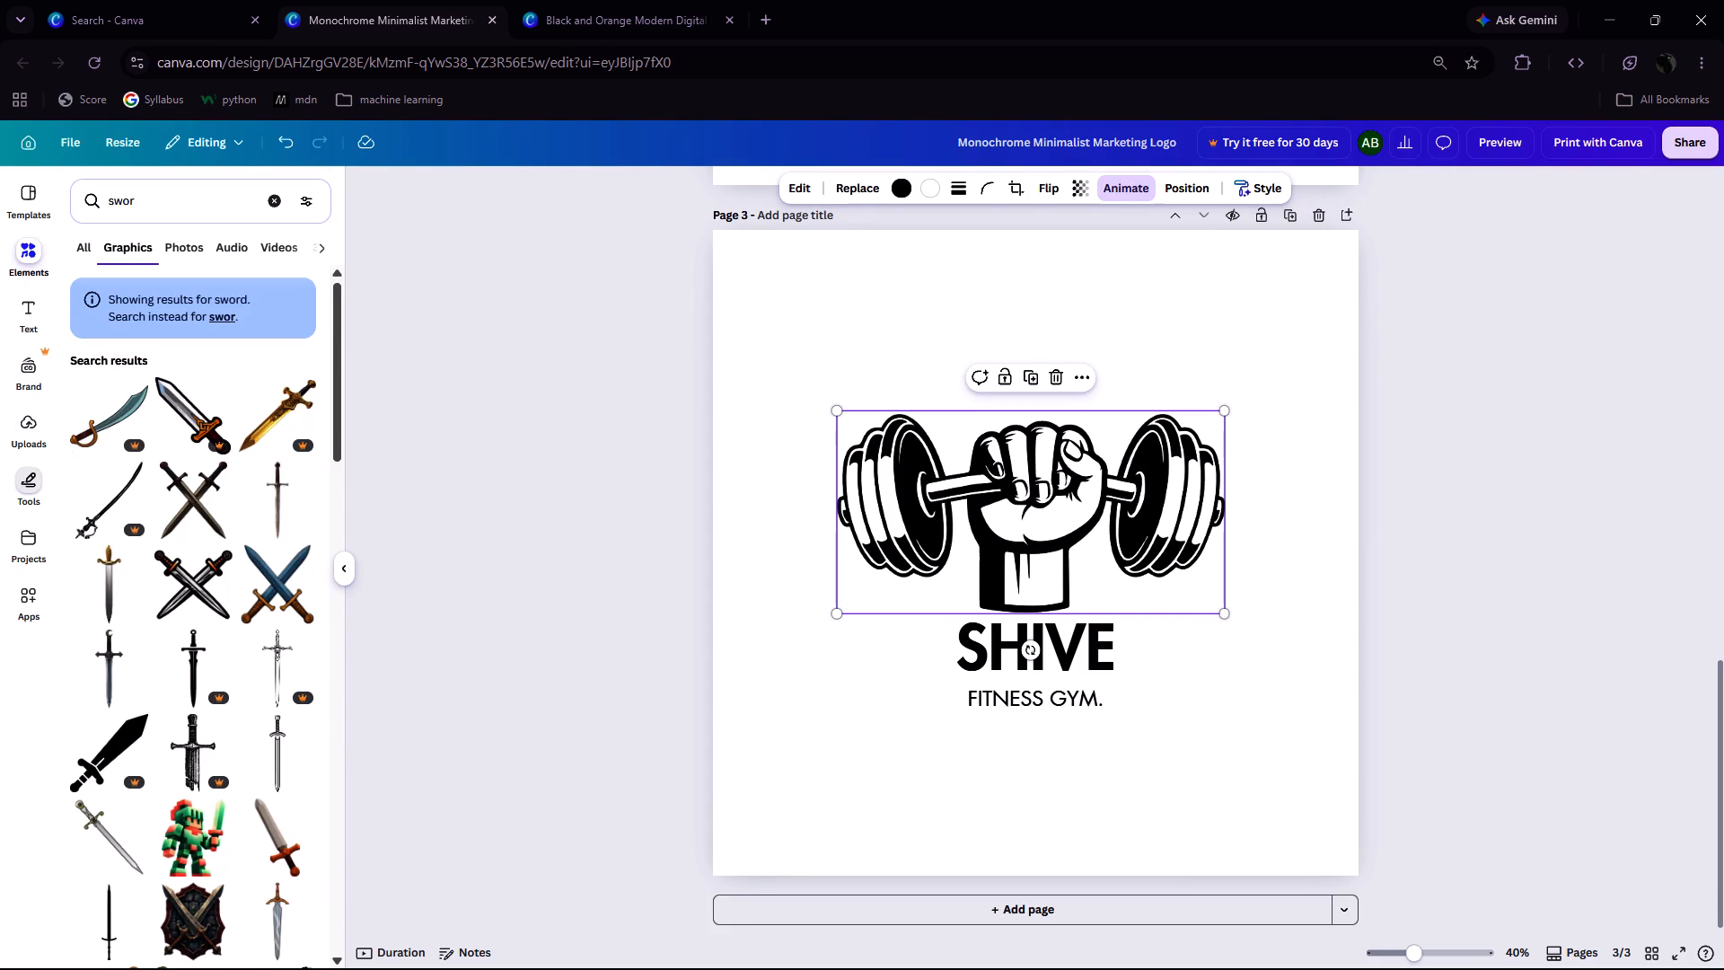
{"action": "left_click", "coordinate": [34, 487]}
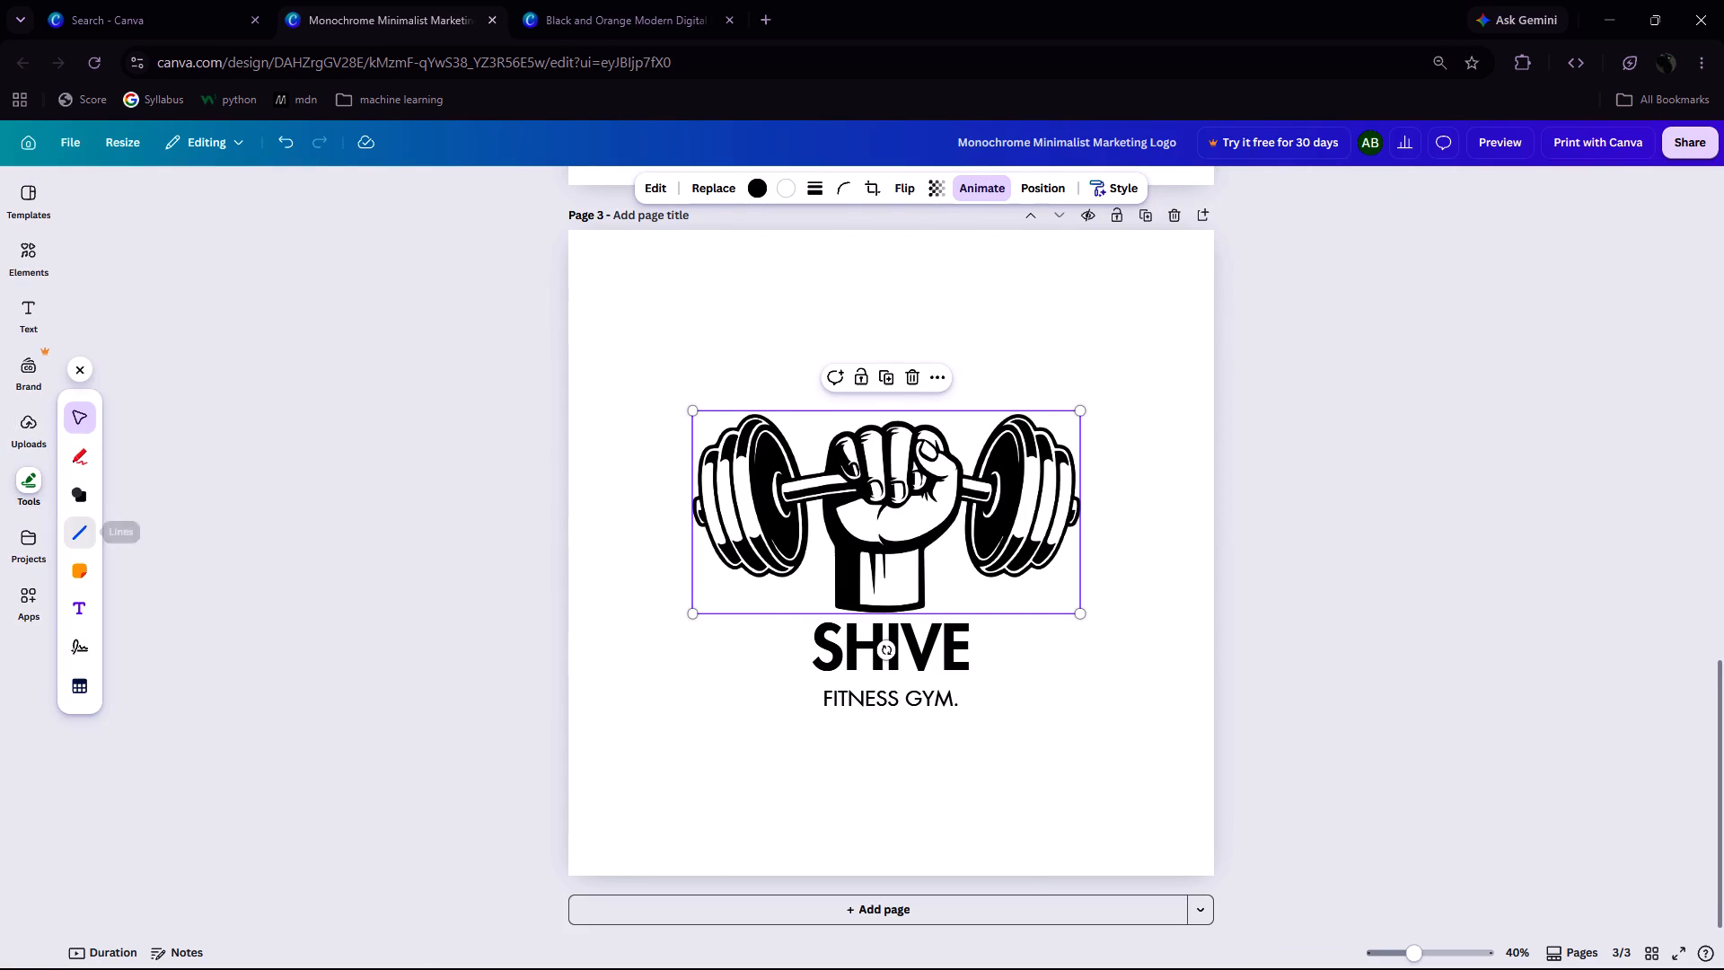
{"action": "left_click", "coordinate": [80, 649]}
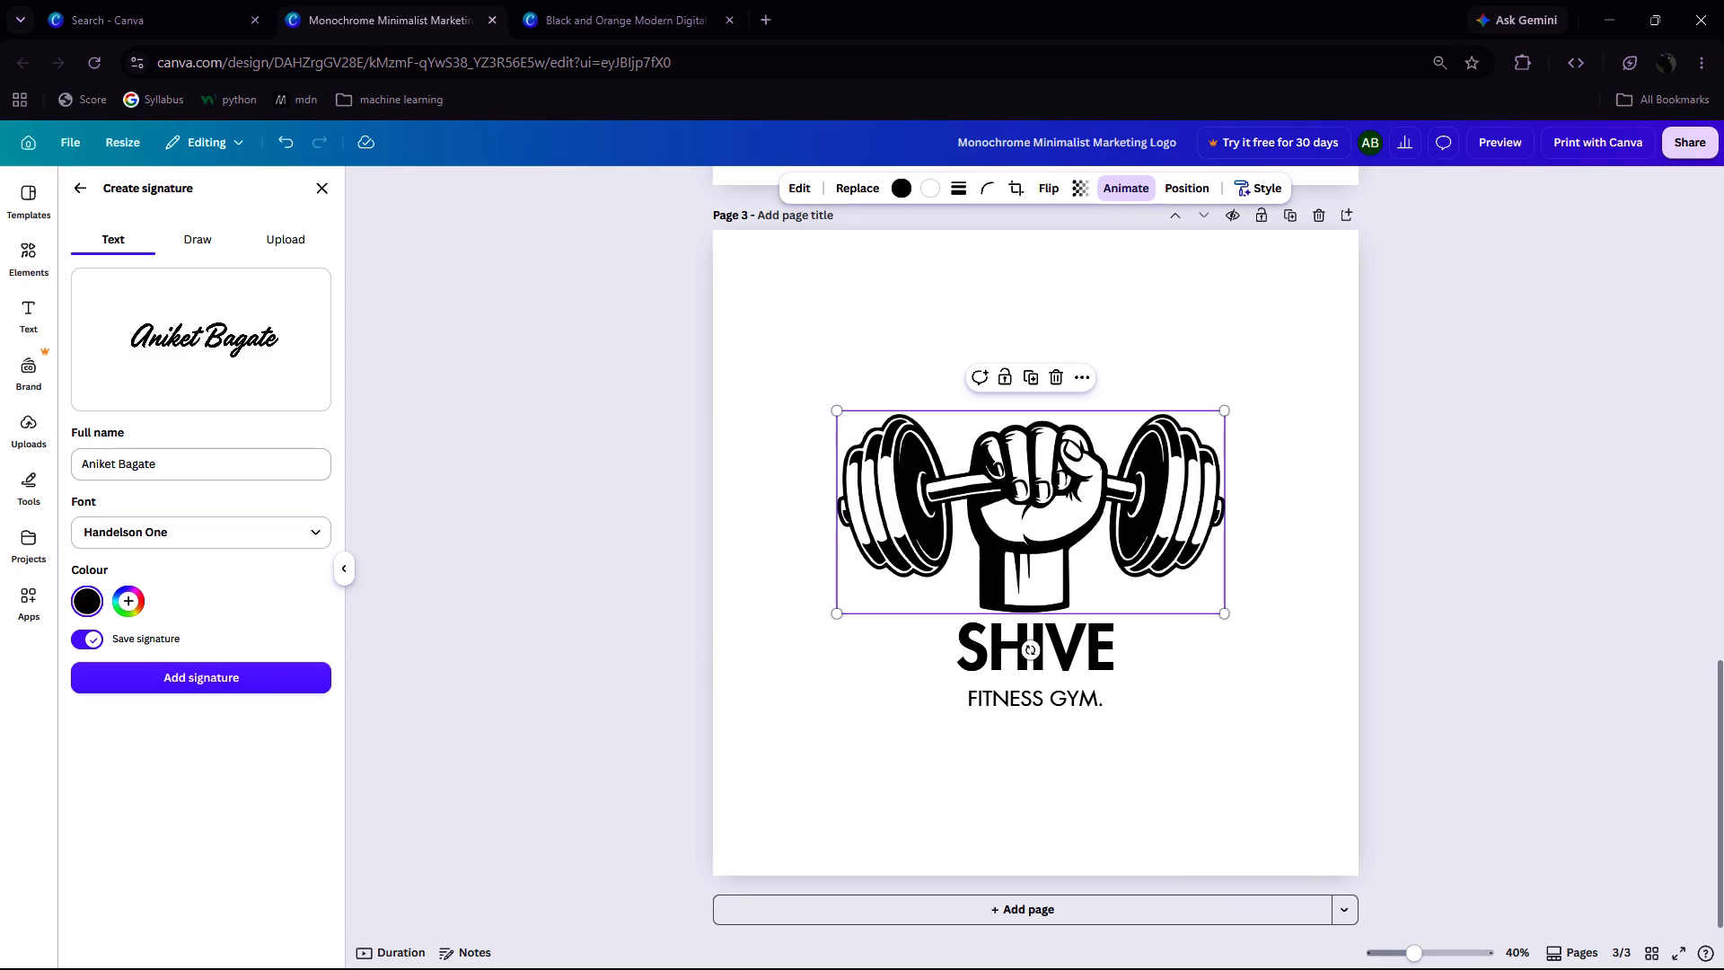
{"action": "left_click", "coordinate": [202, 686]}
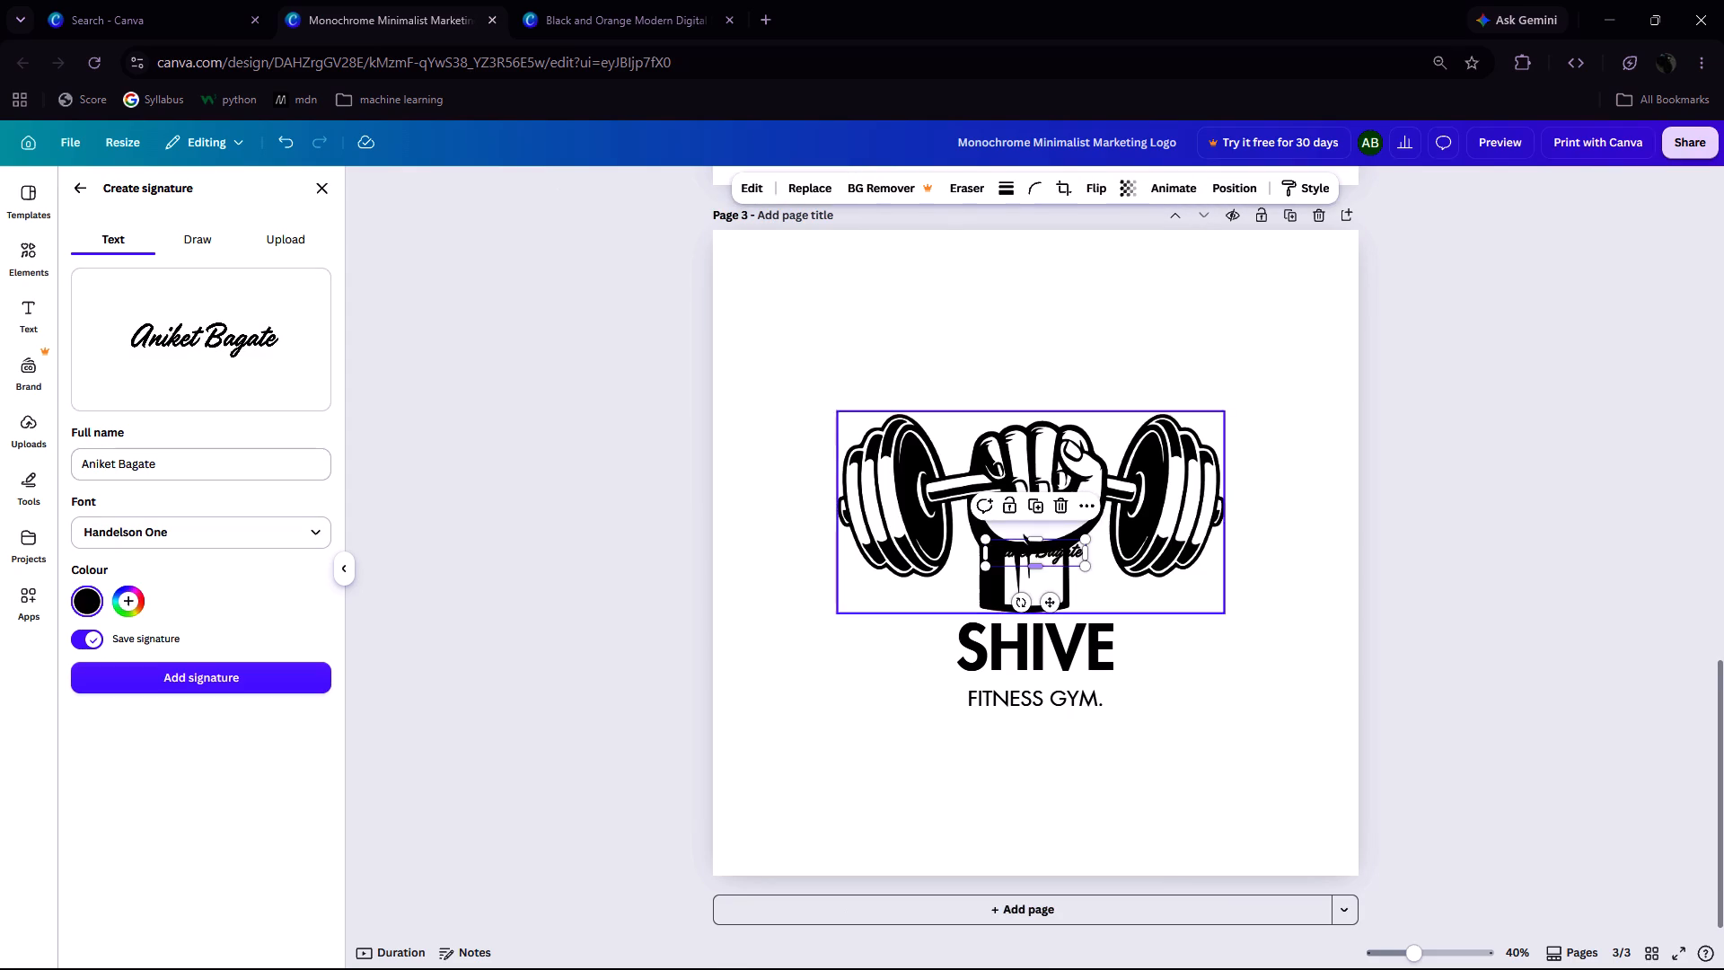
Shrink the signature to fit inside the fist graphic's wrist and centre it horizontally near the wrist's lower edge.
{"action": "left_click_drag", "start_coordinate": [1050, 551], "coordinate": [869, 634]}
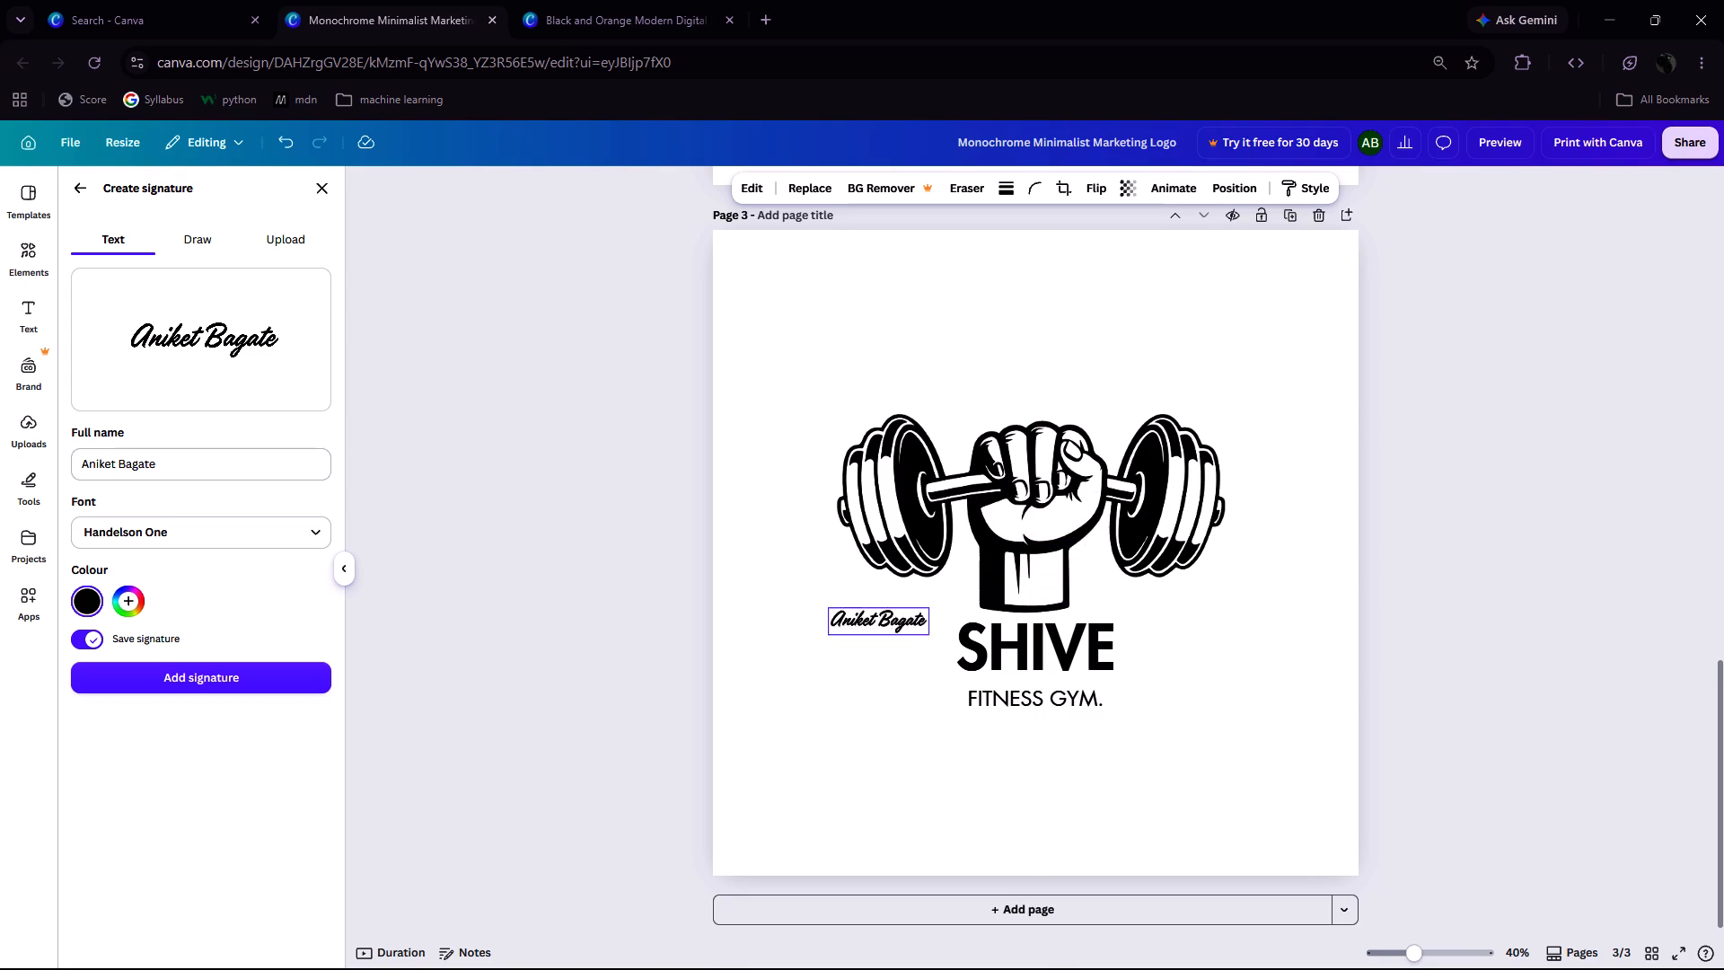
{"action": "left_click_drag", "start_coordinate": [869, 634], "coordinate": [847, 764]}
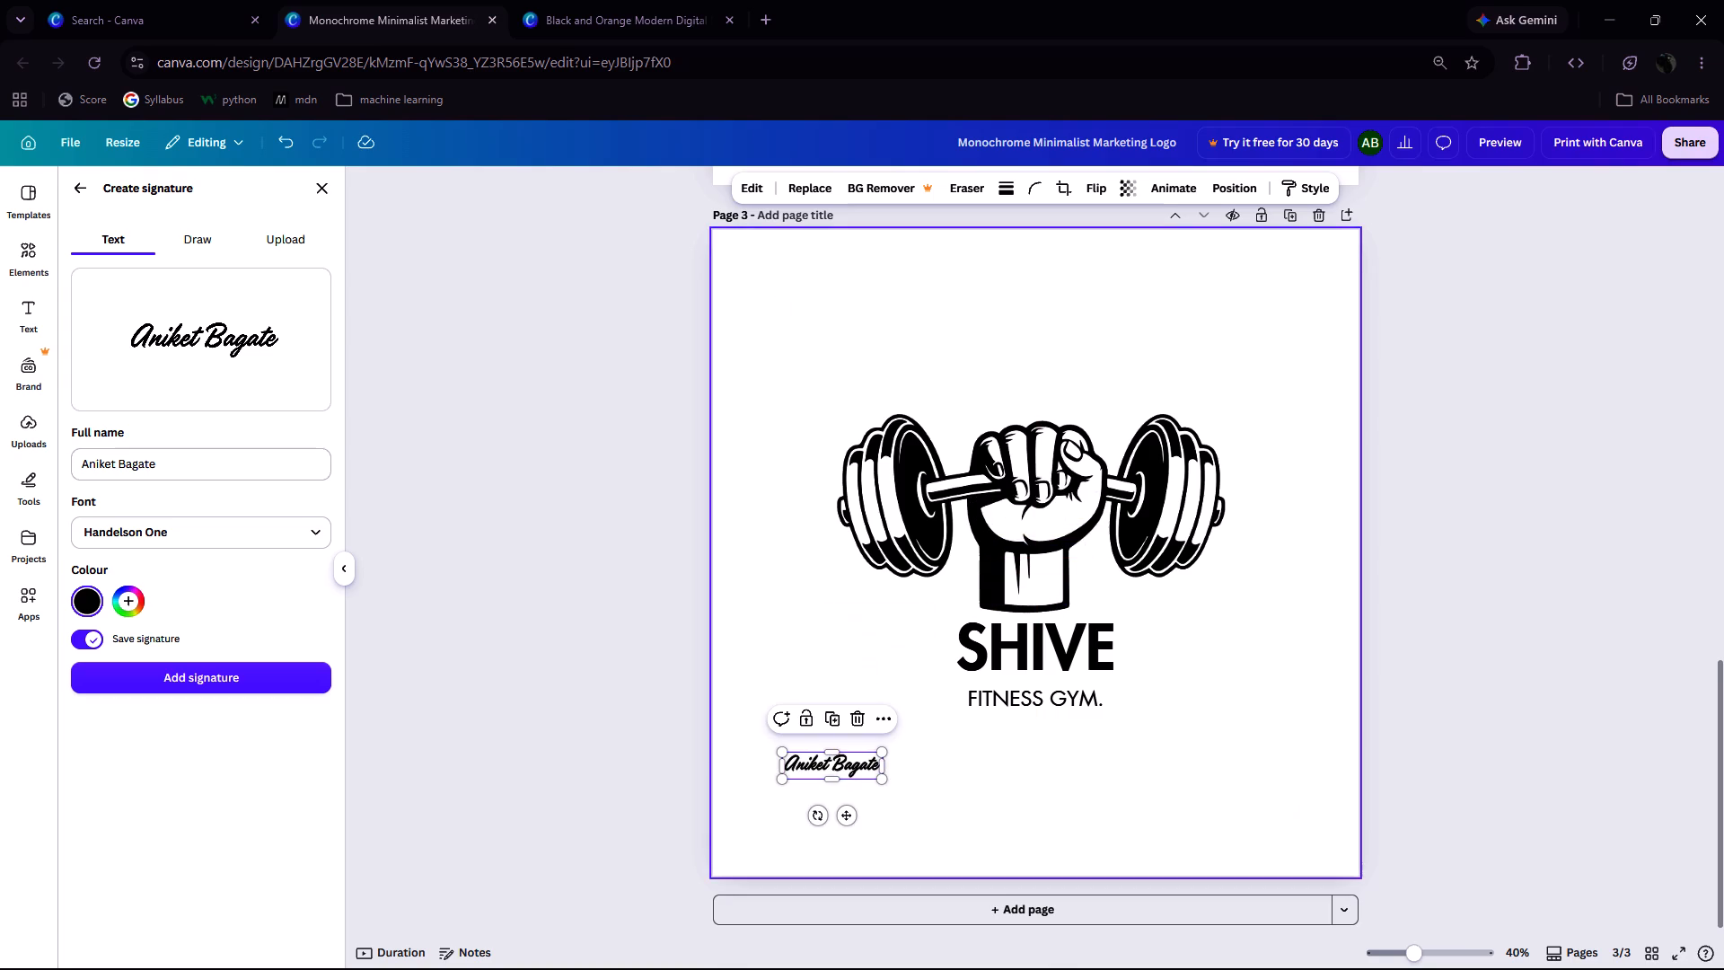
{"action": "left_click_drag", "start_coordinate": [881, 754], "coordinate": [899, 679]}
{"action": "left_click_drag", "start_coordinate": [865, 759], "coordinate": [946, 638]}
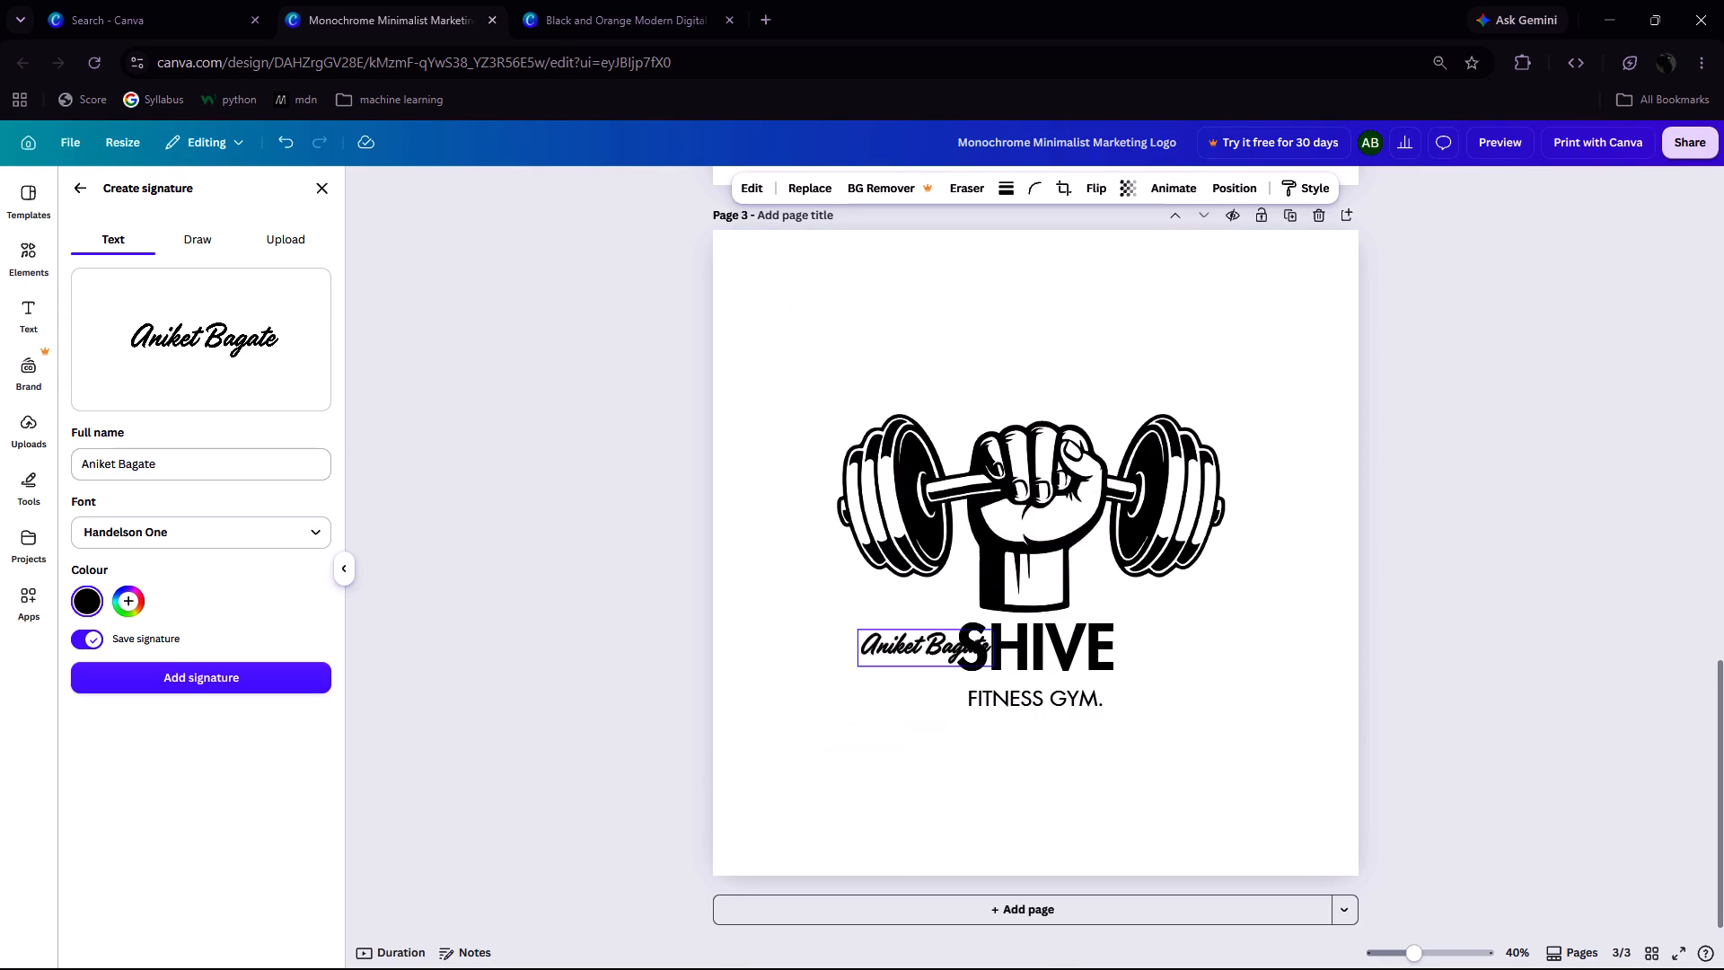
{"action": "left_click_drag", "start_coordinate": [946, 638], "coordinate": [1032, 565]}
{"action": "left_click_drag", "start_coordinate": [951, 551], "coordinate": [1006, 556]}
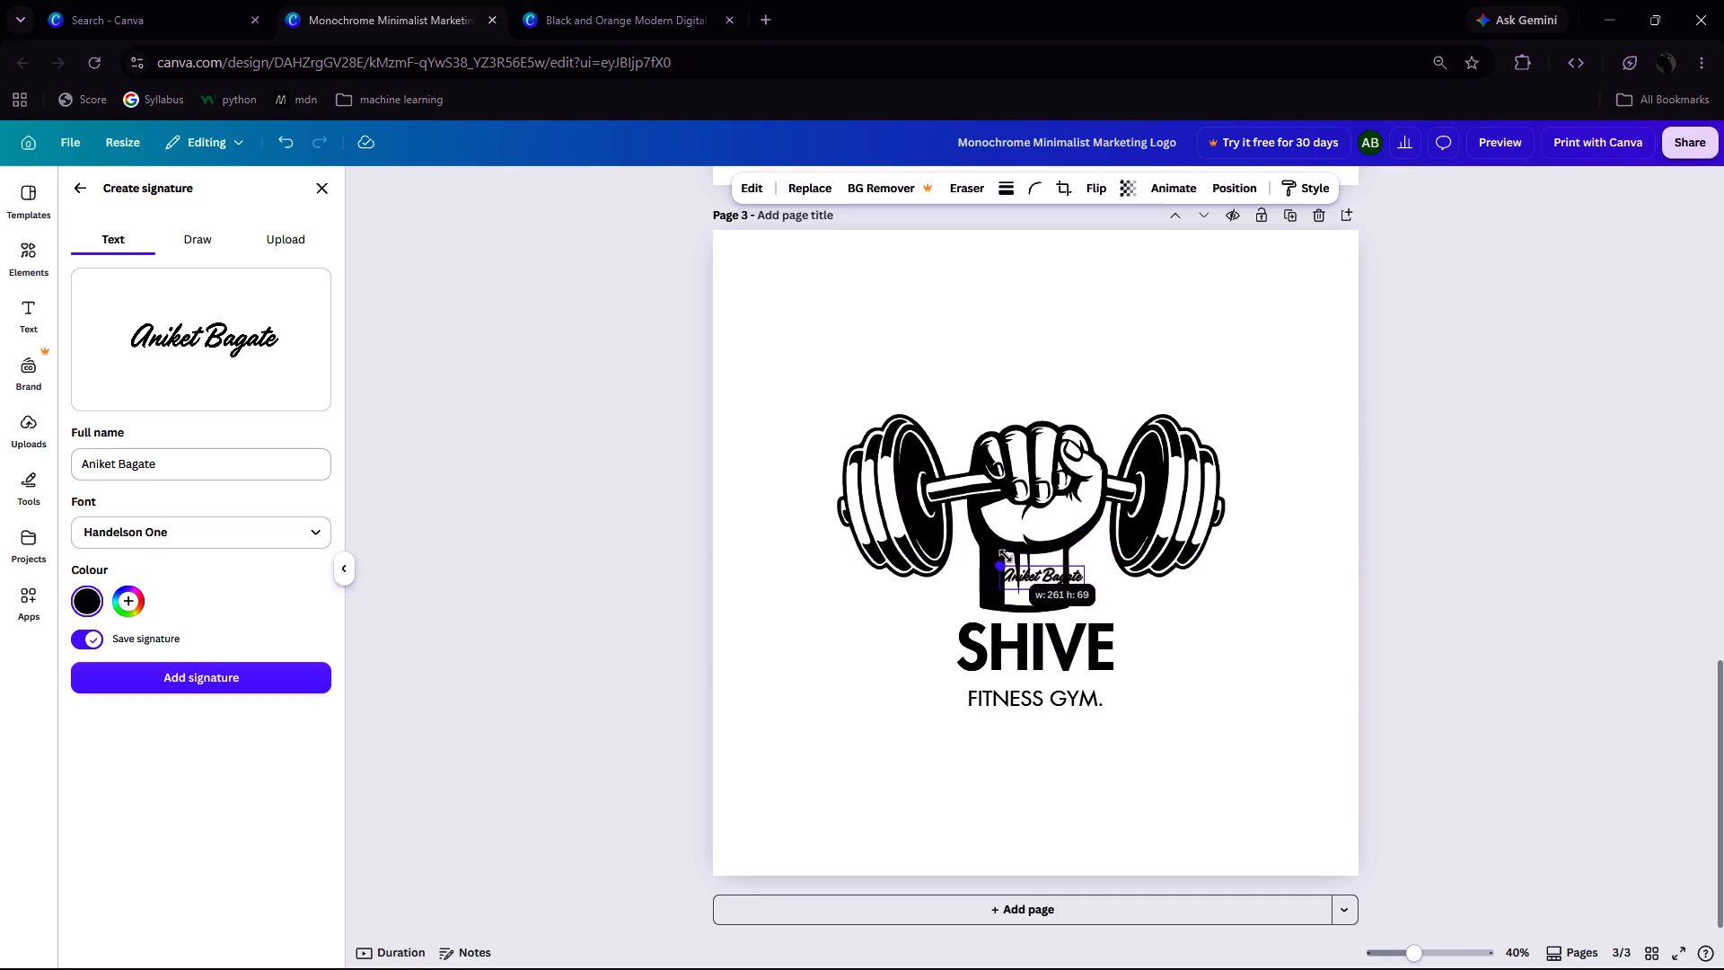
{"action": "left_click_drag", "start_coordinate": [1006, 556], "coordinate": [1037, 566]}
{"action": "left_click", "coordinate": [1246, 610]}
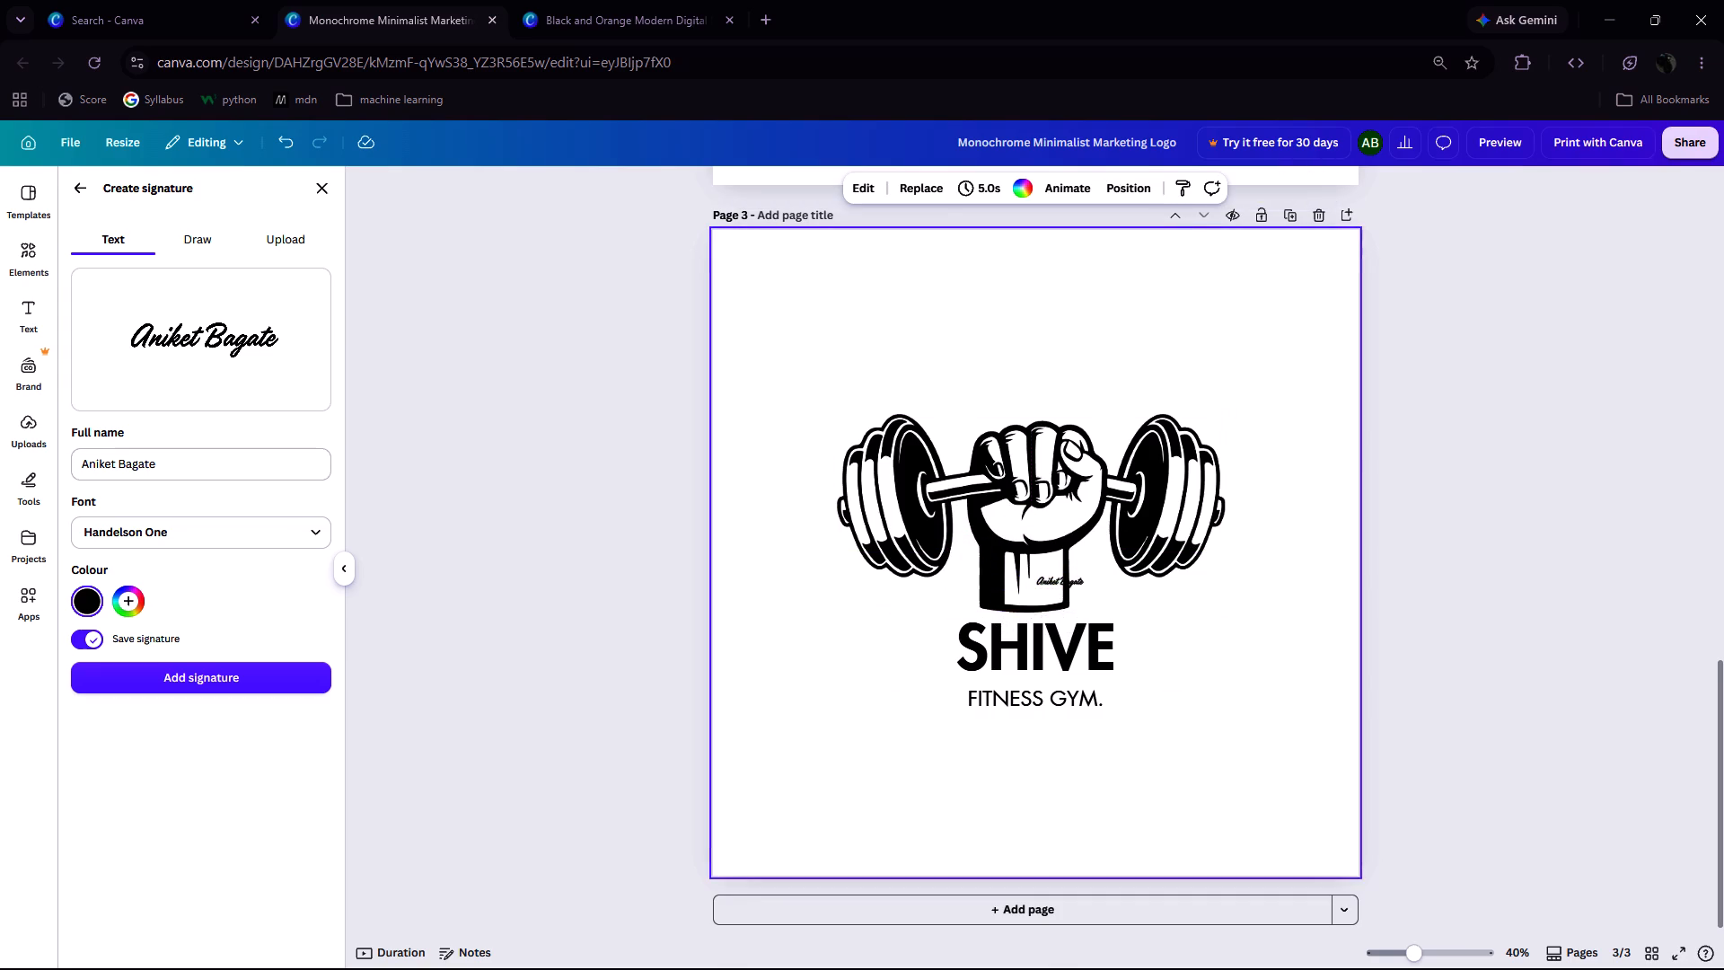
{"action": "left_click_drag", "start_coordinate": [1072, 585], "coordinate": [1048, 601]}
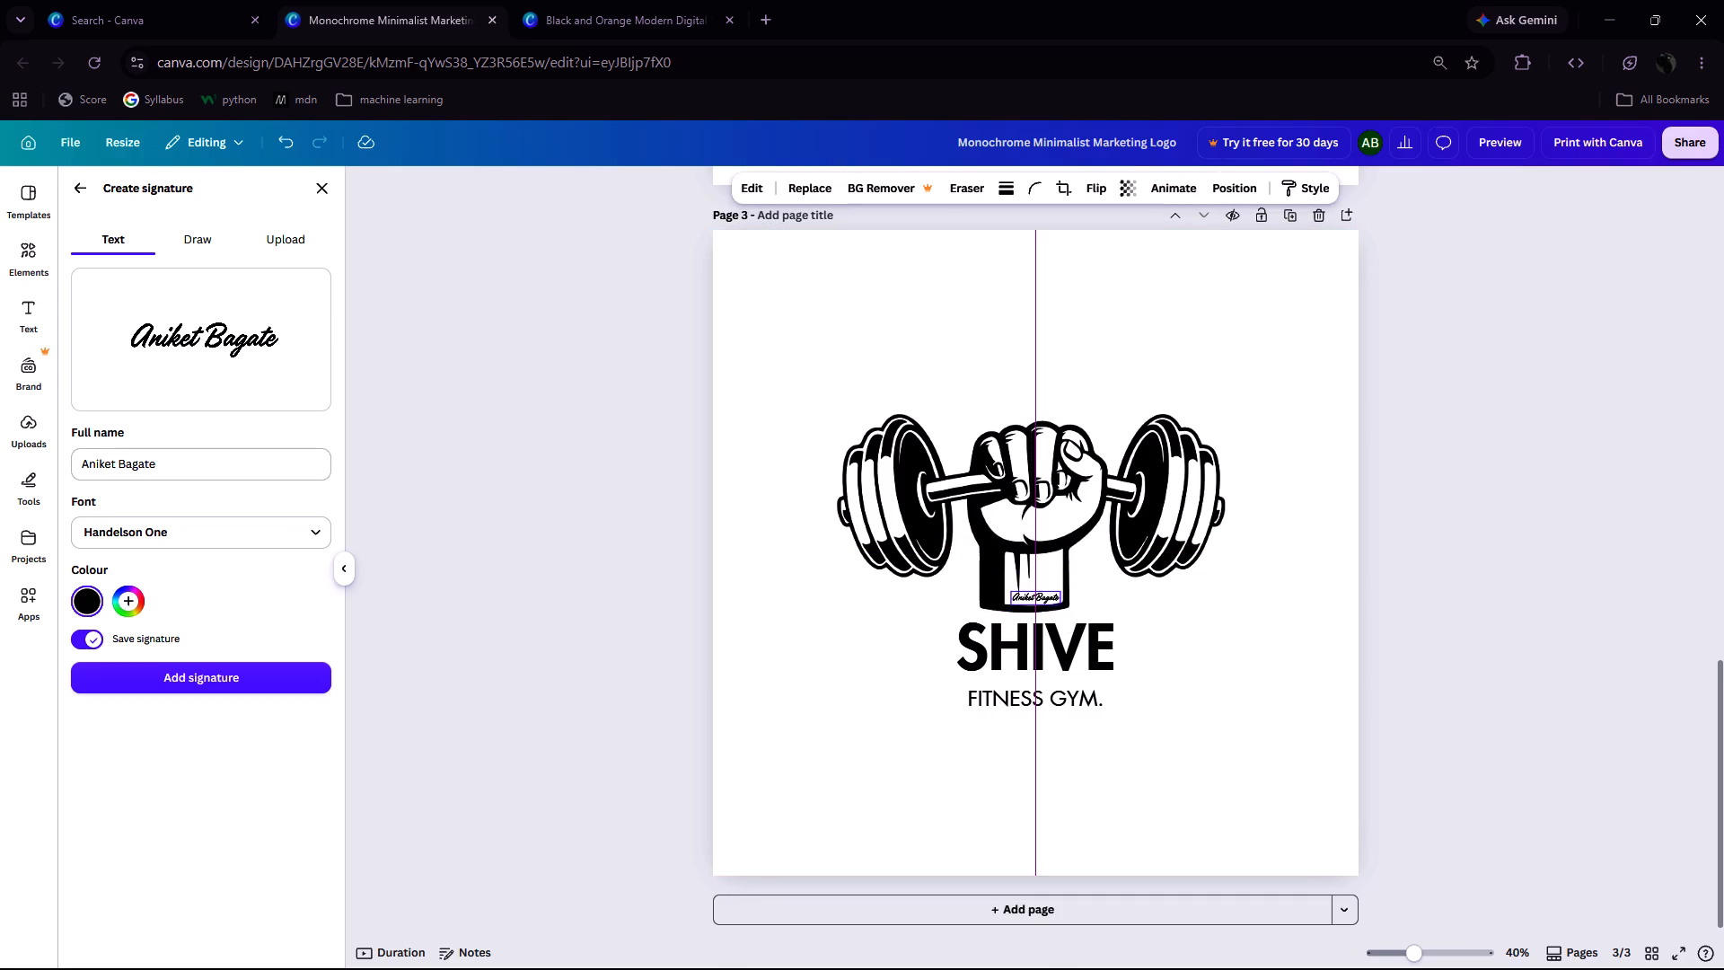
{"action": "left_click_drag", "start_coordinate": [1048, 601], "coordinate": [1048, 602]}
{"action": "left_click", "coordinate": [1234, 630]}
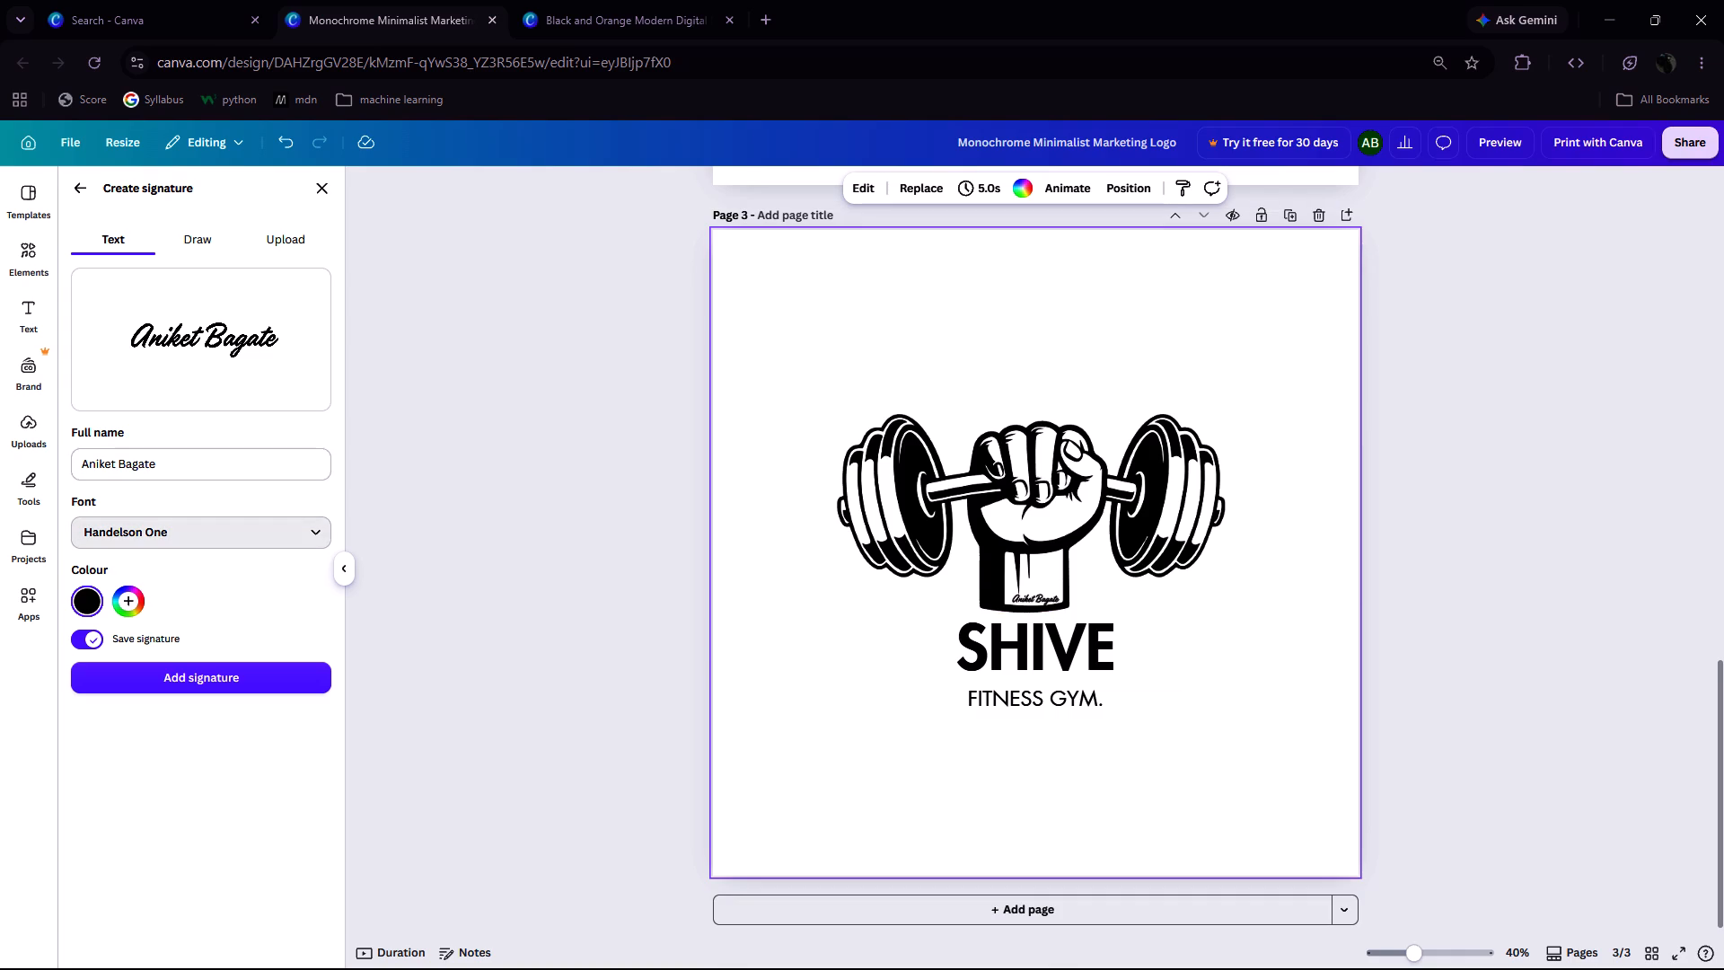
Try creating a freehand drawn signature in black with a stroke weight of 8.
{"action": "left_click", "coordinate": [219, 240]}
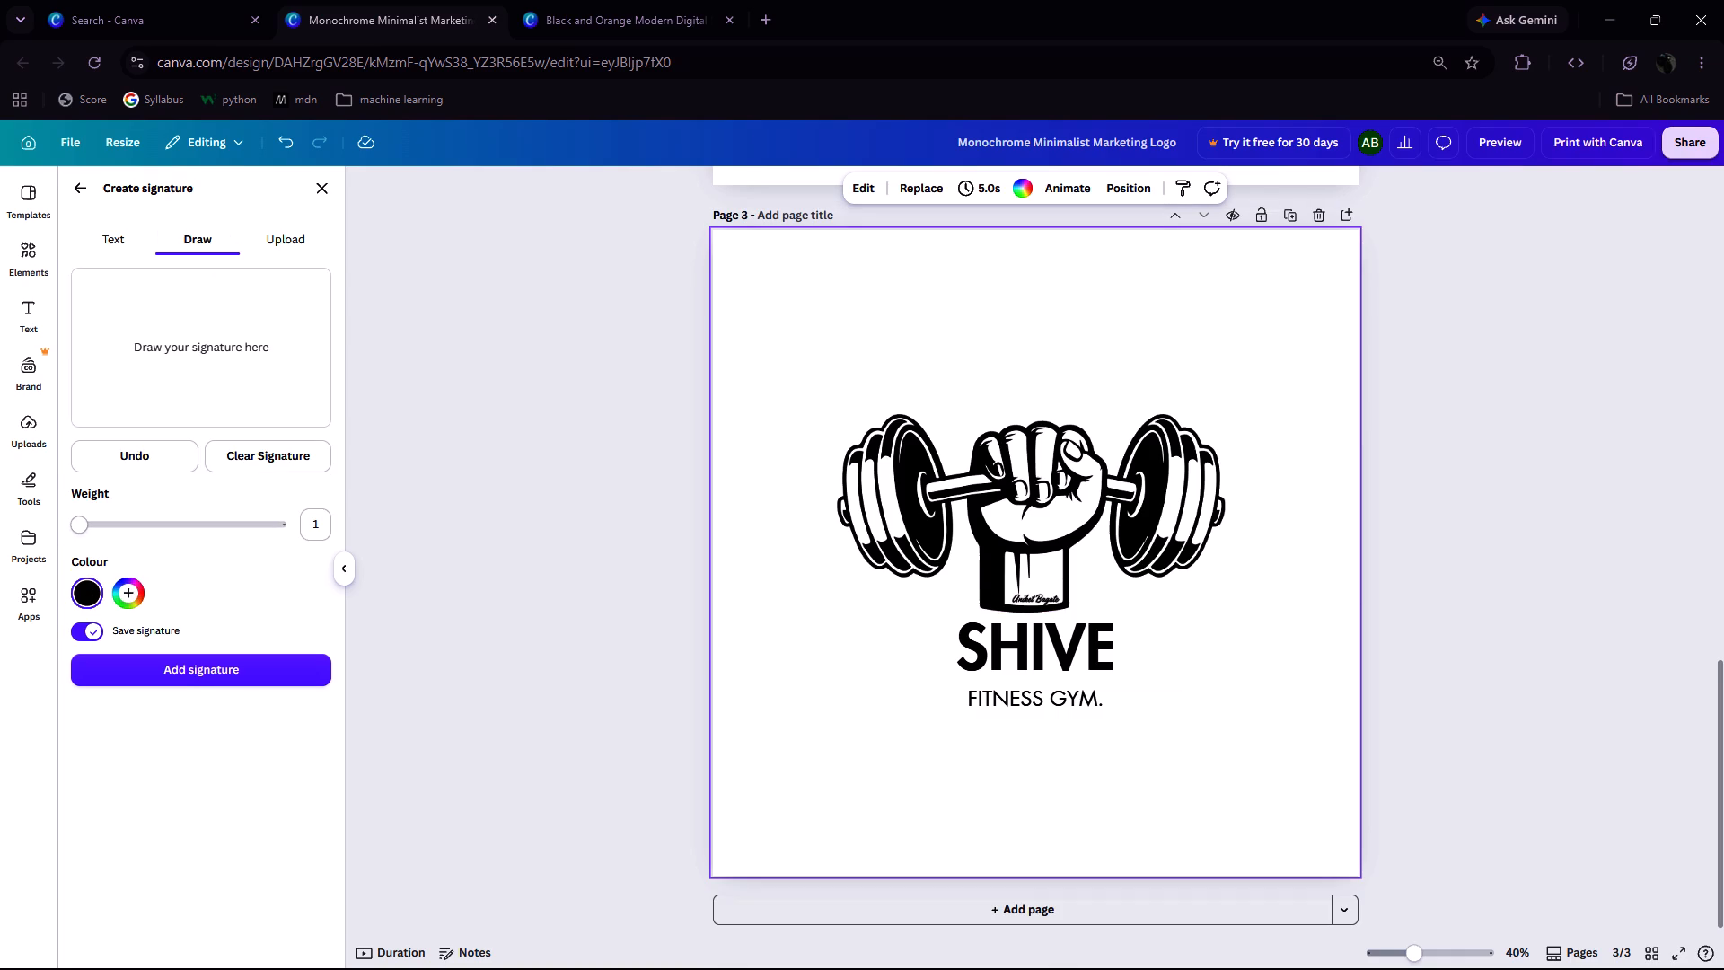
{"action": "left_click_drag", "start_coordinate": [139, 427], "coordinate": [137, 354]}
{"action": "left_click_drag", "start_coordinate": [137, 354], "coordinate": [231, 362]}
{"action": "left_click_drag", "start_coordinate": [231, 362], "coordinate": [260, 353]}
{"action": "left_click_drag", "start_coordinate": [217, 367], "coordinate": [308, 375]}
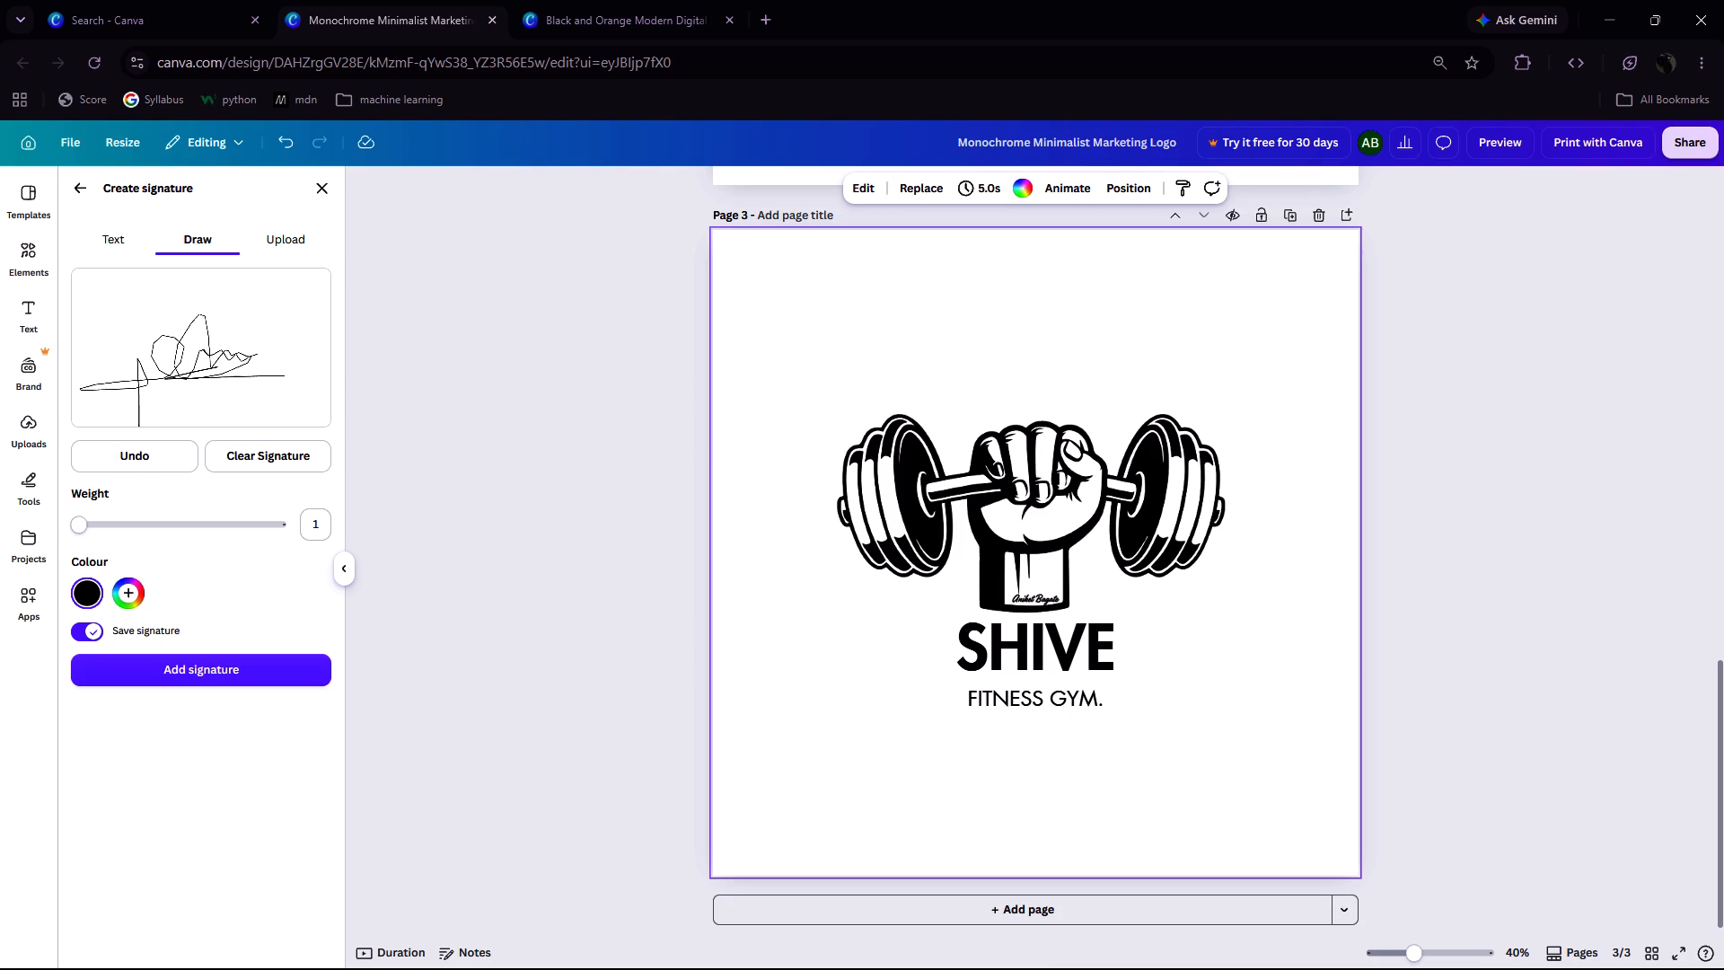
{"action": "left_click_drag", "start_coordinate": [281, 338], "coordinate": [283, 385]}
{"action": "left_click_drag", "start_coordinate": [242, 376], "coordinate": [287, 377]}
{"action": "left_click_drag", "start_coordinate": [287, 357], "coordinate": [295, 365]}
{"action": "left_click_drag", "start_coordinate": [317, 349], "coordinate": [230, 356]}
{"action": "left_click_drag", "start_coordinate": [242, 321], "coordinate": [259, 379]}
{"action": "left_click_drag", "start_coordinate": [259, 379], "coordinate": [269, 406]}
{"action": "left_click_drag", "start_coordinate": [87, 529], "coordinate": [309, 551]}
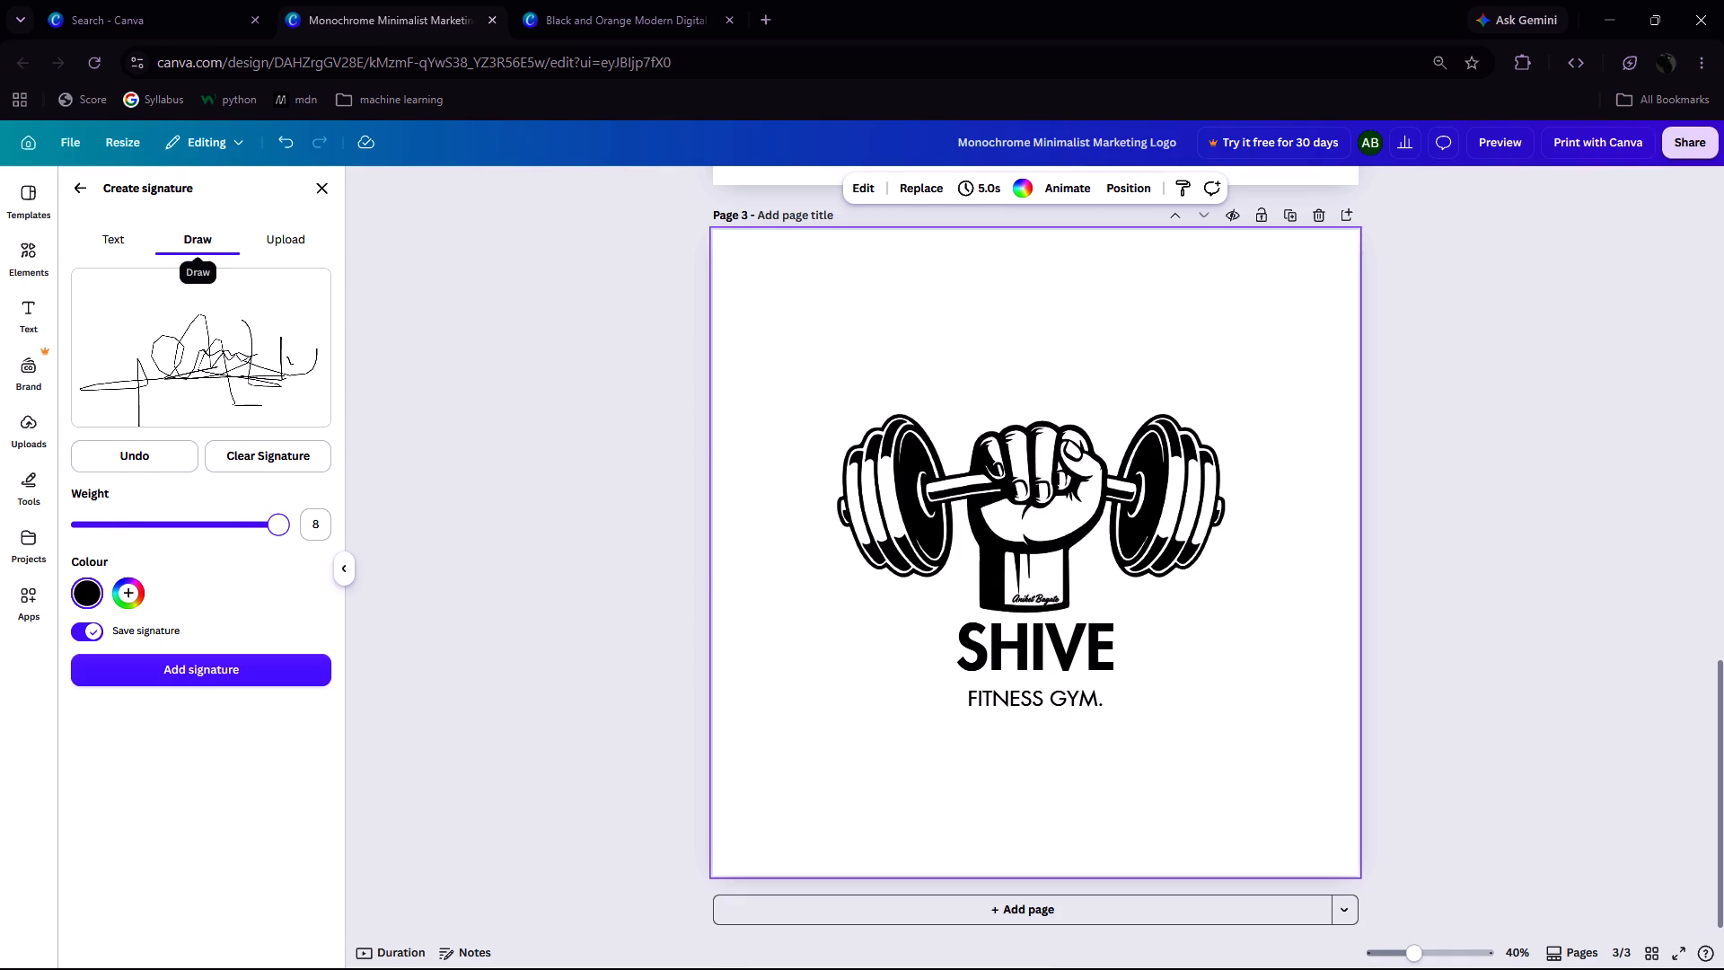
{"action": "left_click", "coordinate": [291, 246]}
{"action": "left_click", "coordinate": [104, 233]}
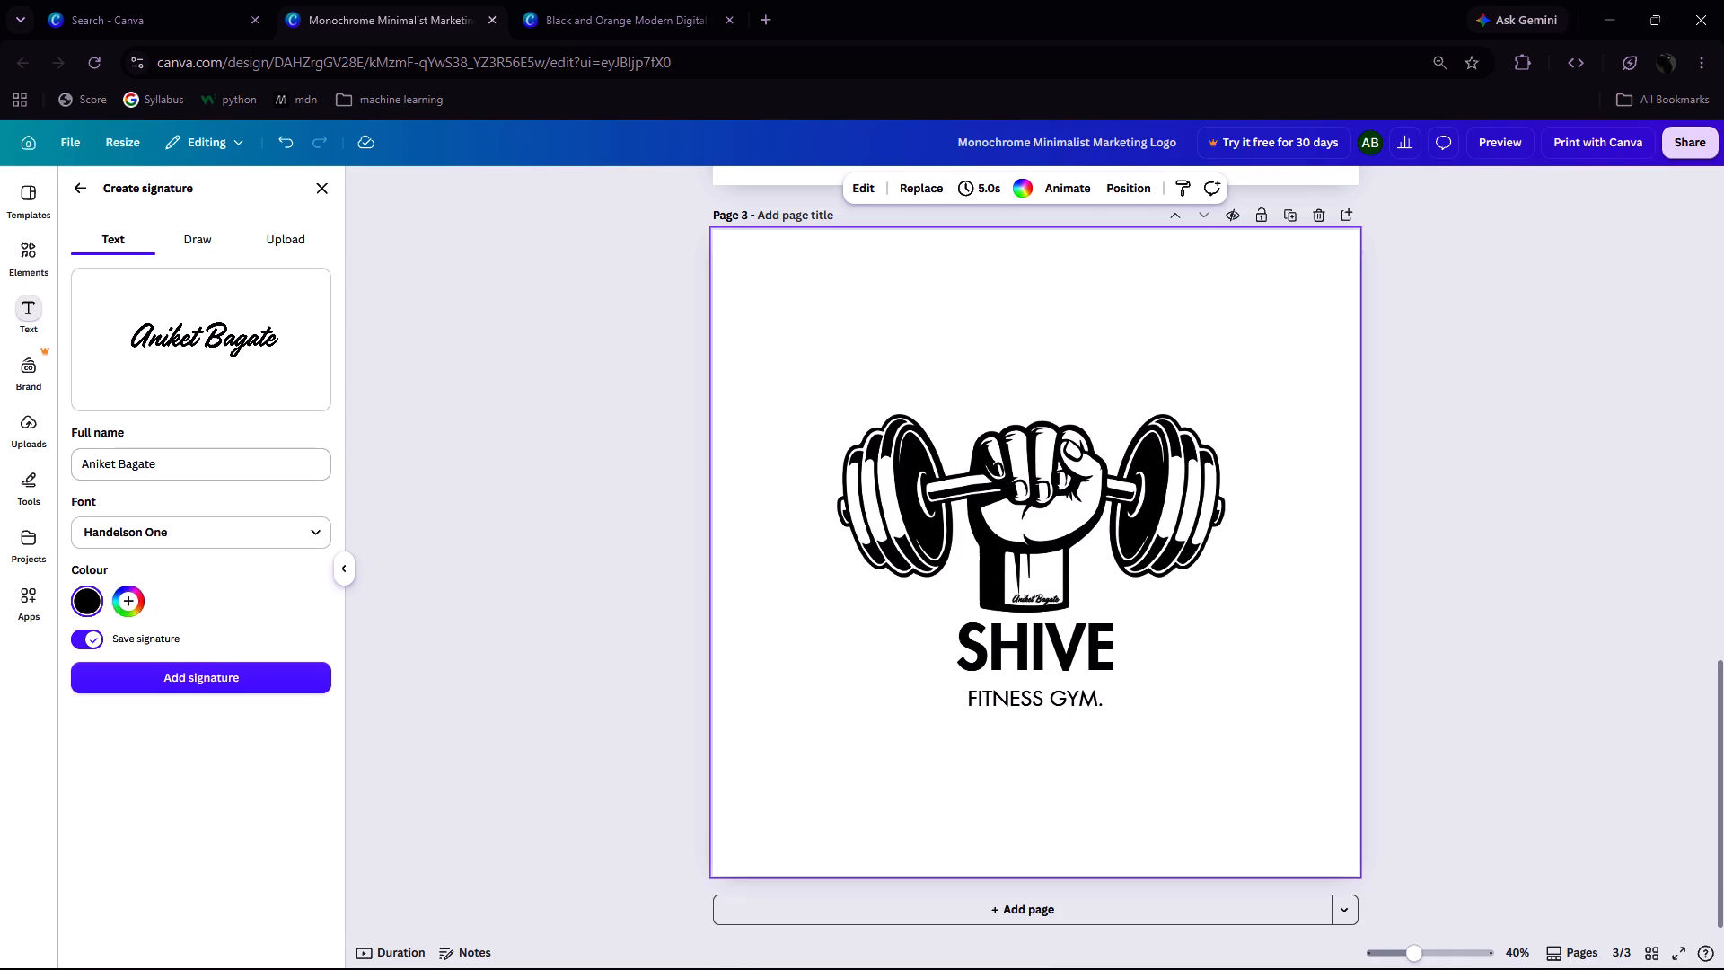
Search the graphics elements for "sex".
{"action": "left_click", "coordinate": [18, 276]}
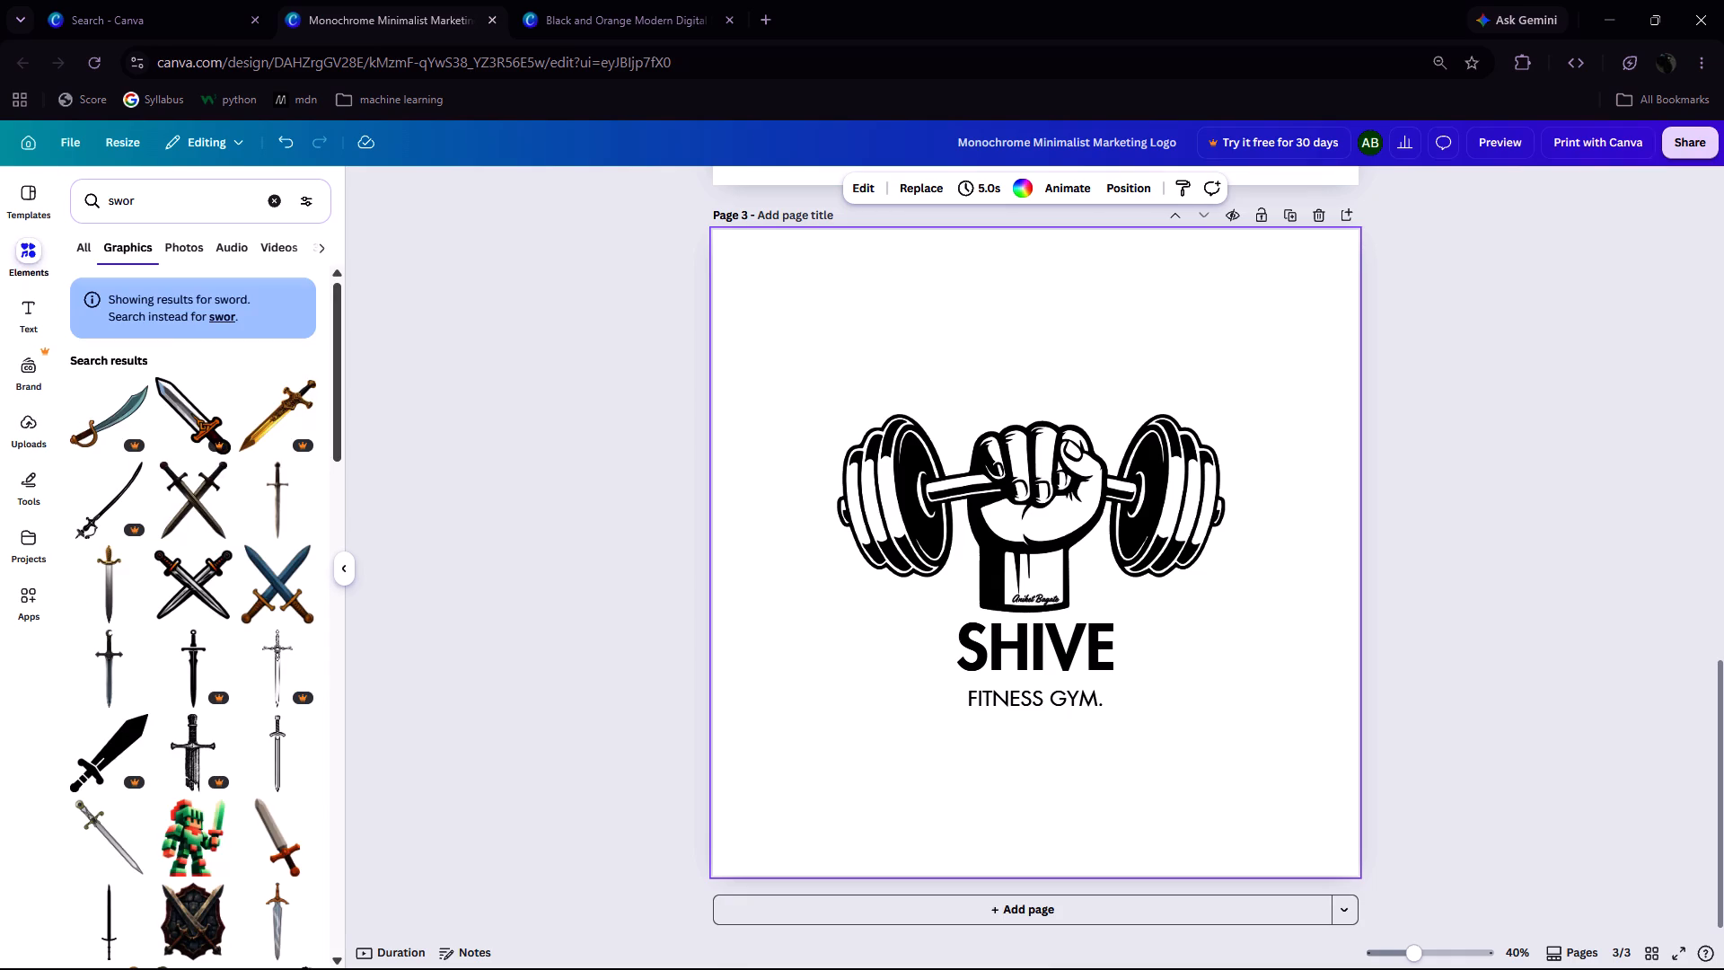
{"action": "triple_click", "coordinate": [154, 215]}
{"action": "key", "text": "BackSpace"}
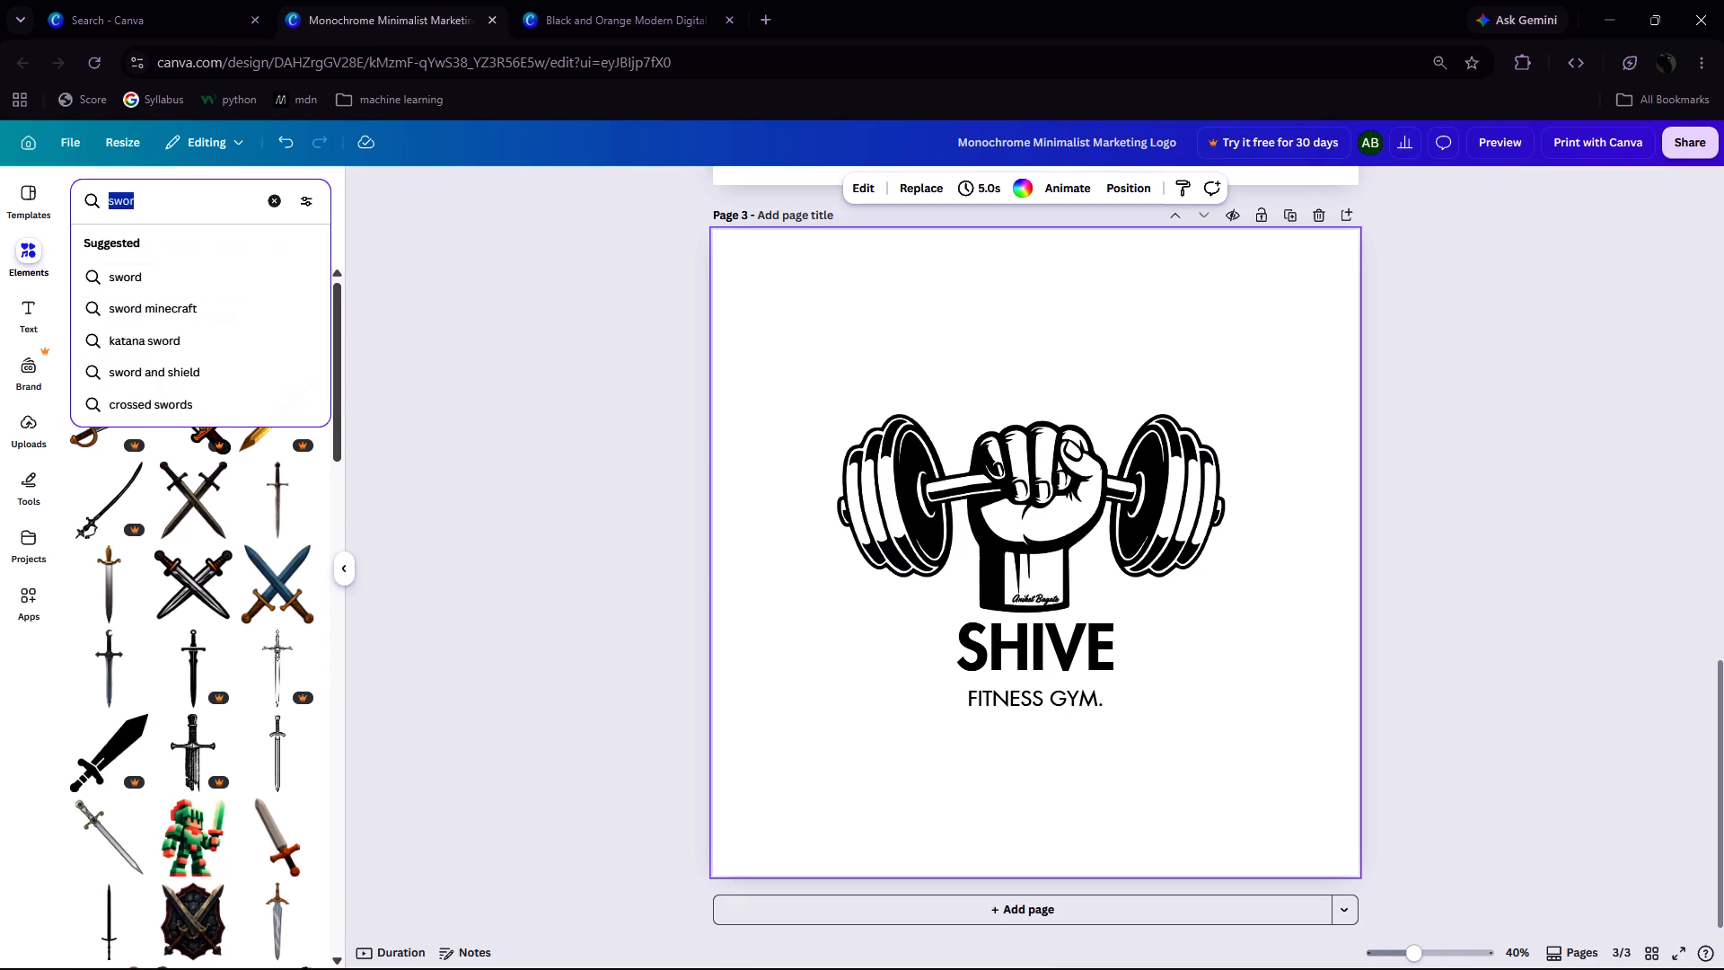
{"action": "type", "text": "sex"}
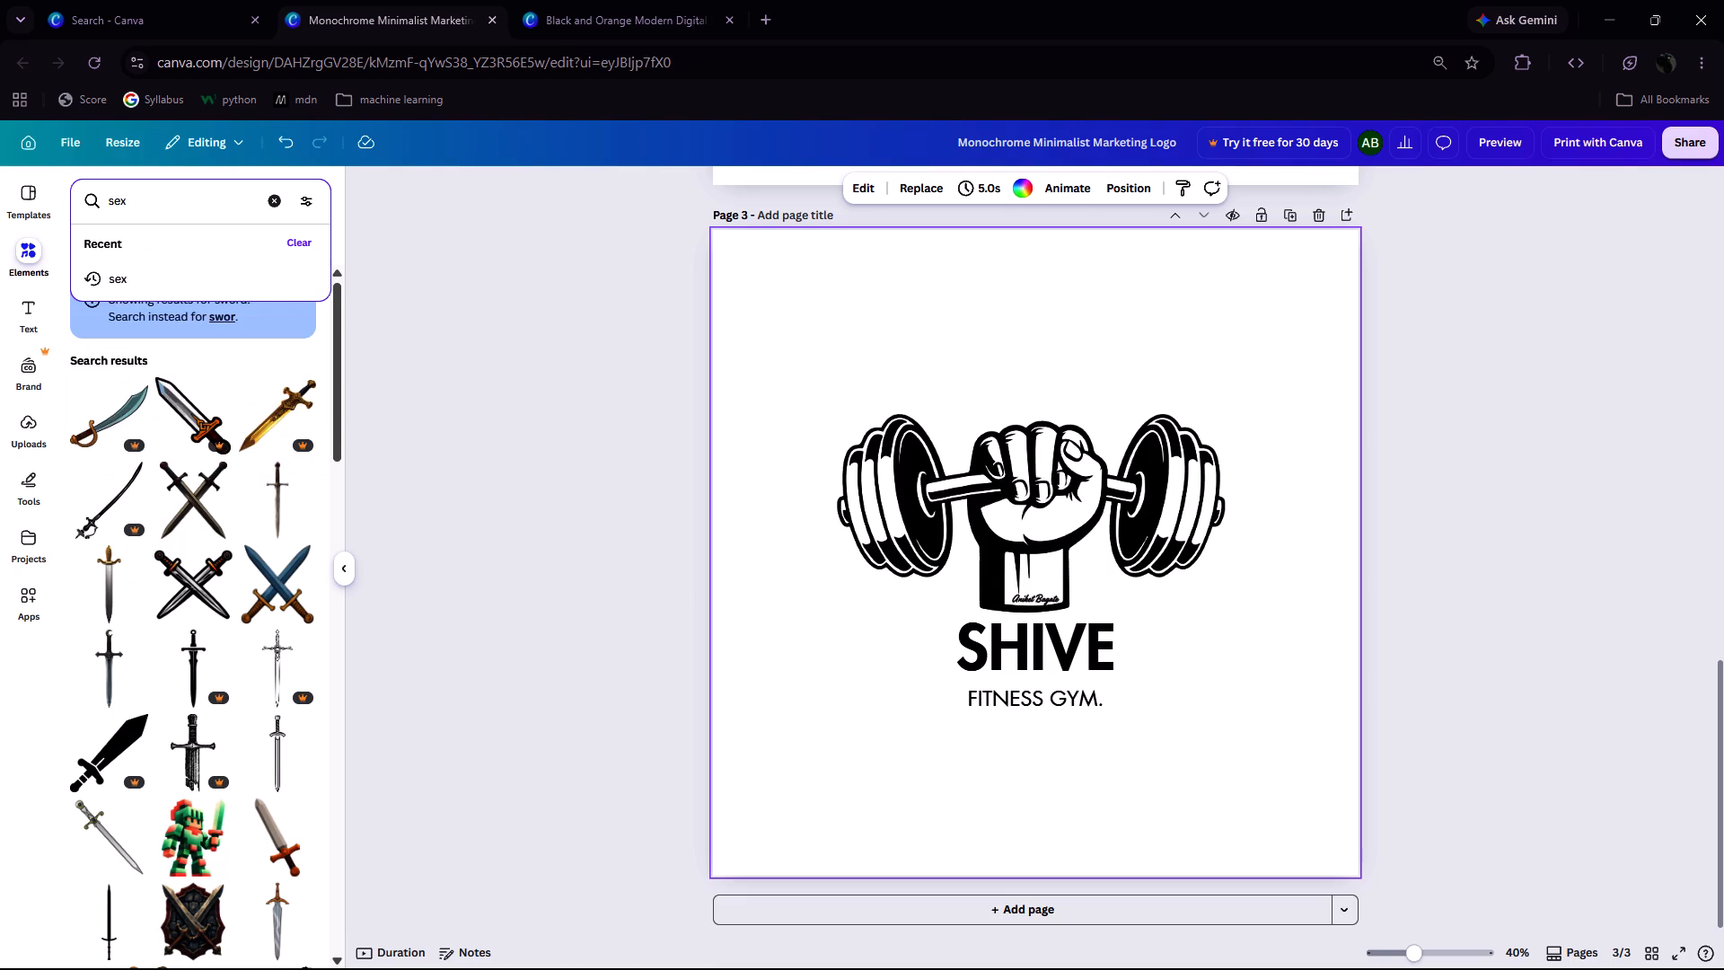
{"action": "key", "text": "Return"}
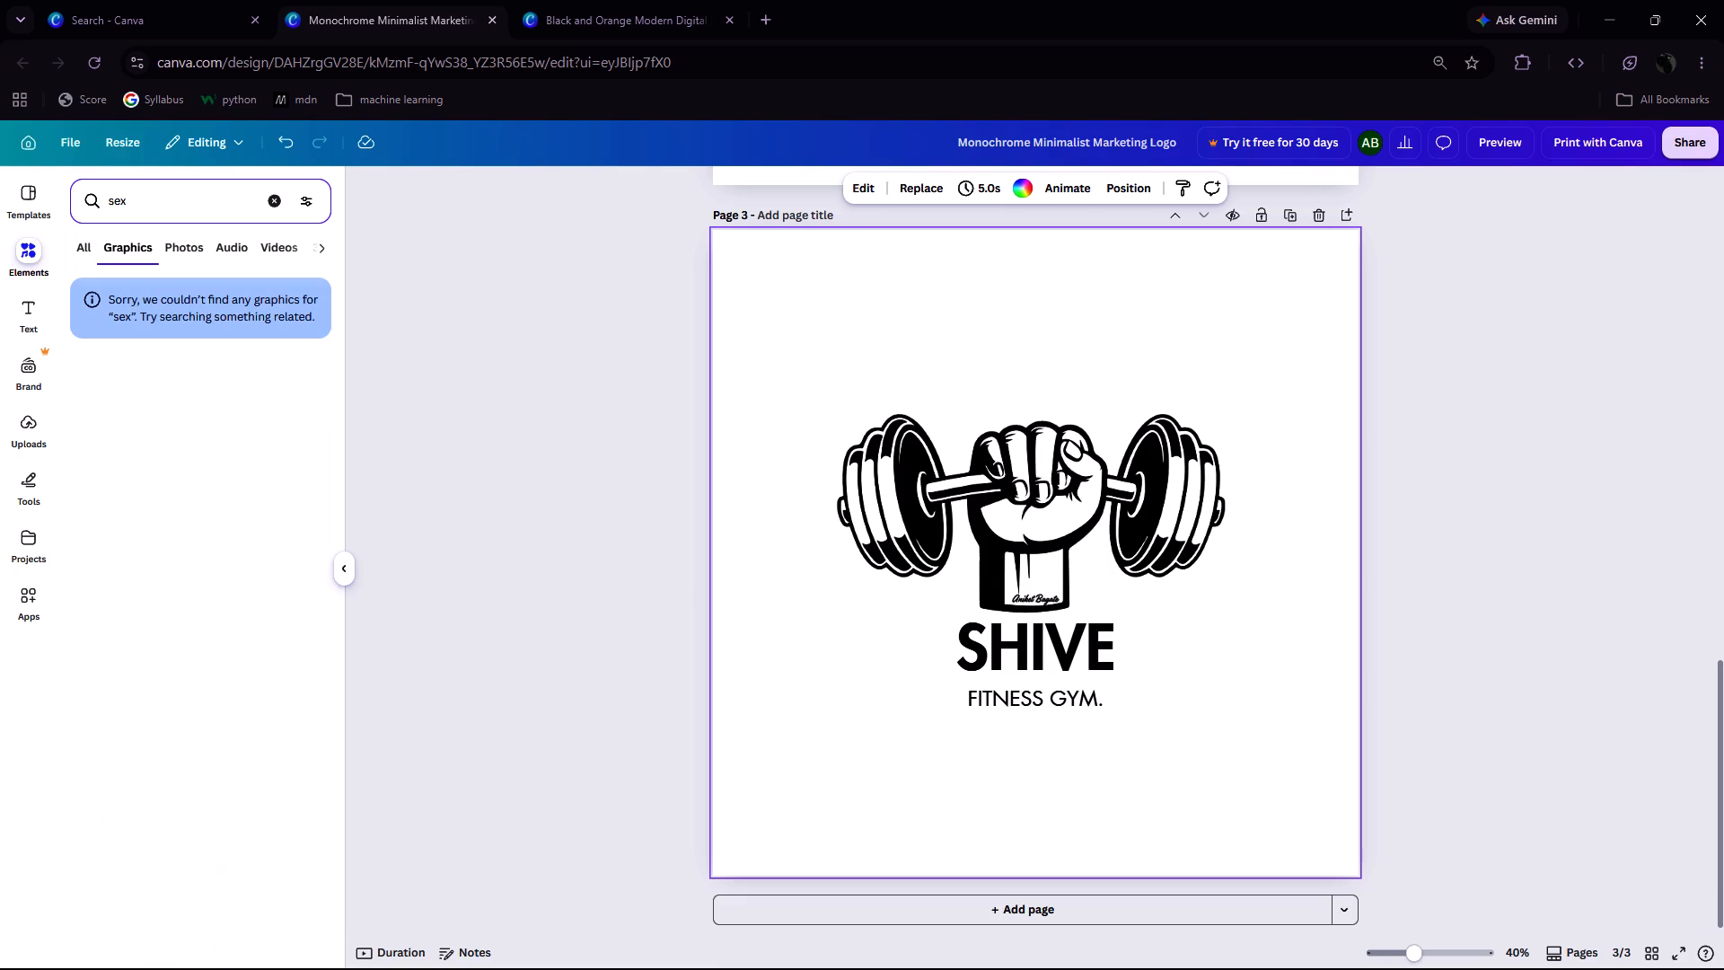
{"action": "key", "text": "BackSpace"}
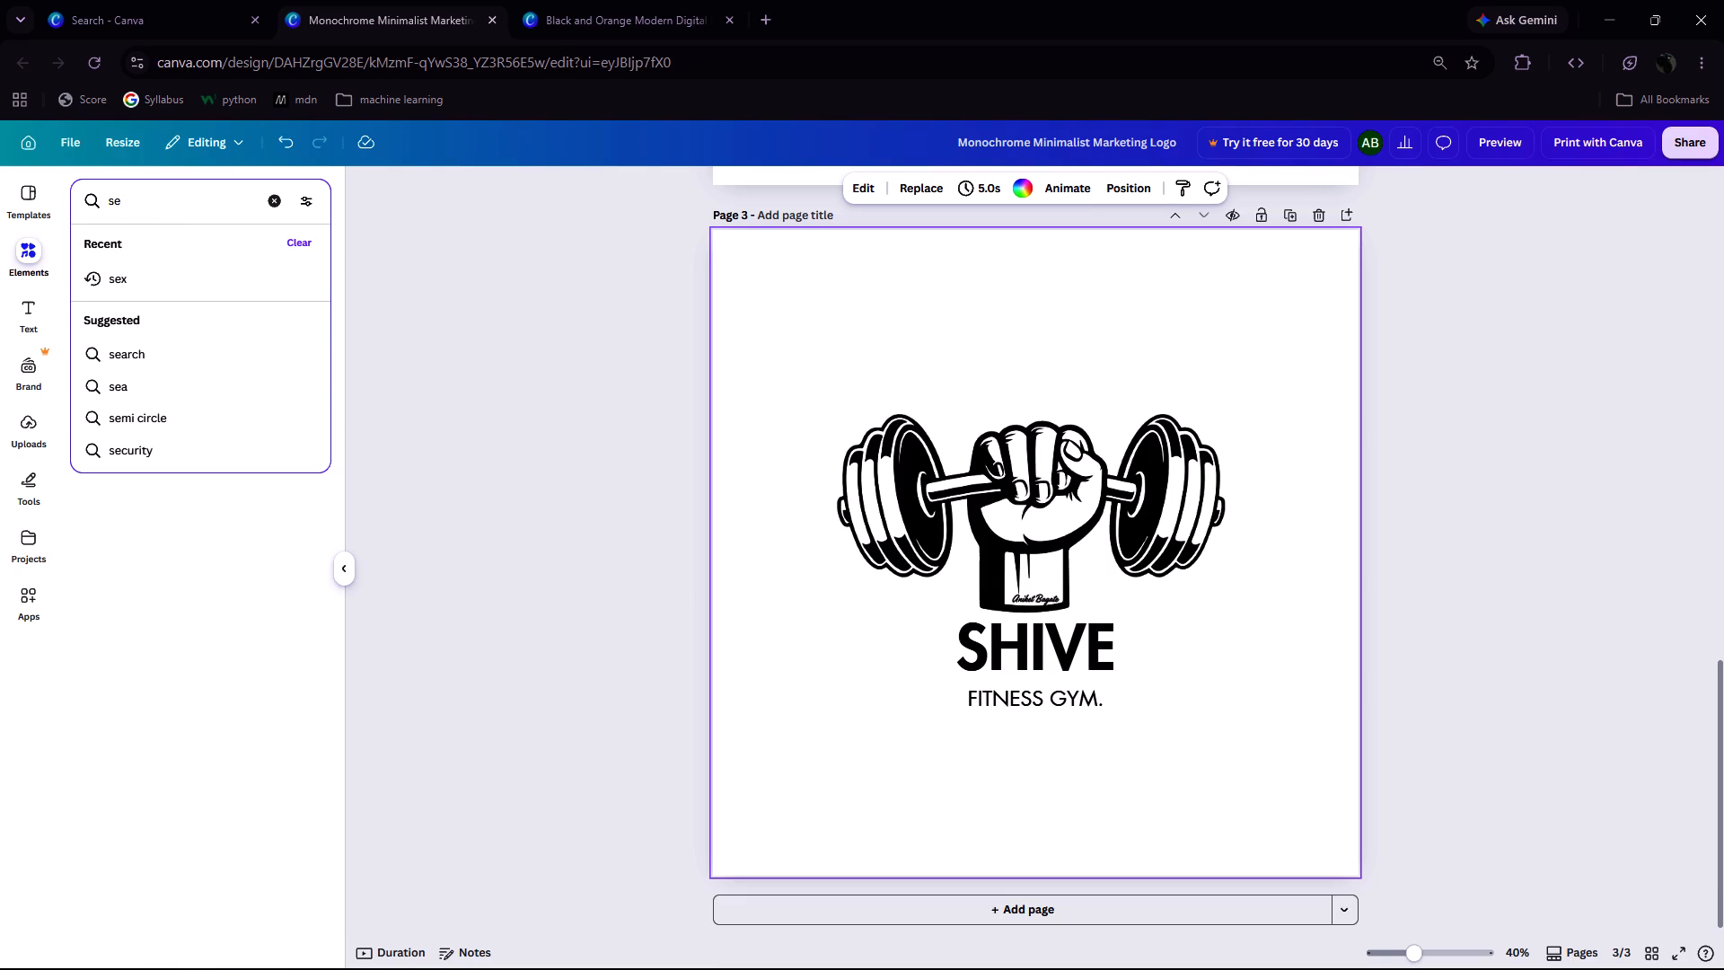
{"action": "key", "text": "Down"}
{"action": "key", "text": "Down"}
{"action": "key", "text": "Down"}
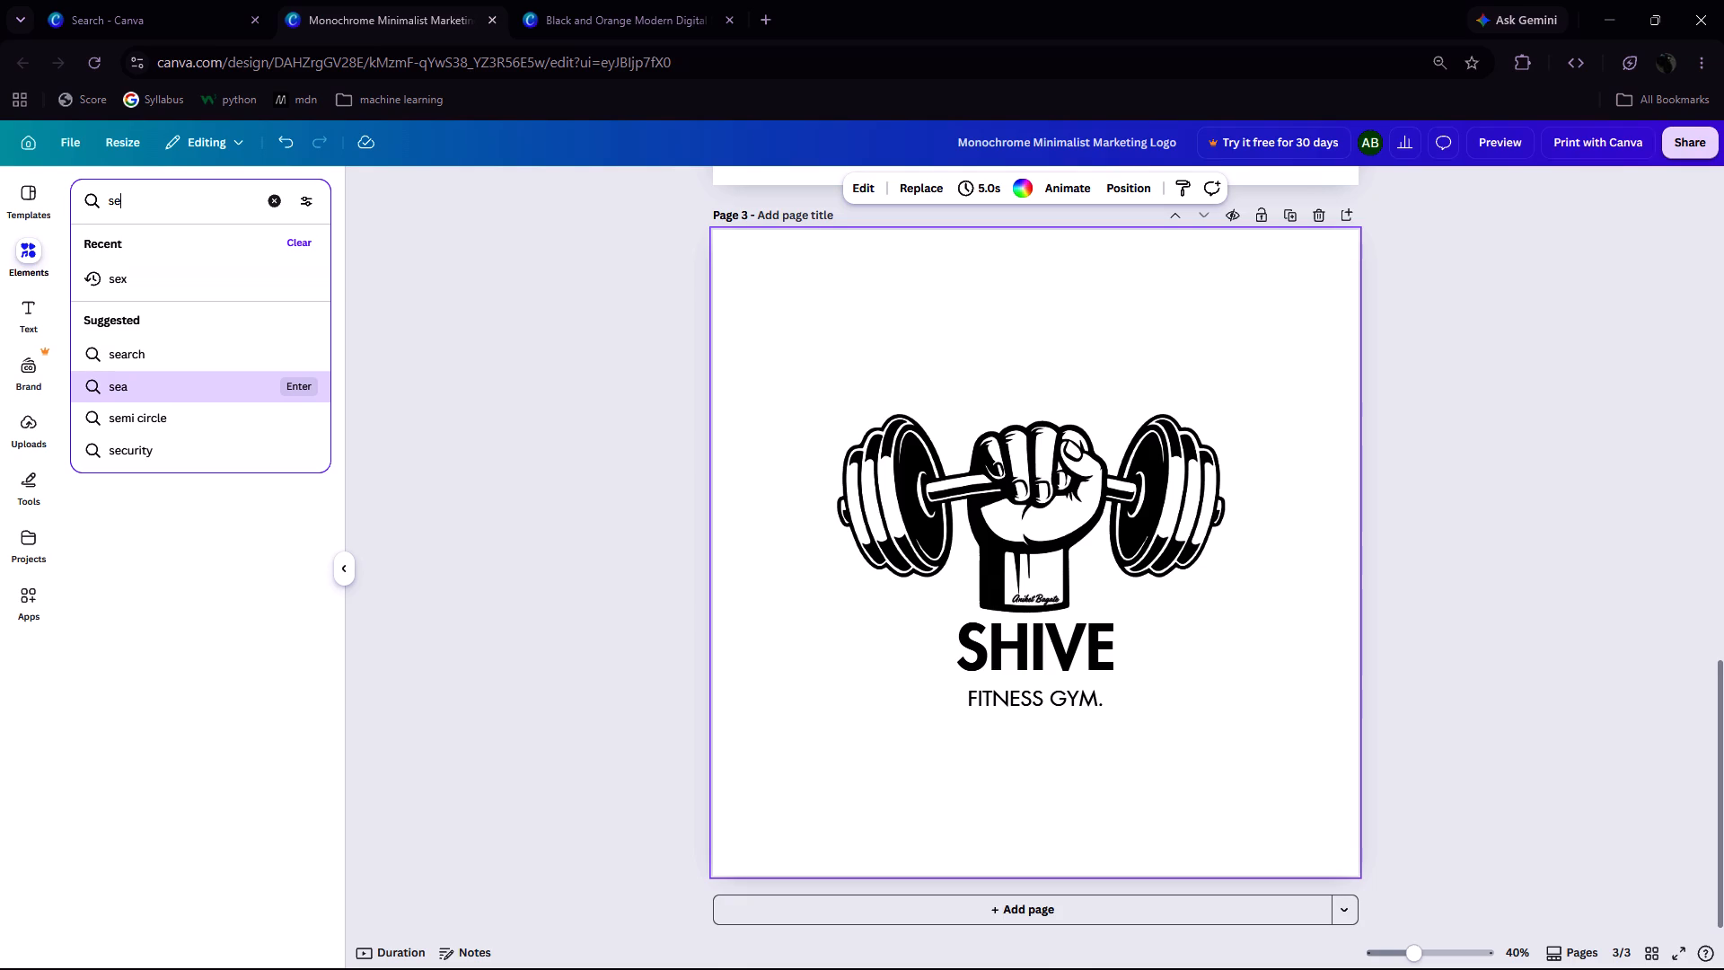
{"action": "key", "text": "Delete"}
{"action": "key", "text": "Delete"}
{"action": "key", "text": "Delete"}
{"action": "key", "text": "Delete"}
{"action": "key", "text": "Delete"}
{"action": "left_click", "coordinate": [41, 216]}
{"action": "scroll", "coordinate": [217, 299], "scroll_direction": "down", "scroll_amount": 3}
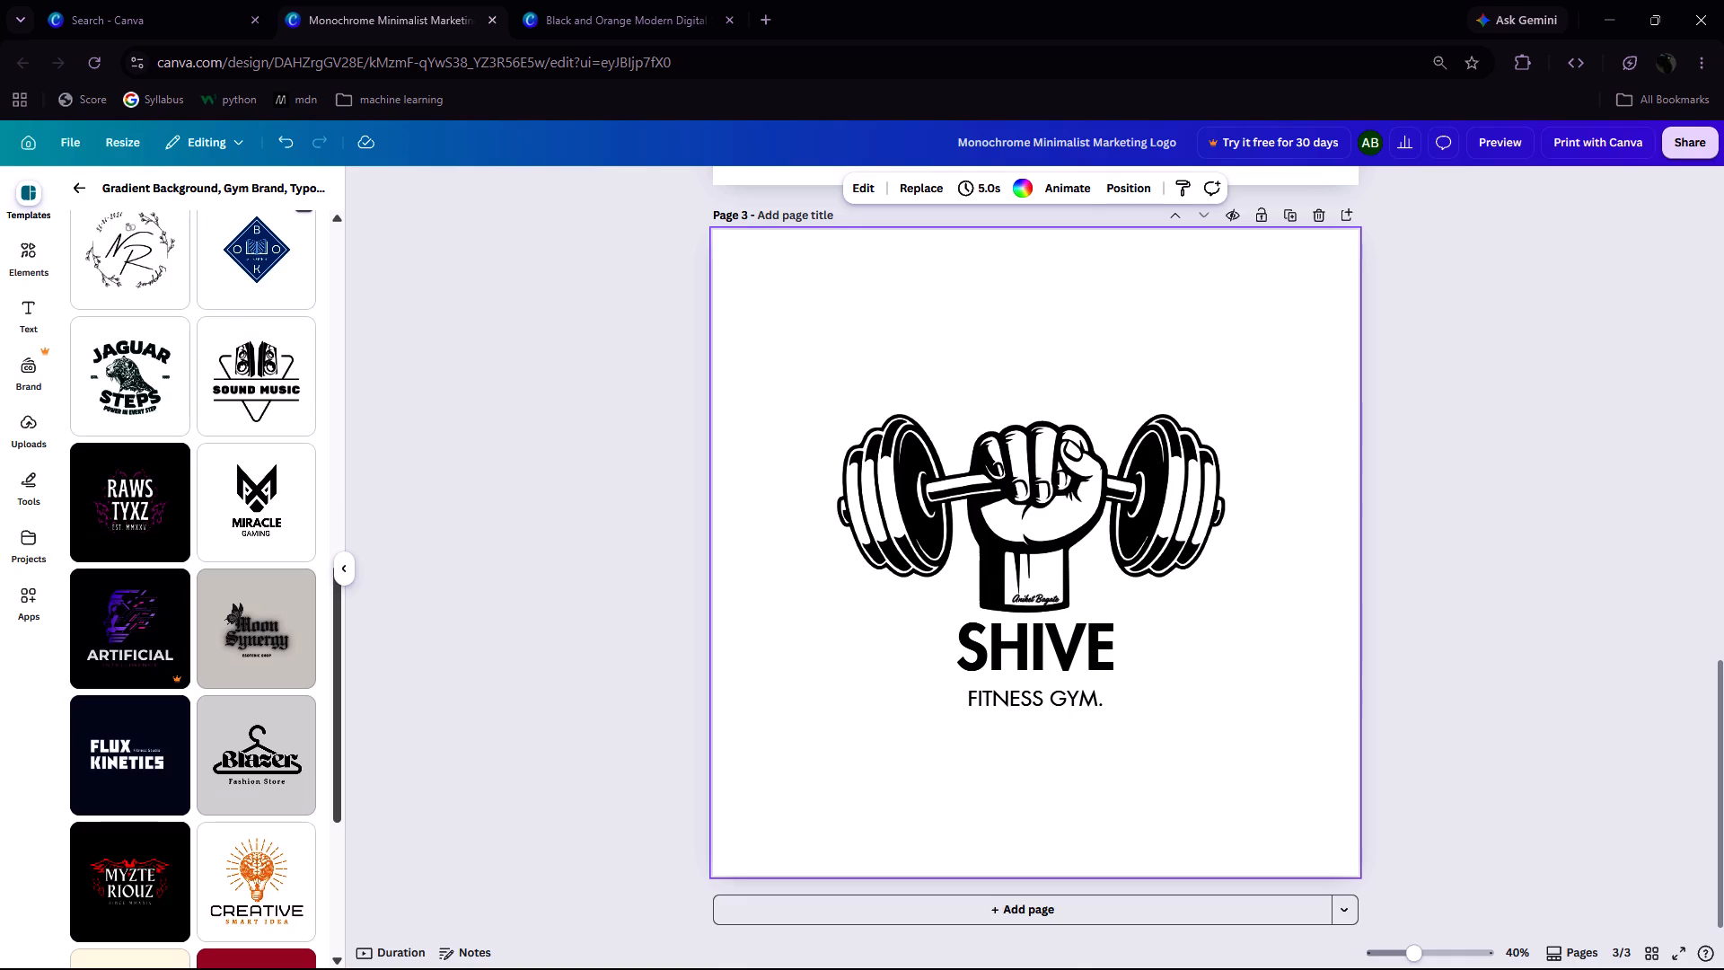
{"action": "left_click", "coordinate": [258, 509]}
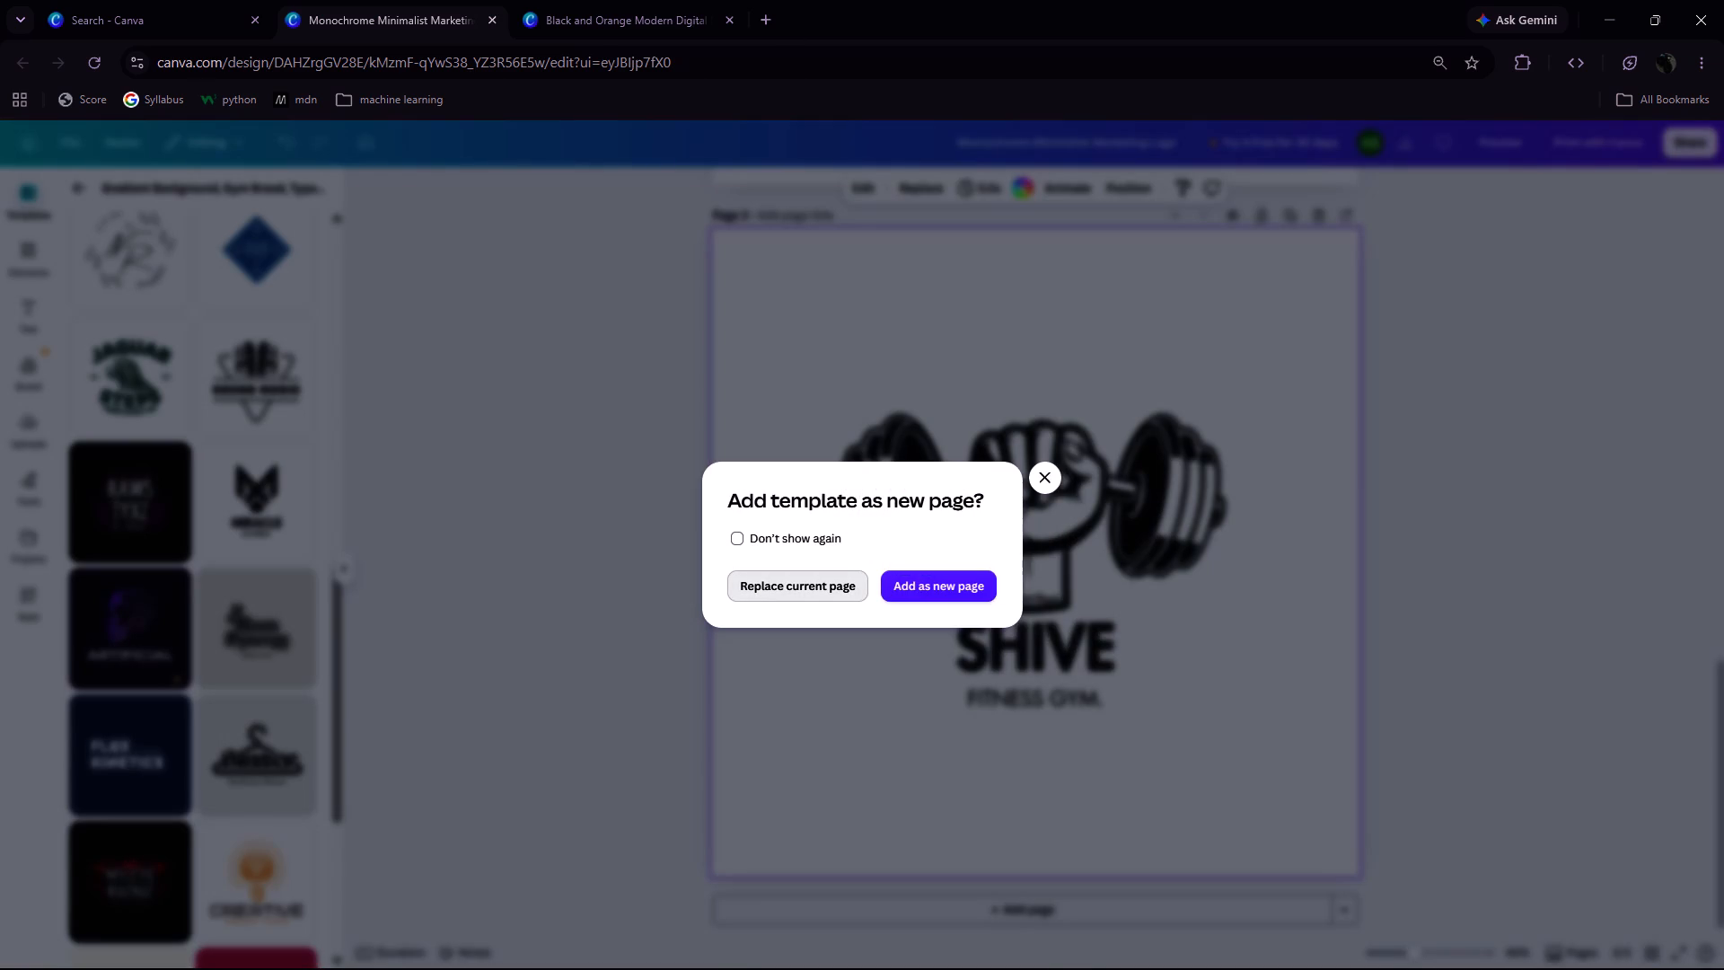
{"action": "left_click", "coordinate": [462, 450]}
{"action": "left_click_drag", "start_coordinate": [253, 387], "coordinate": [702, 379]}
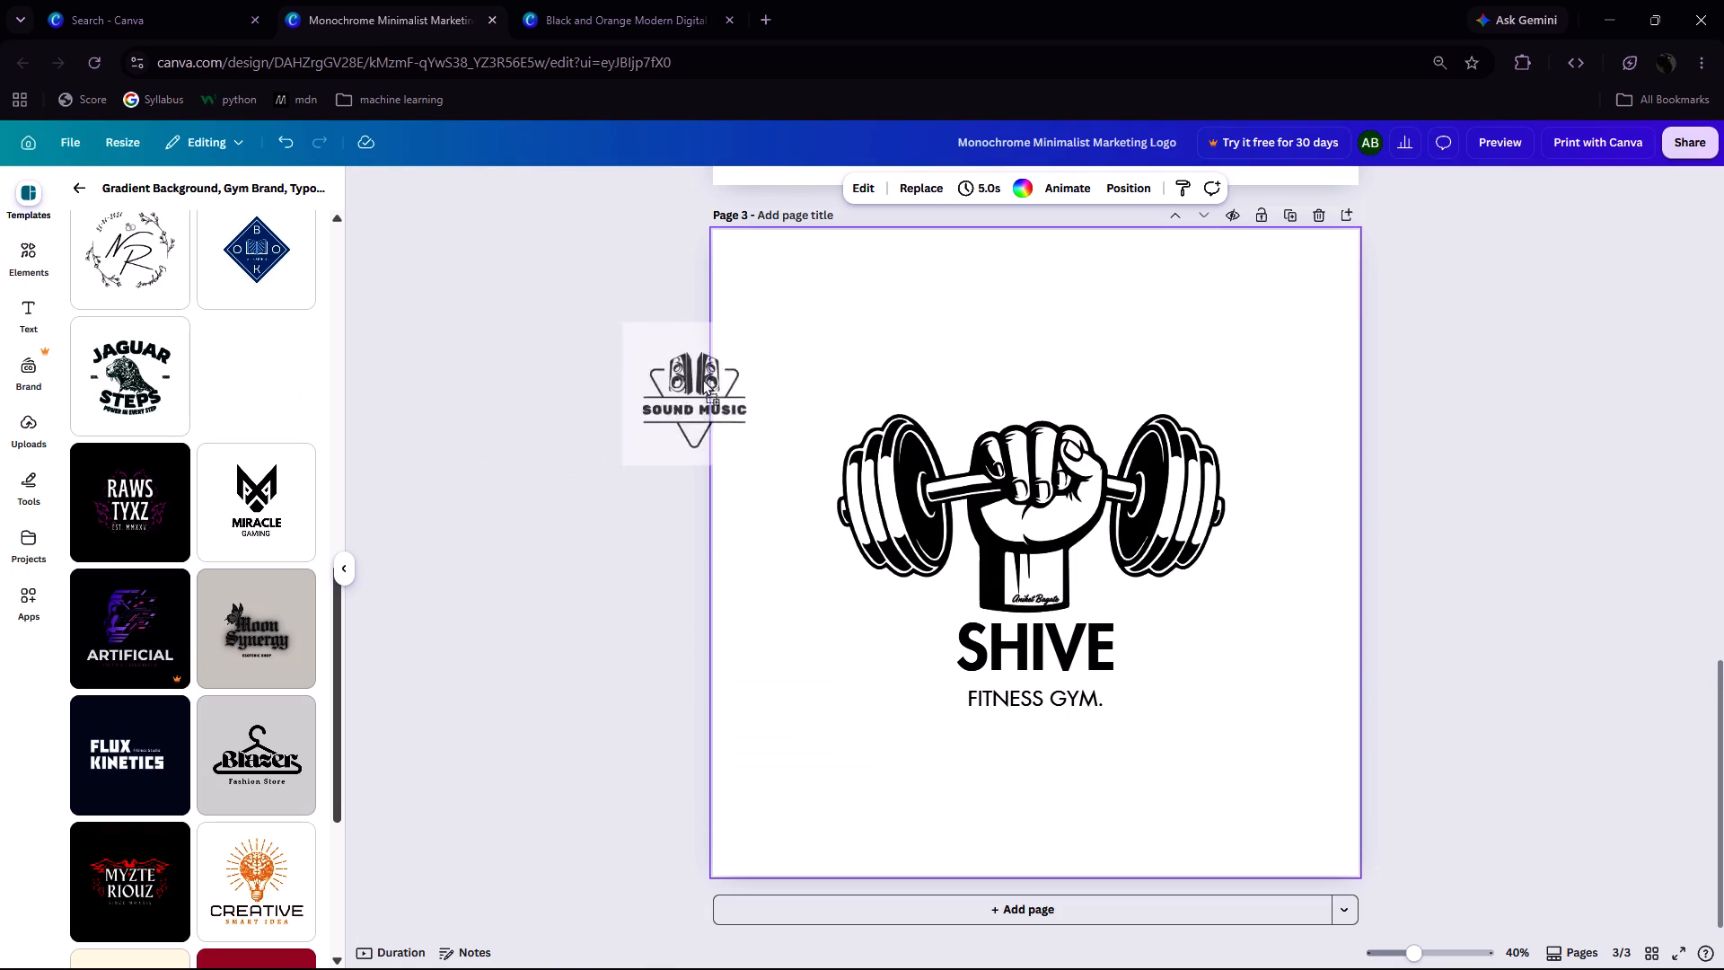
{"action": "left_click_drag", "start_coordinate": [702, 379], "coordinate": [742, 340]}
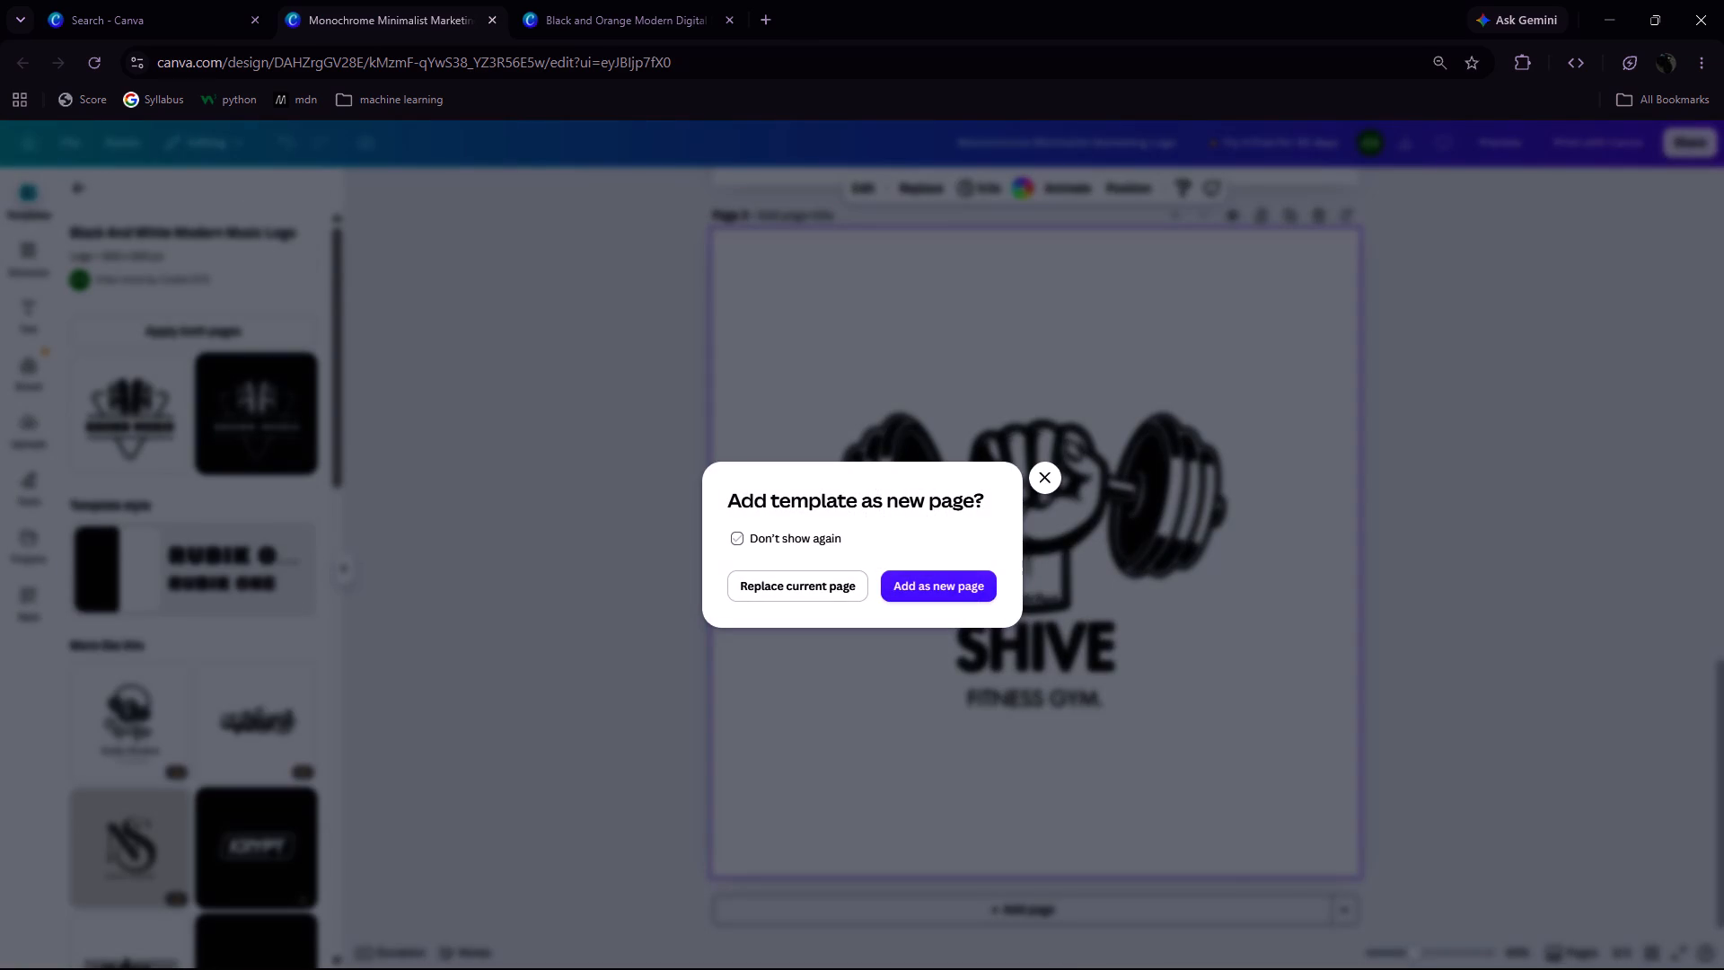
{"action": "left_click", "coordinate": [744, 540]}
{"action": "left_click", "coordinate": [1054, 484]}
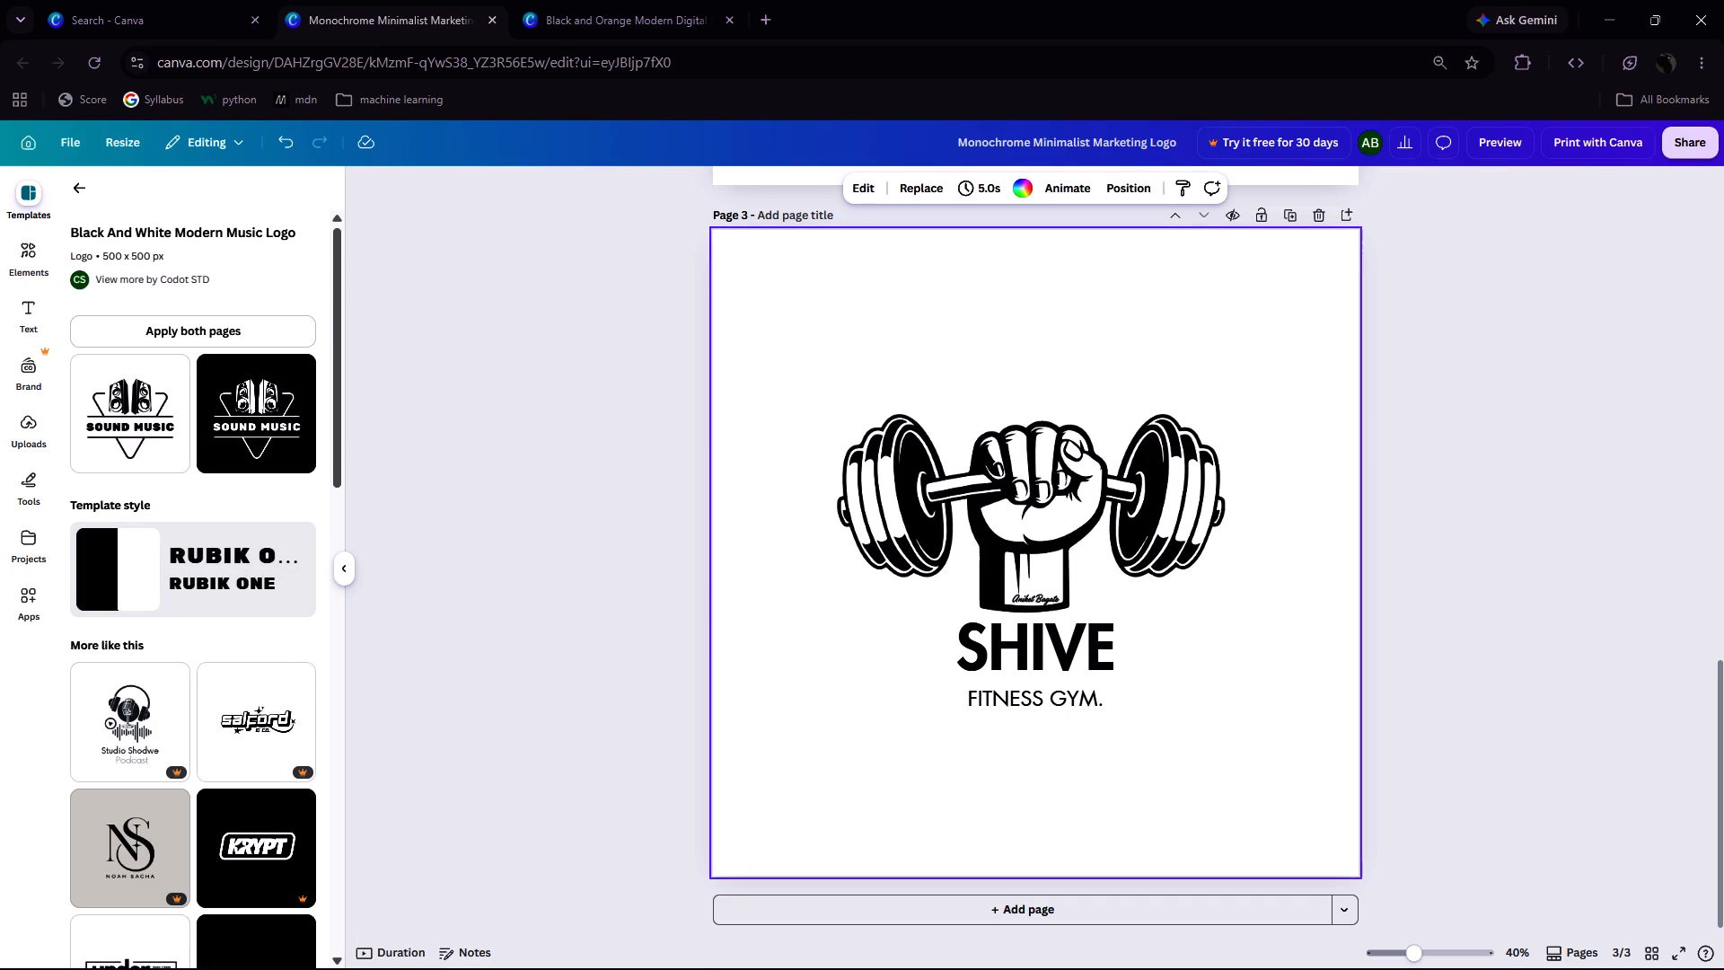
Scale down the fist-and-dumbbell graphic on page 3 and reposition it just above the signature and the SHIVE heading.
{"action": "left_click", "coordinate": [941, 412]}
{"action": "left_click_drag", "start_coordinate": [948, 463], "coordinate": [863, 410]}
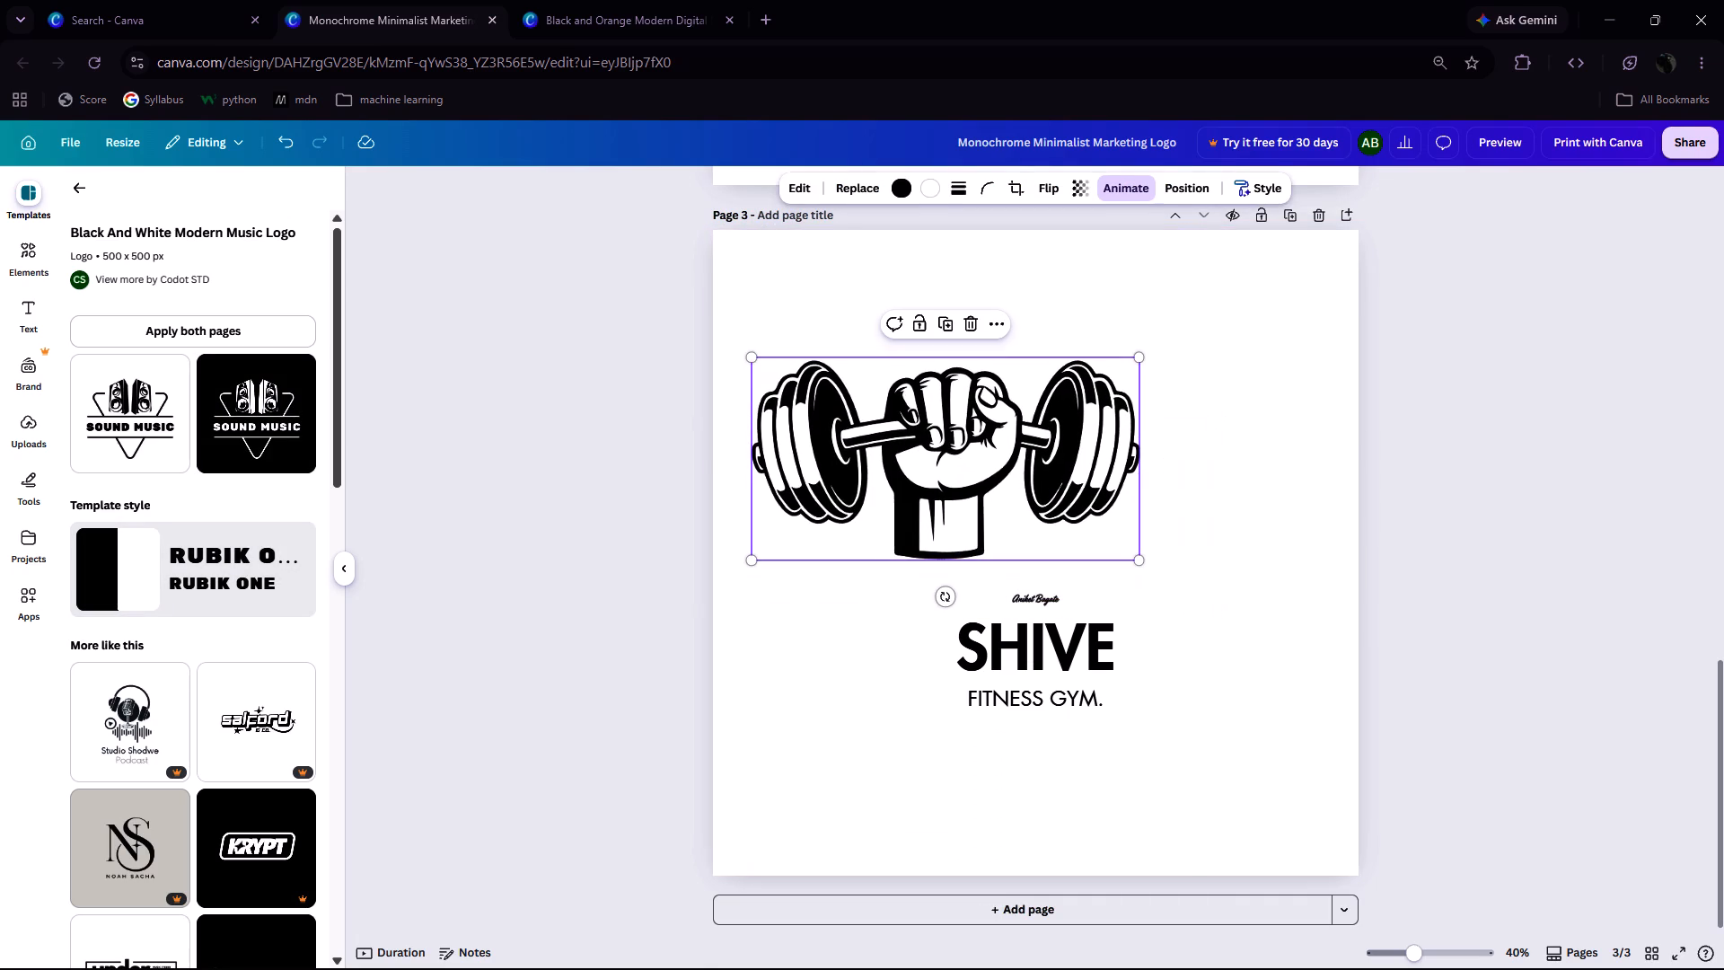
{"action": "left_click_drag", "start_coordinate": [746, 357], "coordinate": [805, 375]}
{"action": "left_click_drag", "start_coordinate": [926, 451], "coordinate": [1000, 481]}
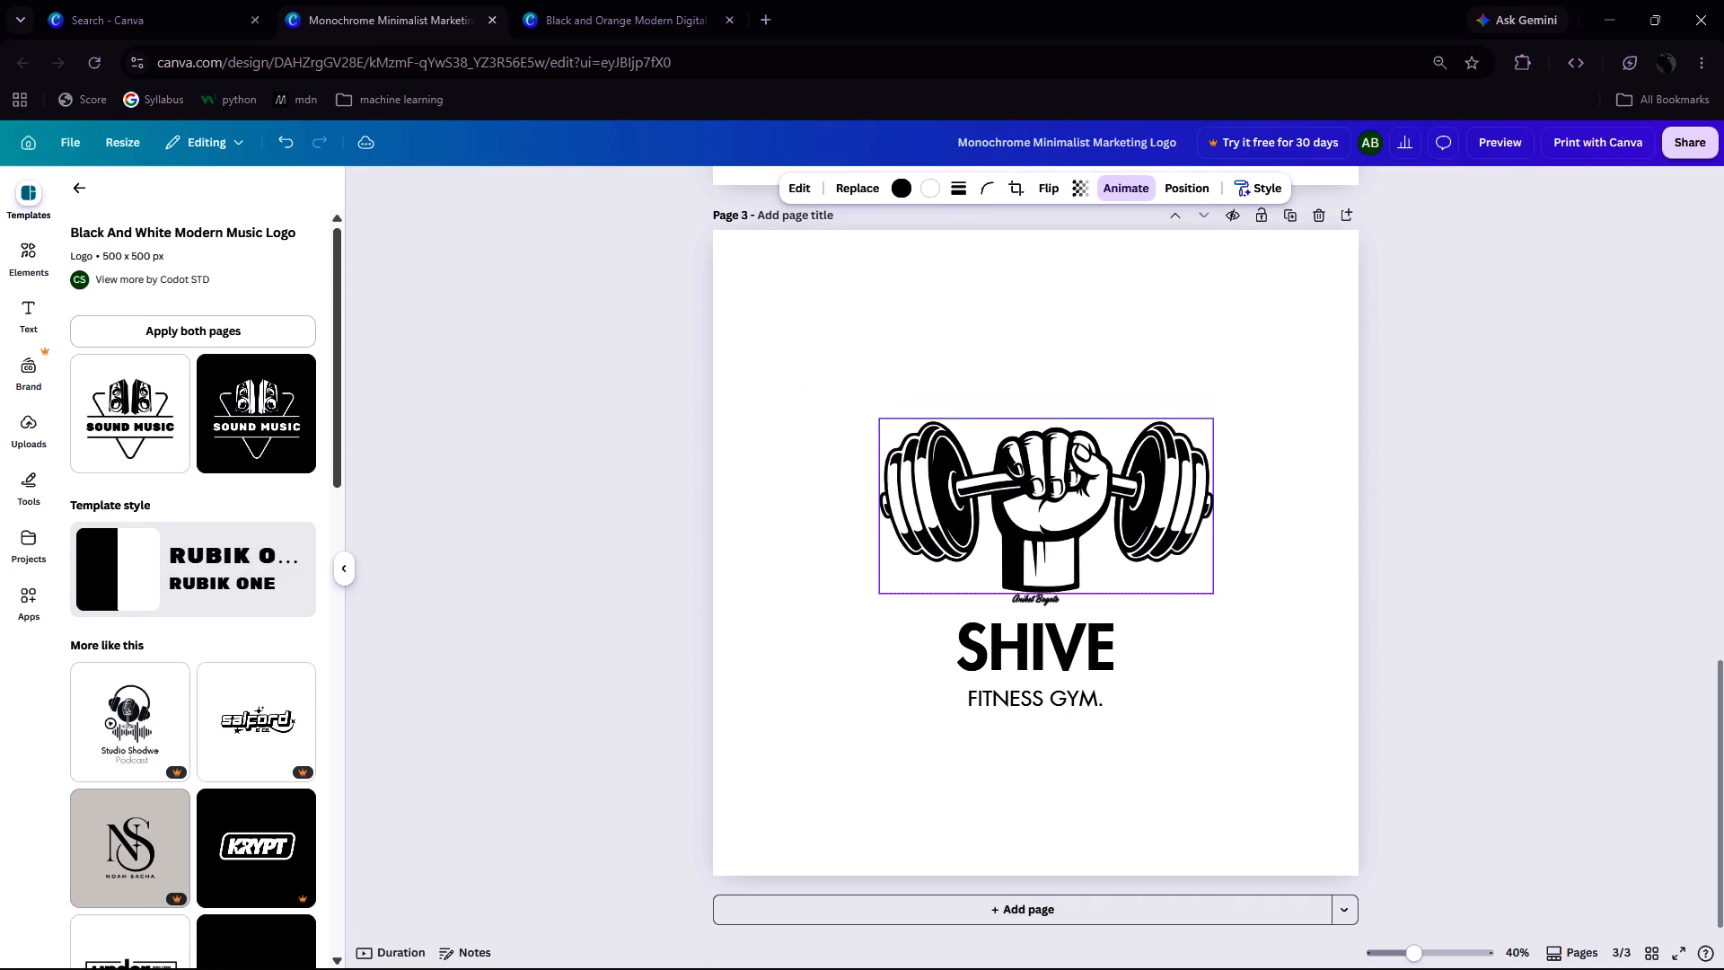
{"action": "left_click_drag", "start_coordinate": [1000, 481], "coordinate": [1000, 484]}
{"action": "left_click", "coordinate": [1289, 292]}
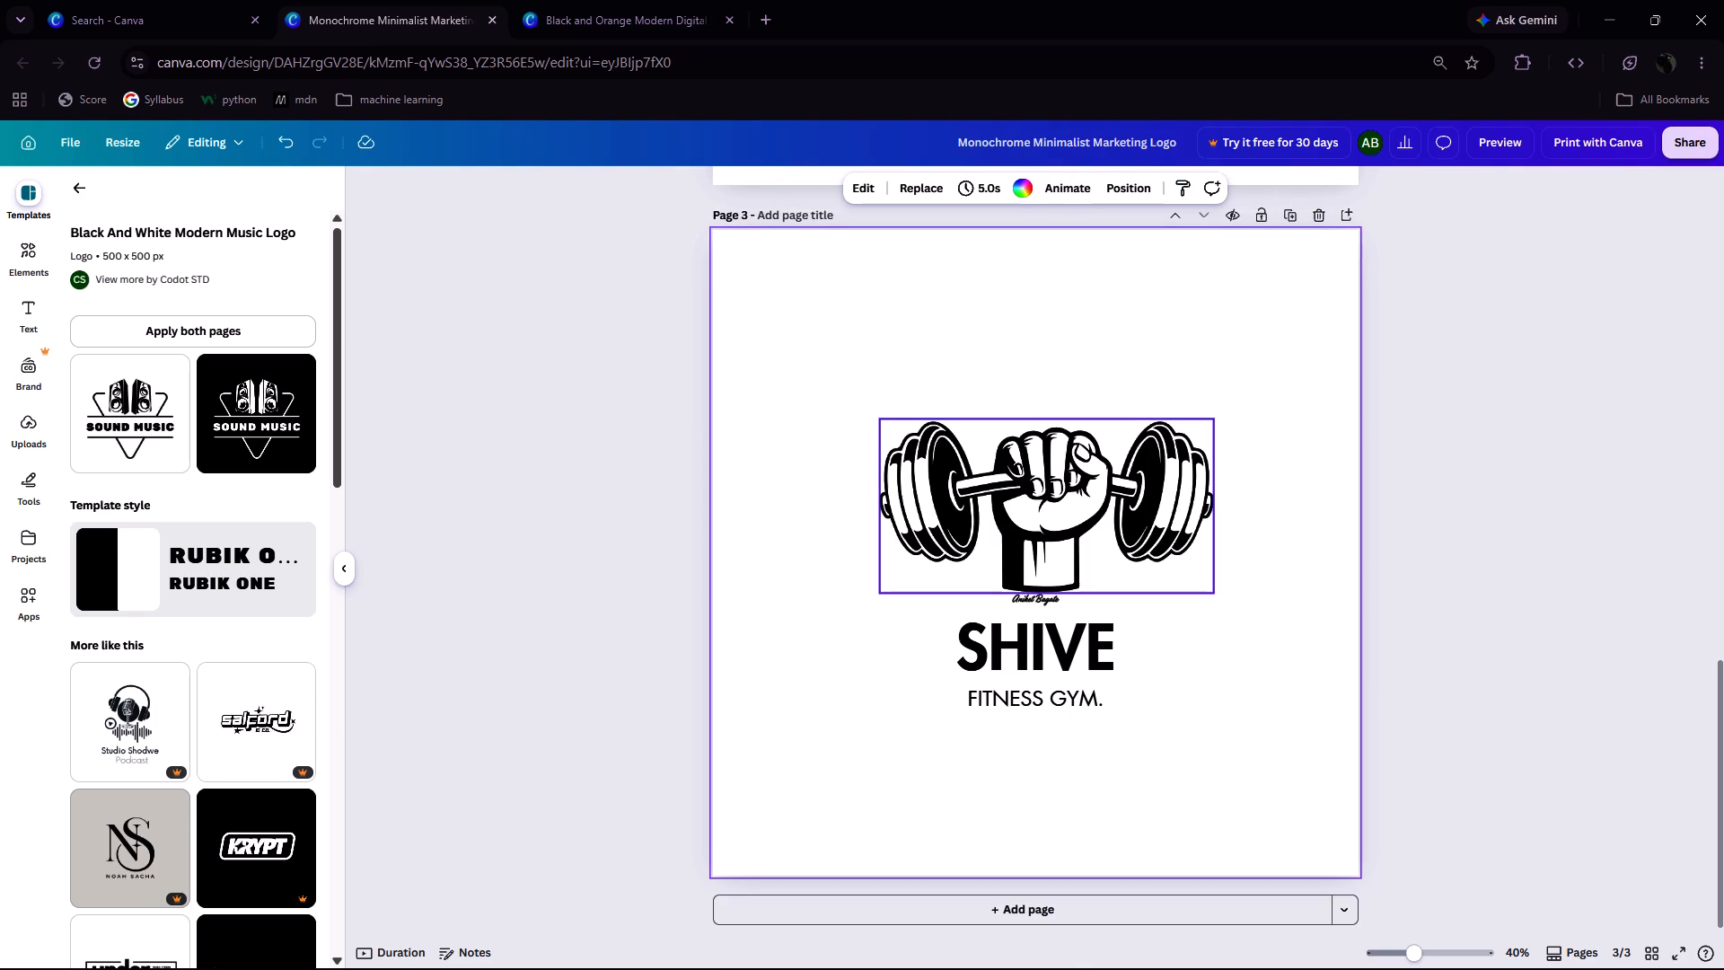